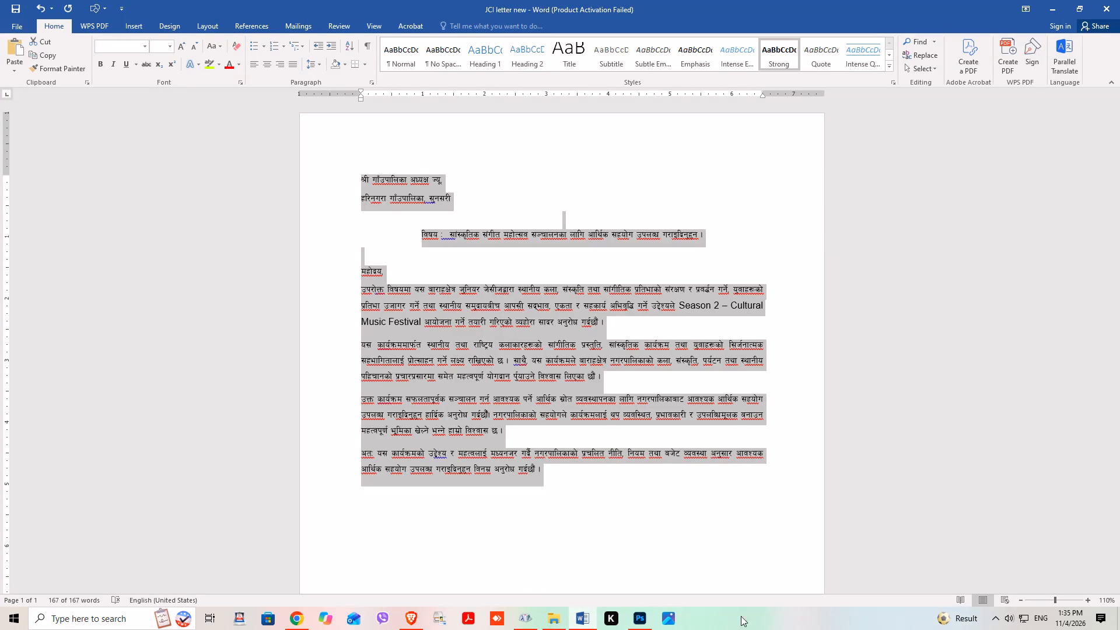
# Switch to Photoshop and close the Untitled-3 document without saving its changes.
pyautogui.click(633, 621)
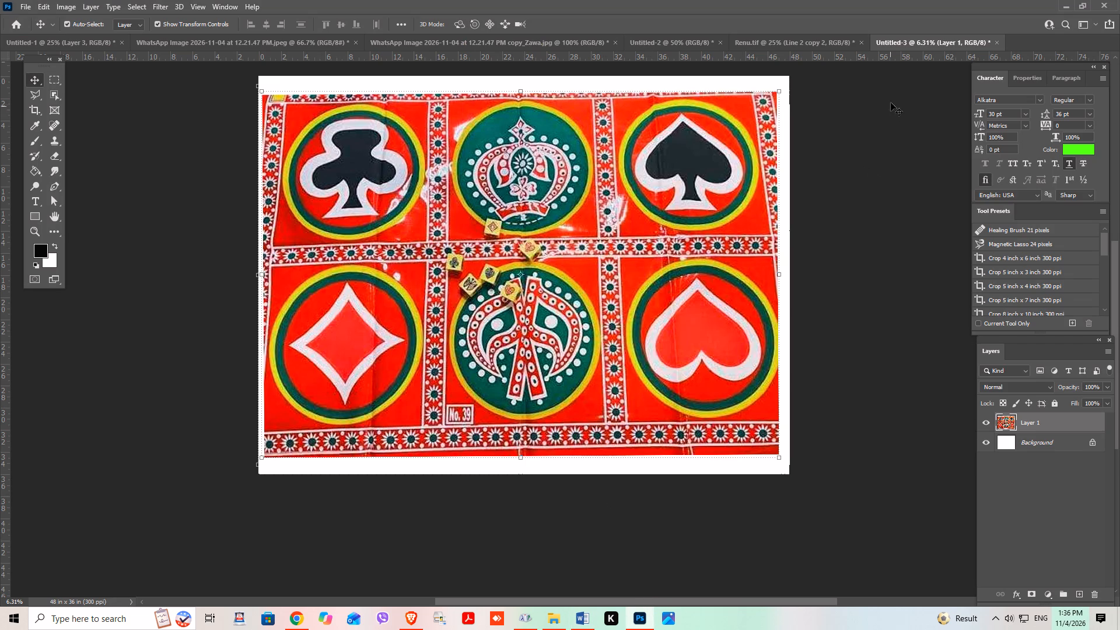
pyautogui.click(996, 41)
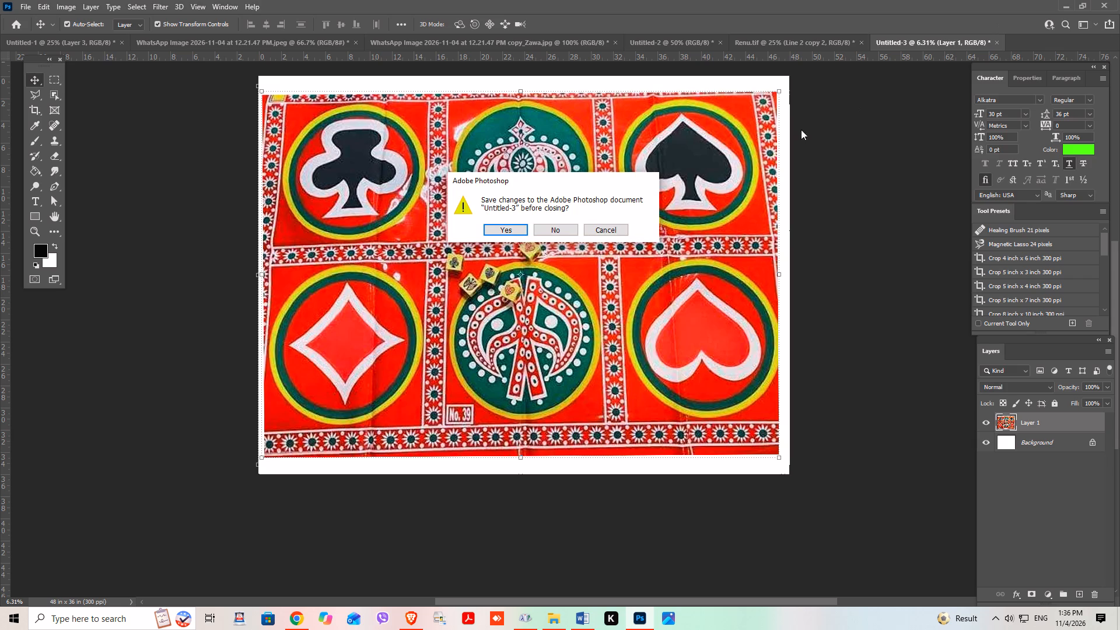
pyautogui.click(546, 228)
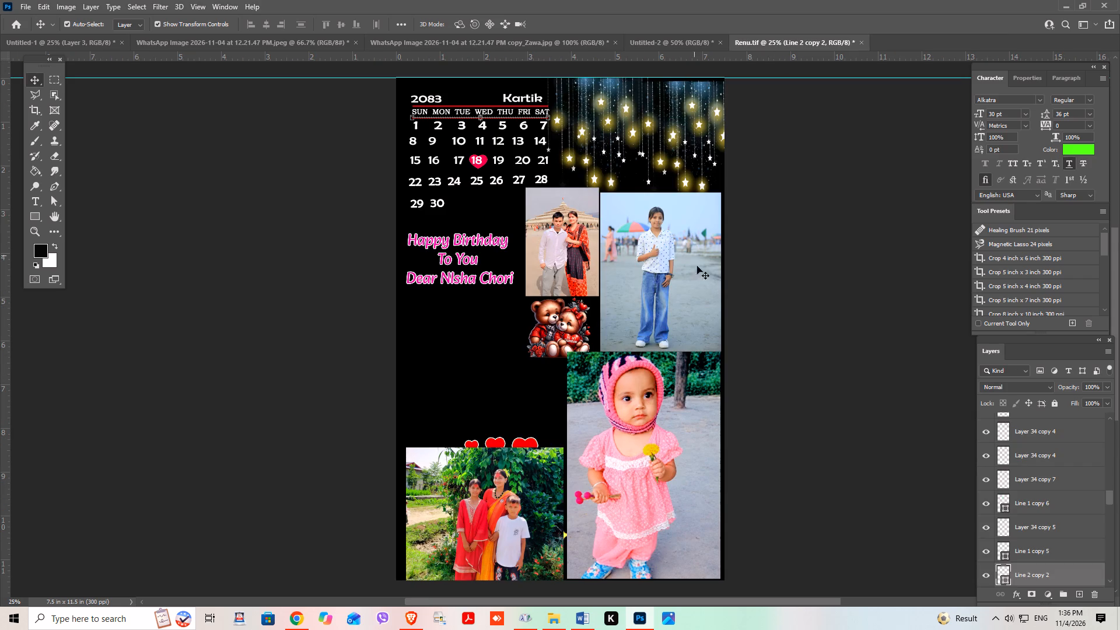
# Look over the birthday calendar layout from the date grid down to the photos at the bottom.
pyautogui.click(785, 299)
pyautogui.scroll(-3, 800, 264)
pyautogui.scroll(6, 806, 193)
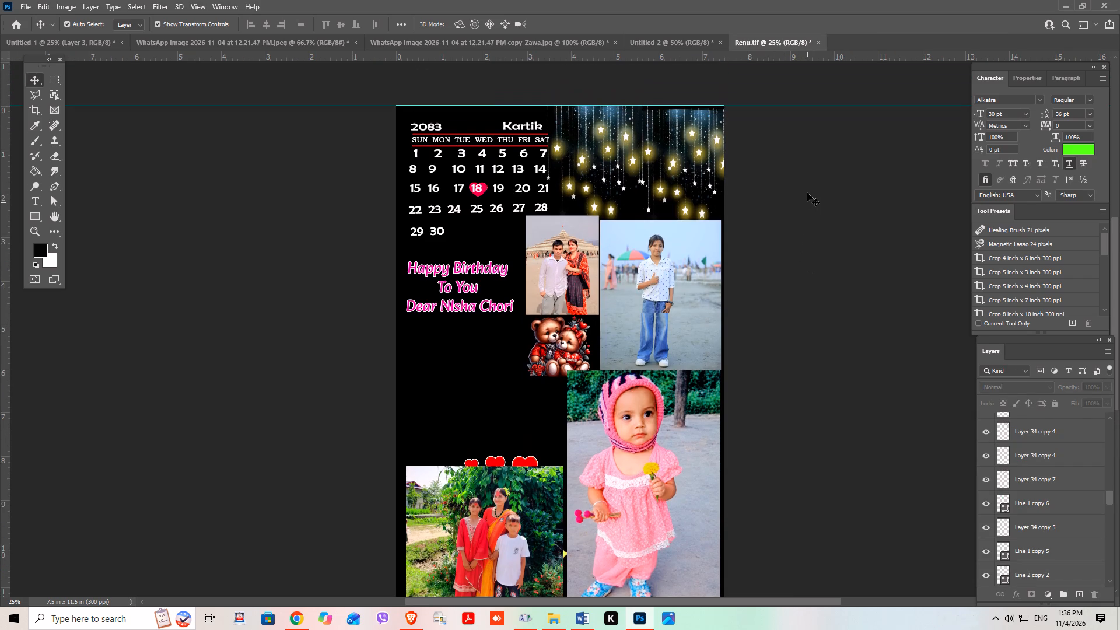
pyautogui.keyDown('alt'); pyautogui.scroll(2, 808, 169); pyautogui.keyUp('alt')
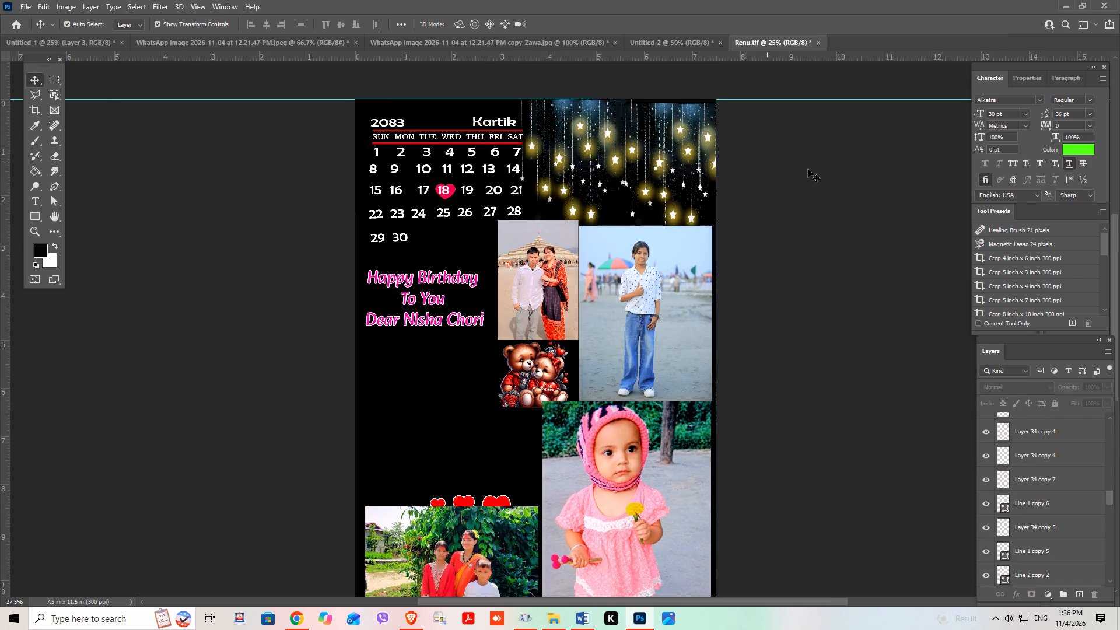
pyautogui.keyDown('ctrl'); pyautogui.scroll(-3, 815, 215); pyautogui.keyUp('ctrl')
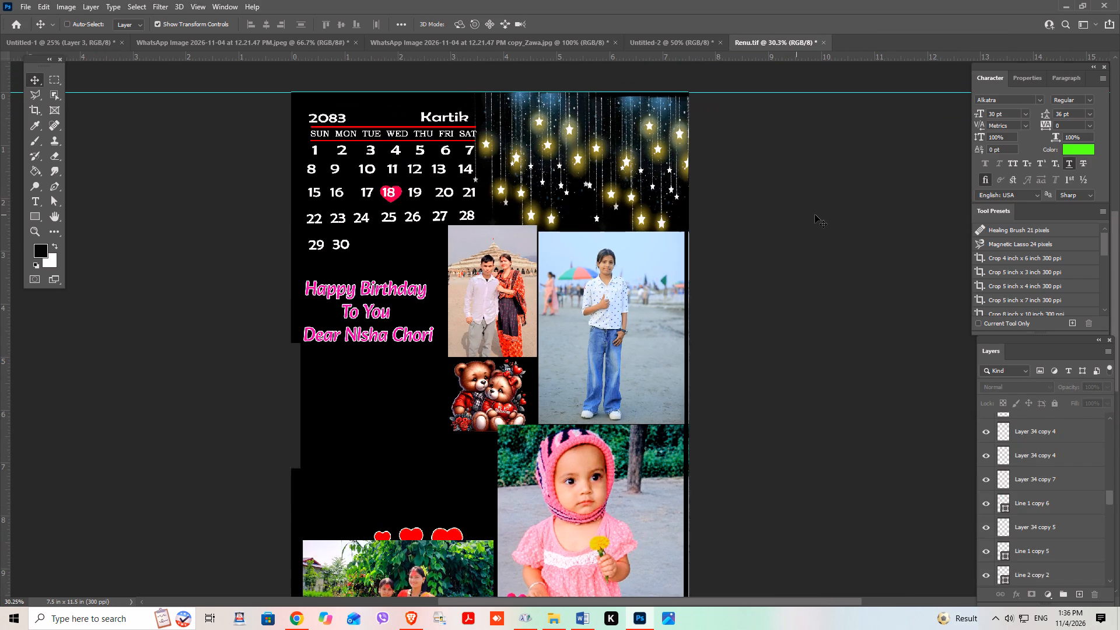
pyautogui.keyDown('ctrl'); pyautogui.scroll(-3, 814, 215); pyautogui.keyUp('ctrl')
pyautogui.scroll(-14, 813, 215)
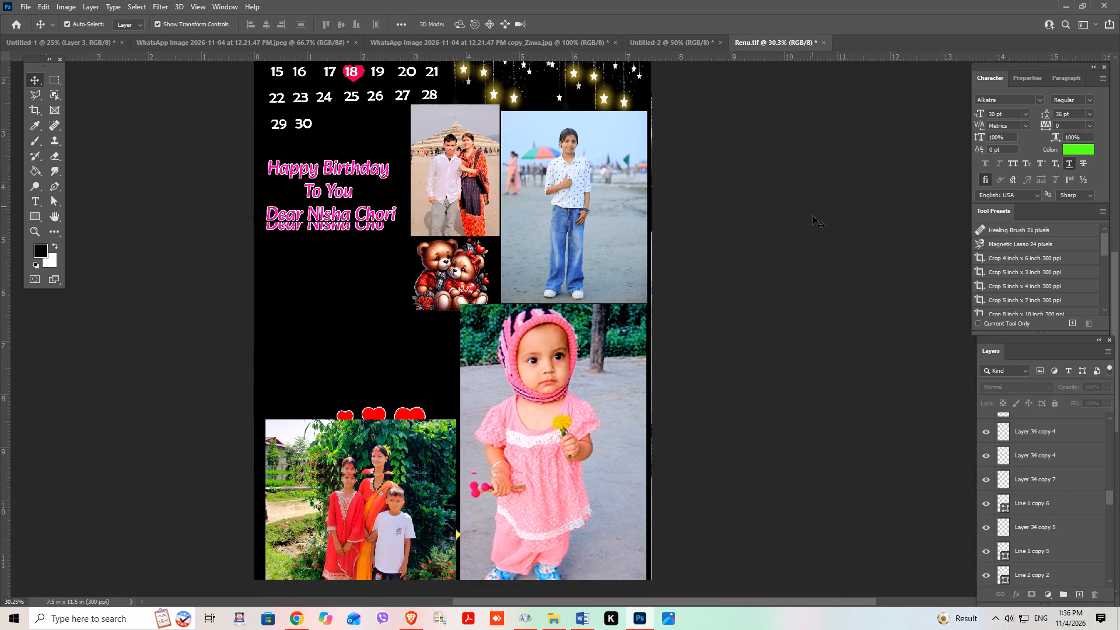
pyautogui.click(701, 298)
pyautogui.scroll(2, 820, 379)
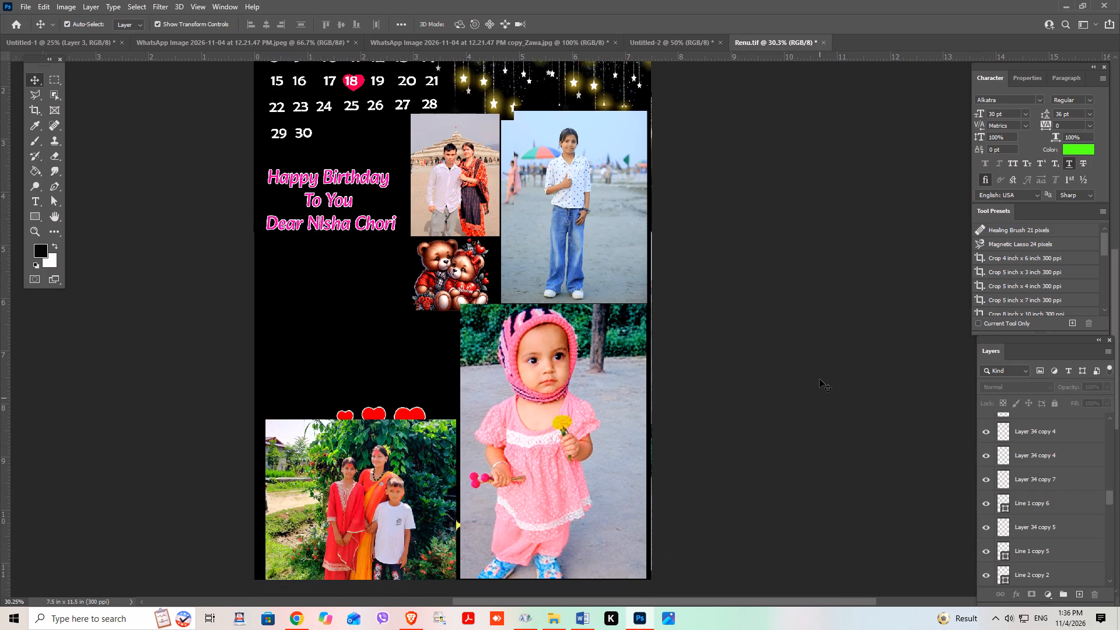
pyautogui.scroll(2, 820, 379)
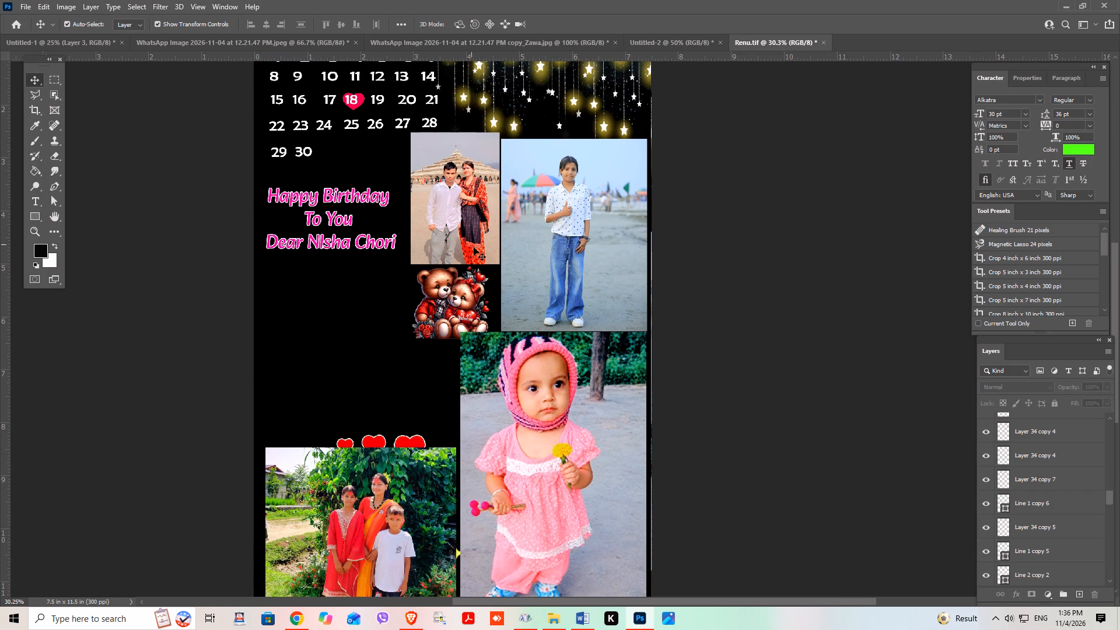
# Flip the photo of the toddler in pink, on Layer 22, horizontally.
pyautogui.click(549, 416)
pyautogui.scroll(-2, 549, 416)
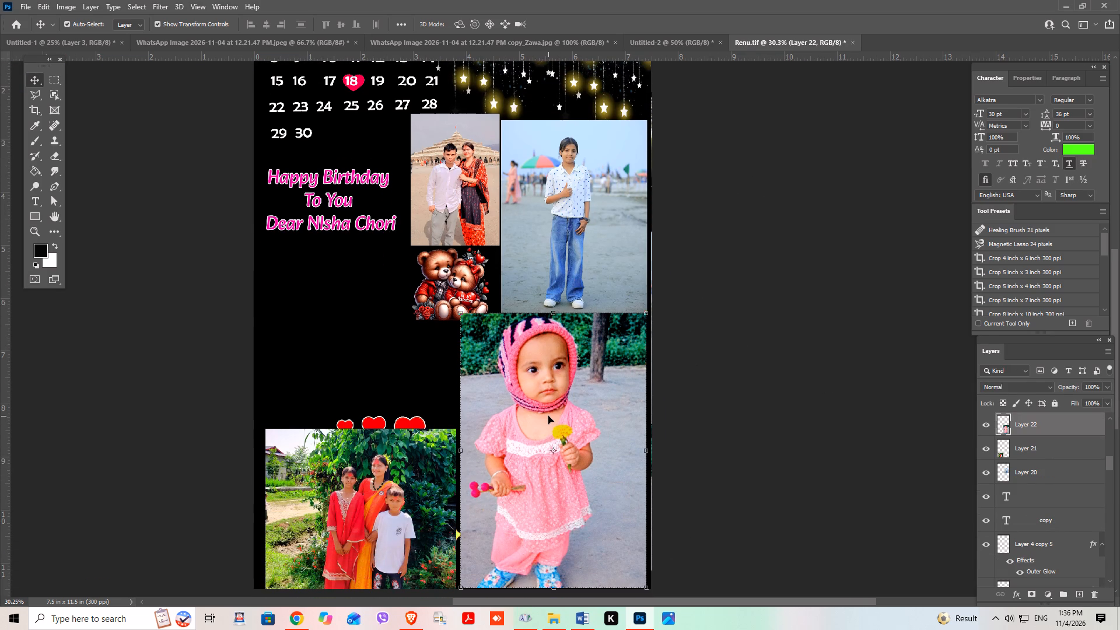
pyautogui.click(63, 0)
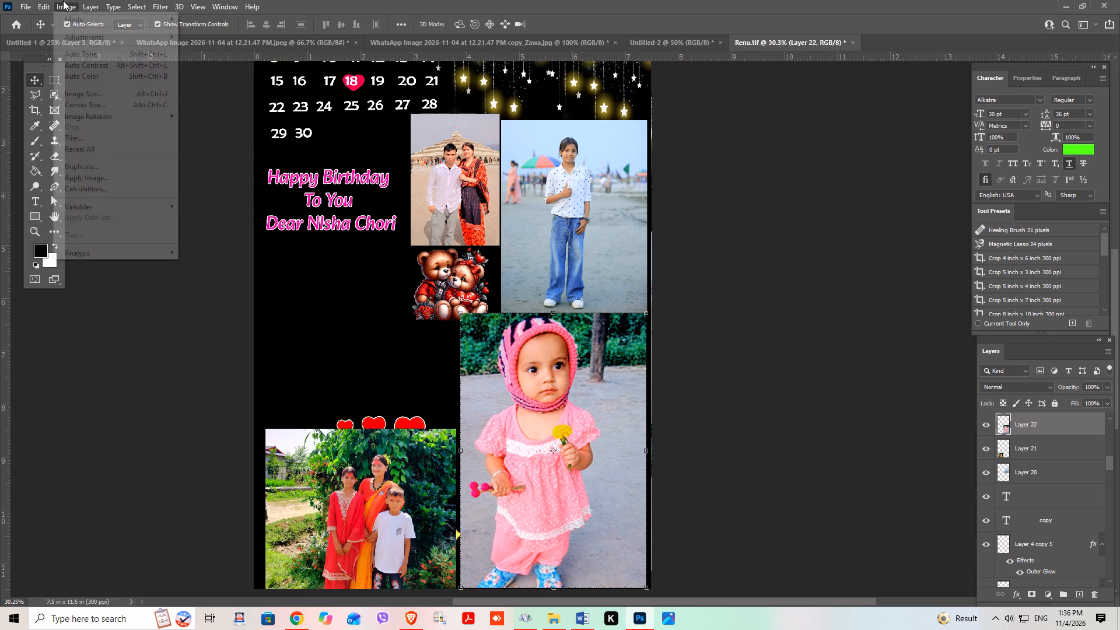
pyautogui.click(89, 117)
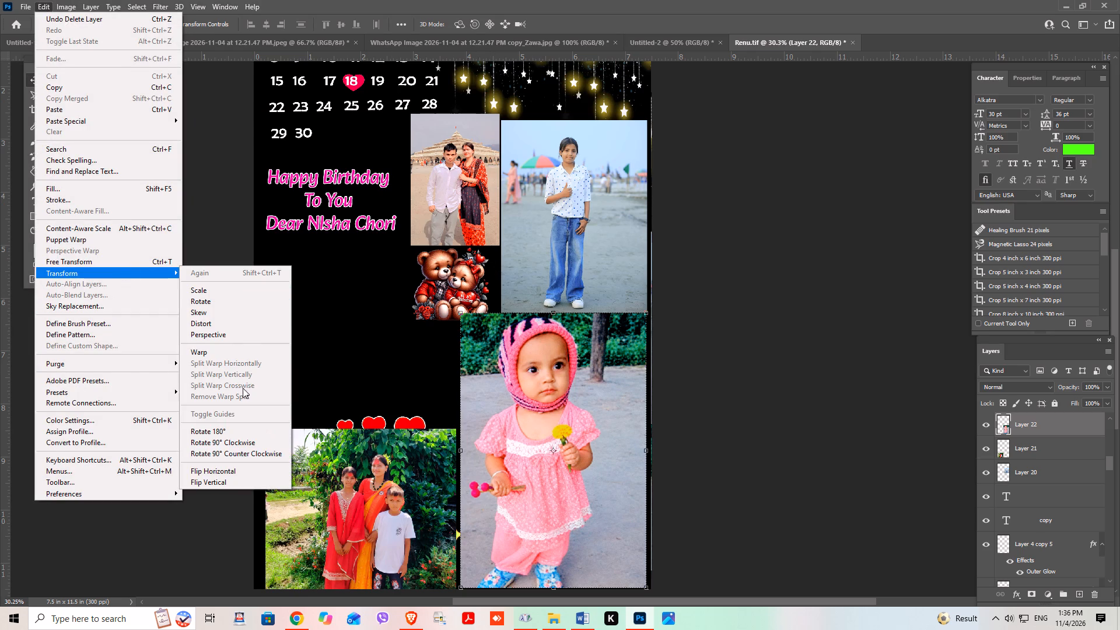
pyautogui.click(228, 470)
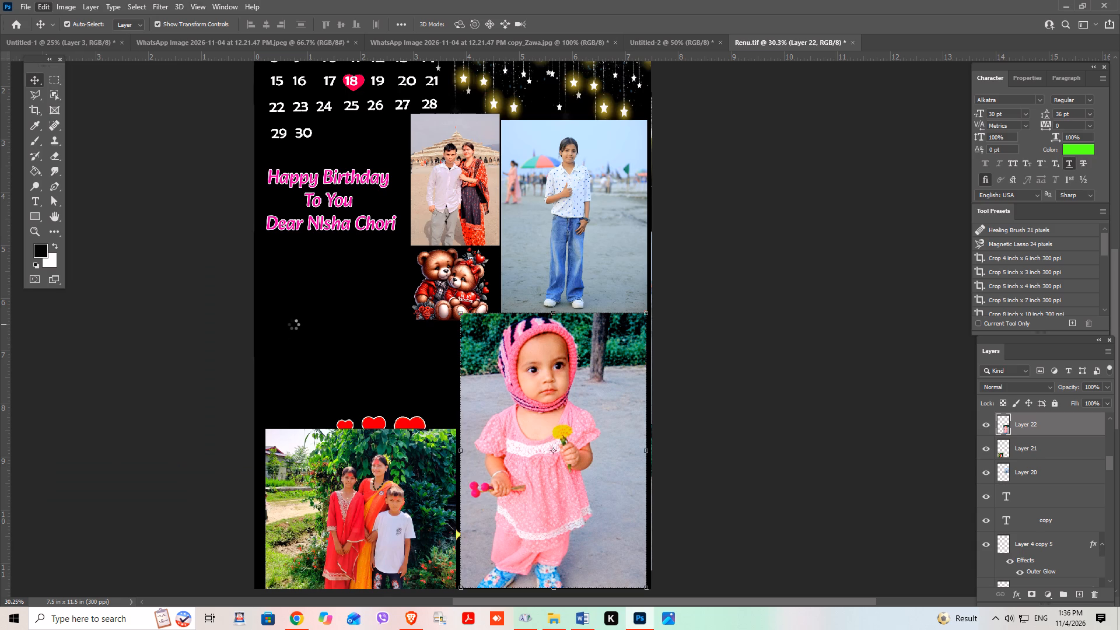
pyautogui.click(765, 307)
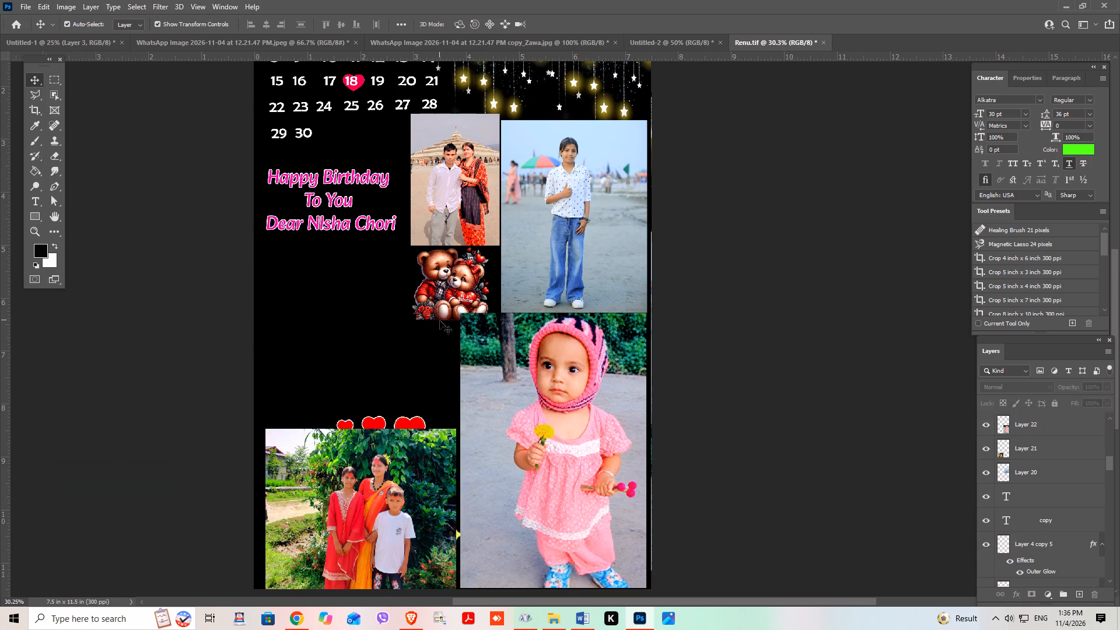
# Hide the four photo layers, Layer 22, Layer 21, Layer 20 and Layer 23, on the calendar page.
pyautogui.scroll(-5, 440, 321)
pyautogui.click(407, 453)
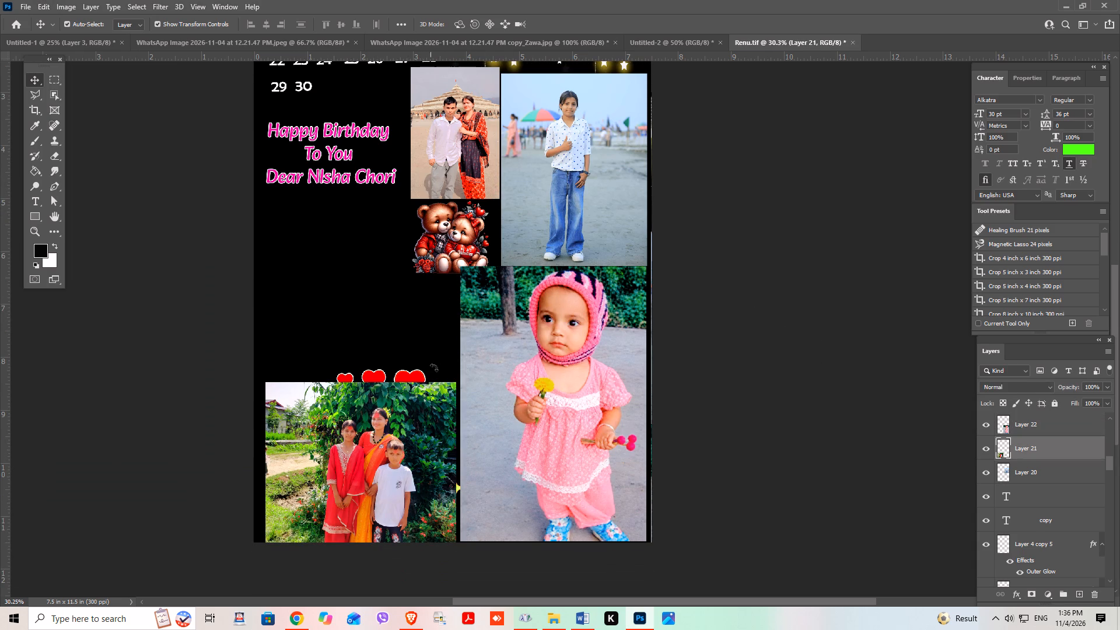
pyautogui.click(527, 362)
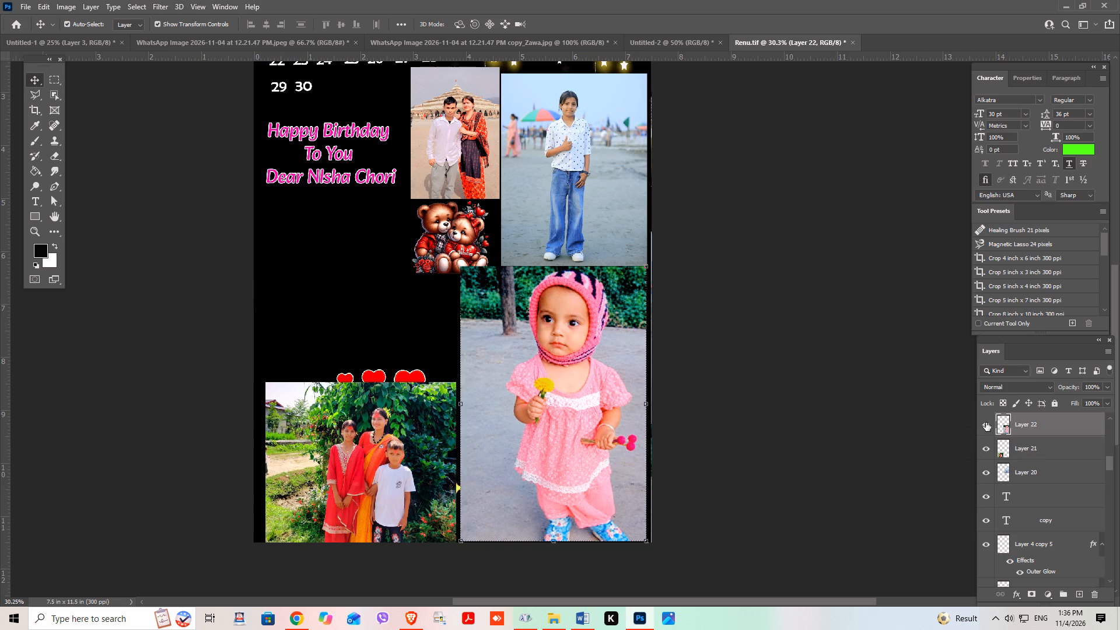
pyautogui.click(986, 422)
pyautogui.click(351, 445)
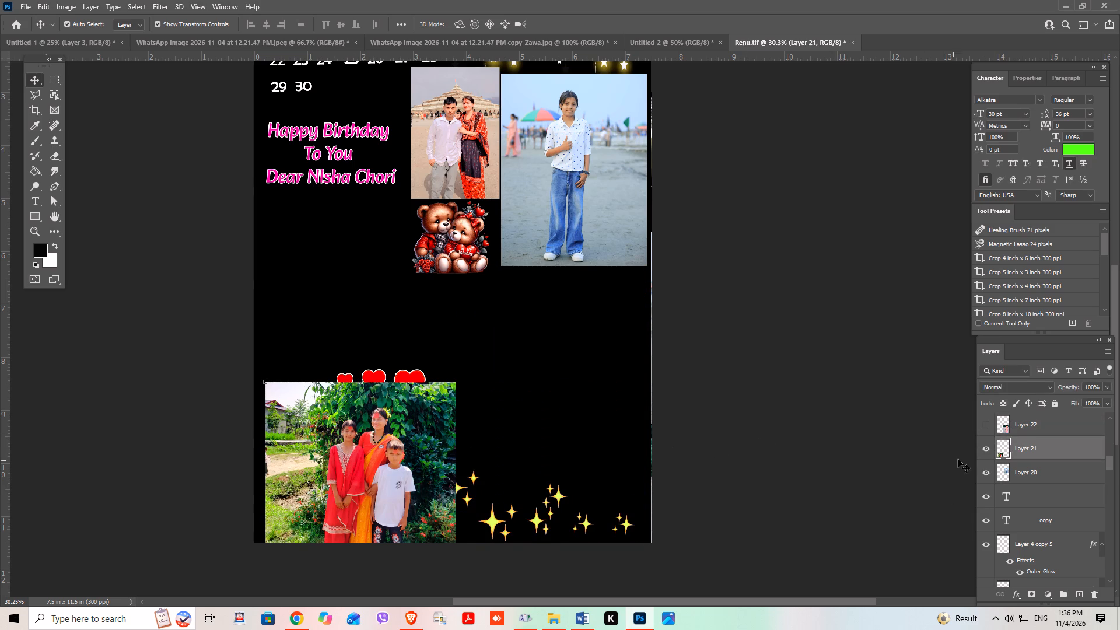
pyautogui.click(987, 451)
pyautogui.click(558, 236)
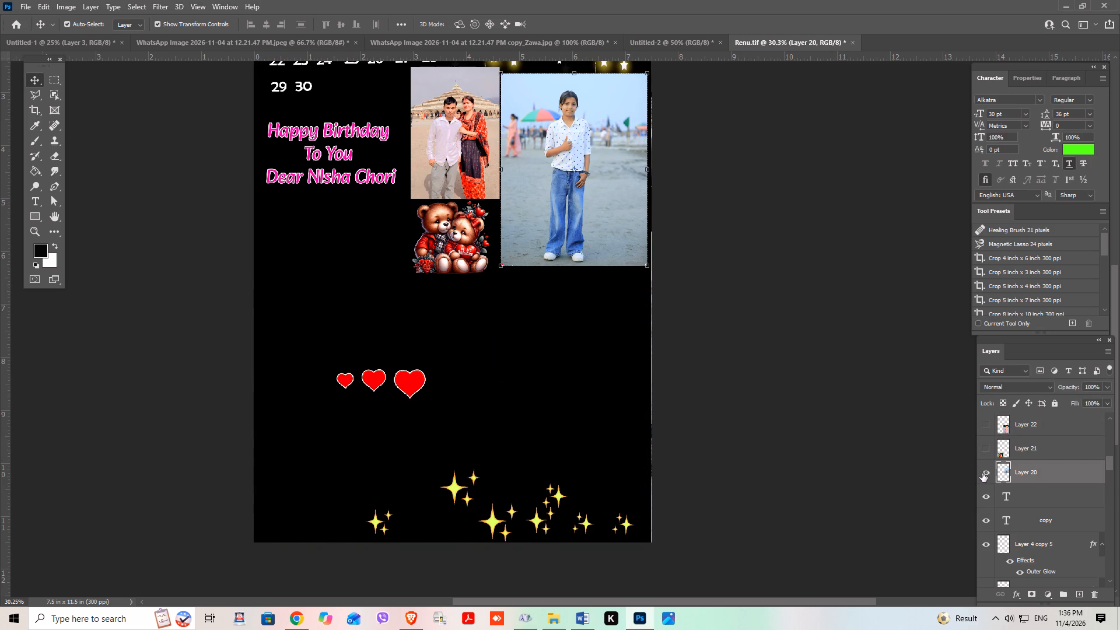
pyautogui.click(982, 473)
pyautogui.click(428, 171)
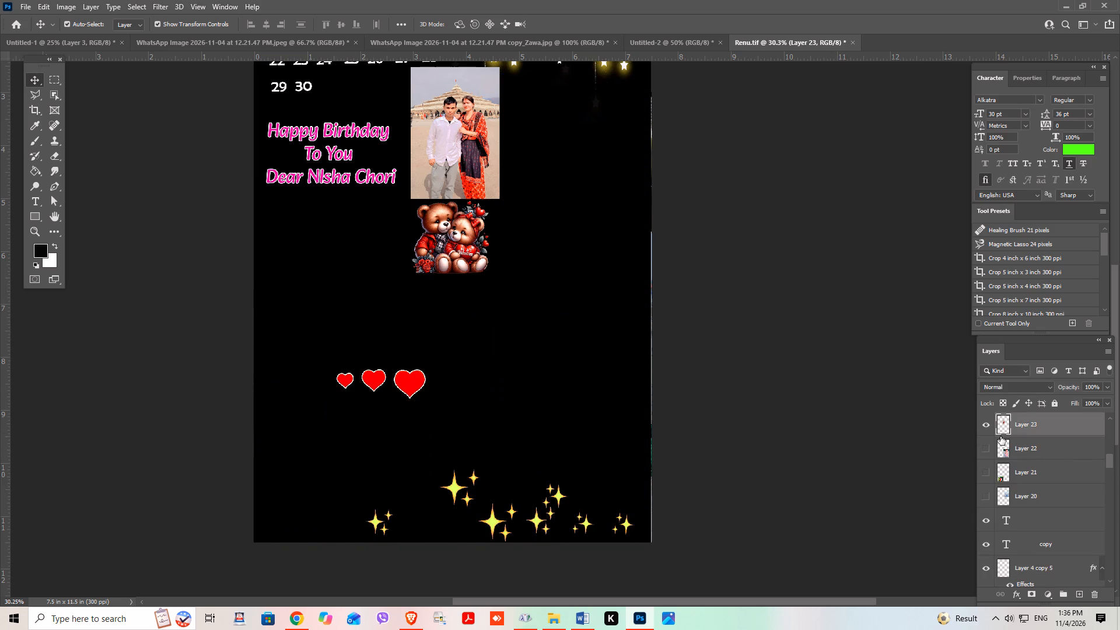
pyautogui.click(988, 423)
pyautogui.click(743, 388)
# Draw a circle with the Ellipse tool below the hanging stars and enlarge it to about 3.71 by 3.74 in.
pyautogui.scroll(4, 446, 408)
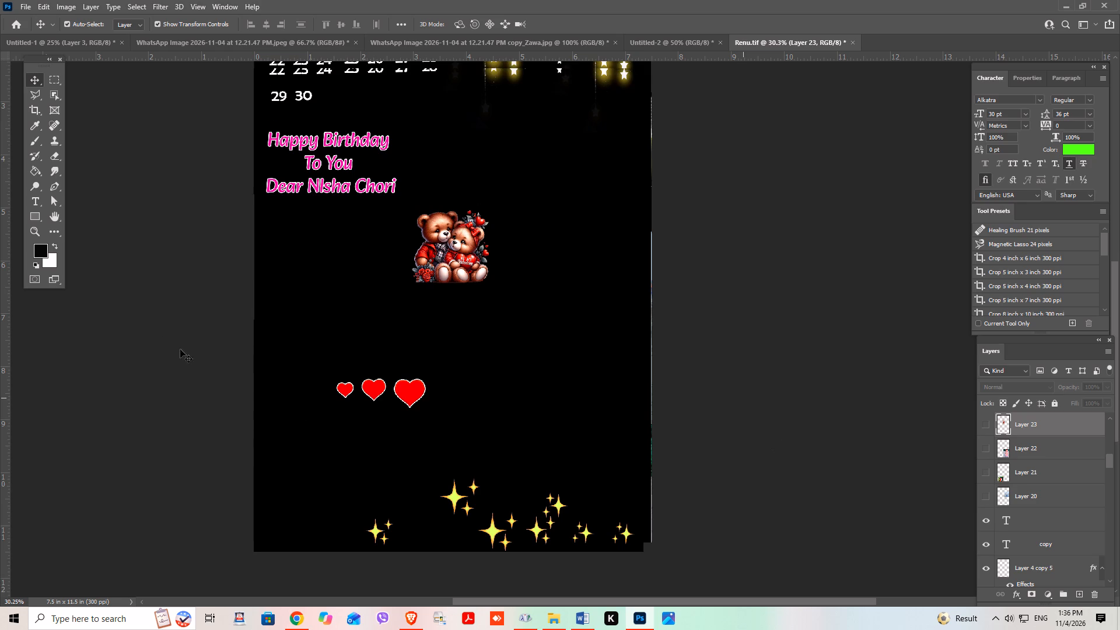
pyautogui.scroll(1, 76, 247)
pyautogui.rightClick(32, 212)
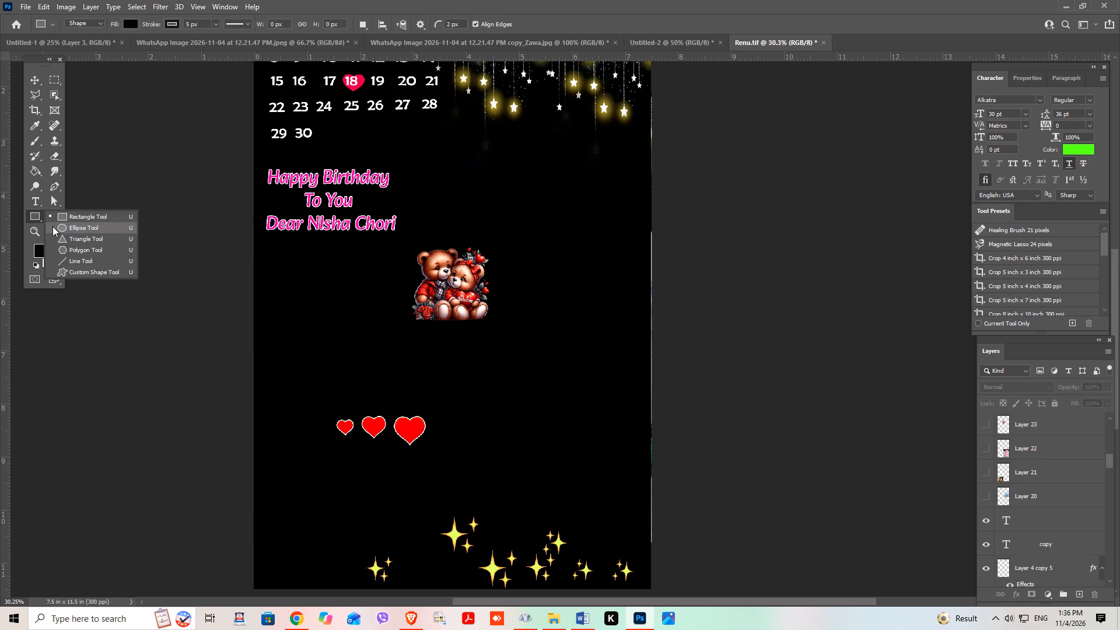
pyautogui.click(59, 226)
pyautogui.keyDown('shift'); pyautogui.moveTo(453, 133); pyautogui.dragTo(573, 248); pyautogui.keyUp('shift')
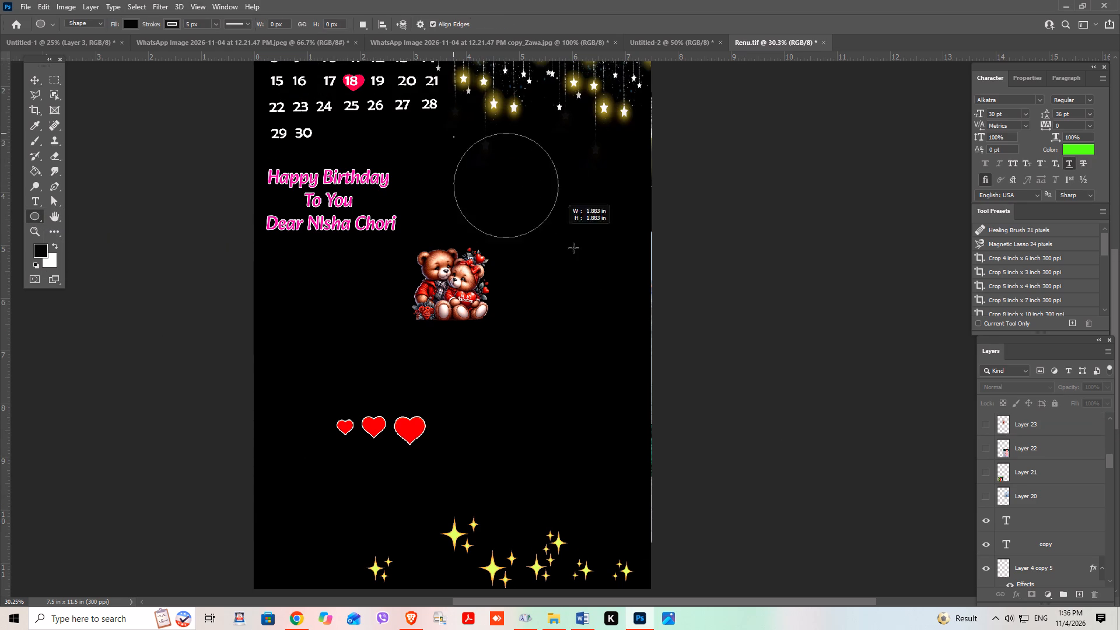
pyautogui.keyDown('shift'); pyautogui.moveTo(573, 248); pyautogui.dragTo(639, 319); pyautogui.keyUp('shift')
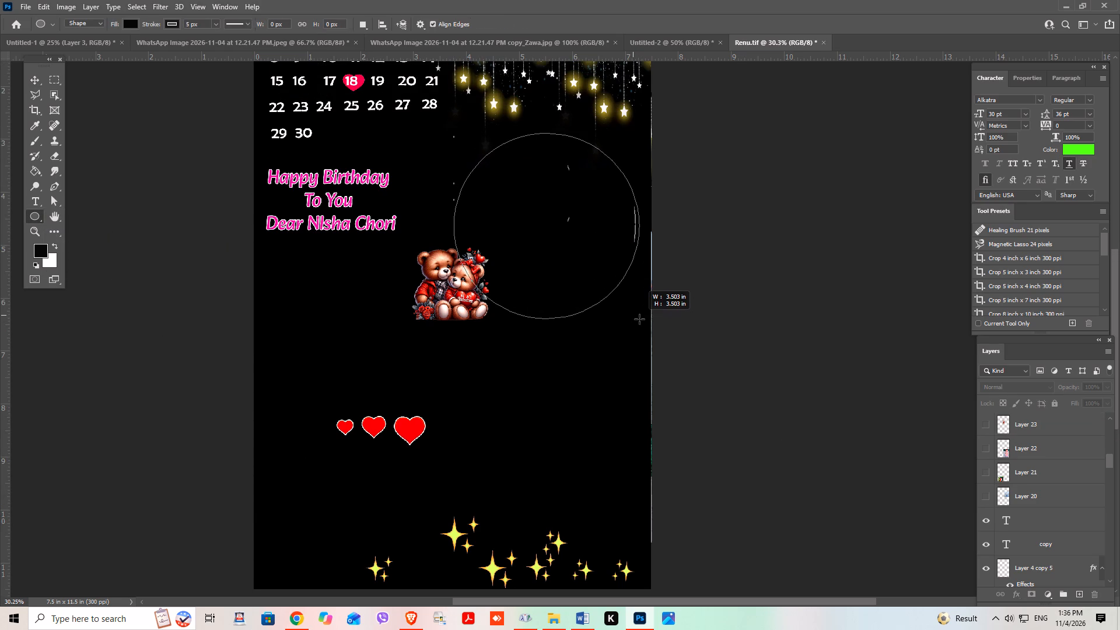
pyautogui.keyDown('shift'); pyautogui.moveTo(639, 319); pyautogui.dragTo(643, 321); pyautogui.keyUp('shift')
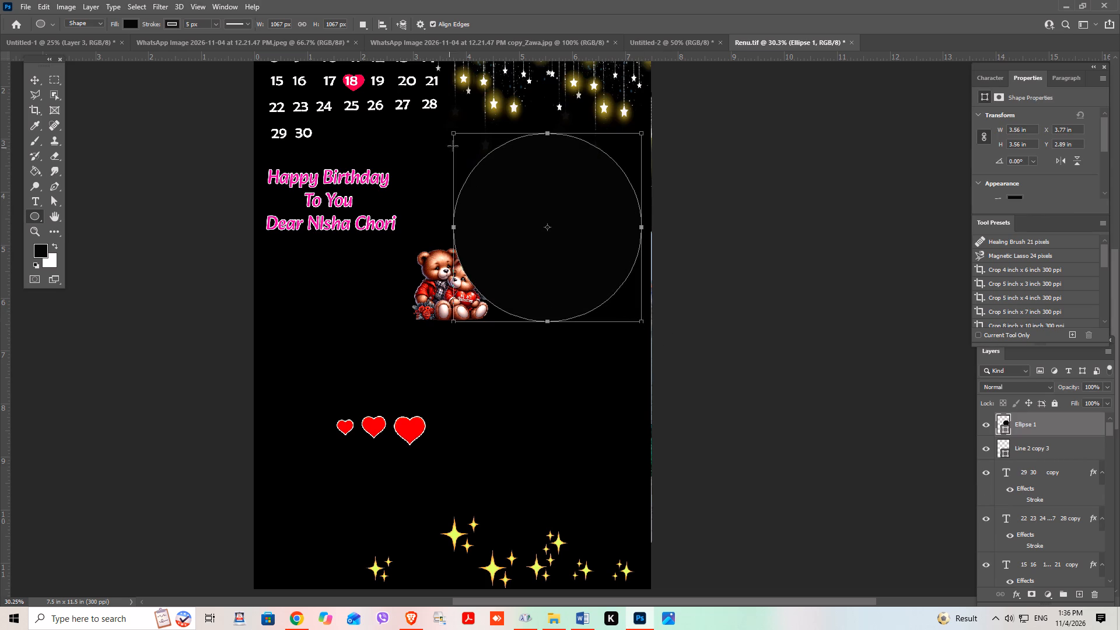
pyautogui.moveTo(452, 132); pyautogui.dragTo(443, 123)
pyautogui.click(35, 79)
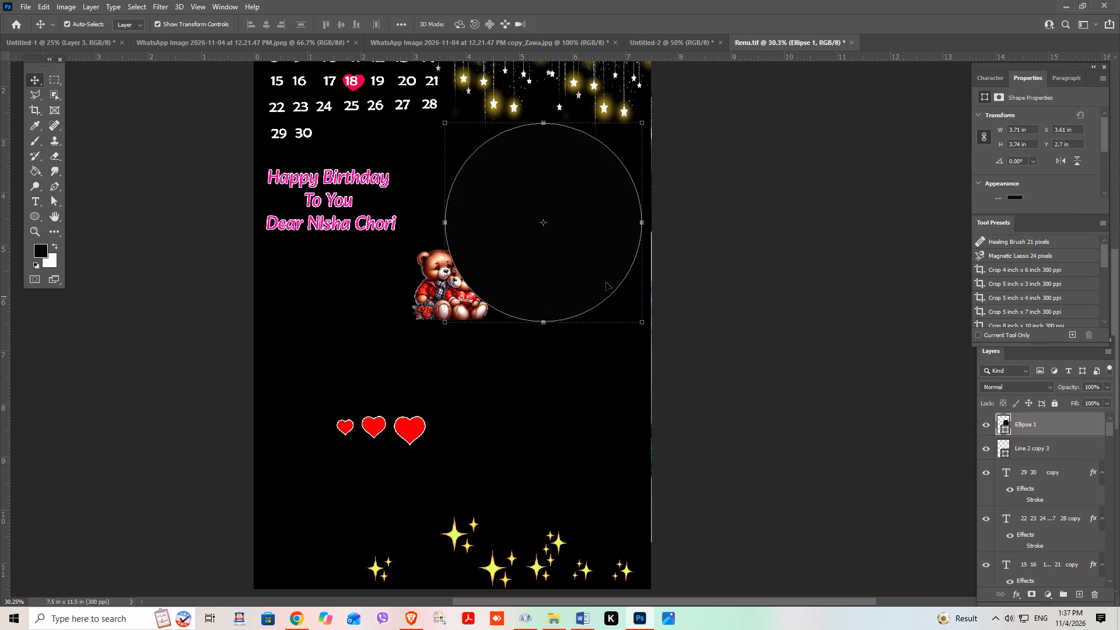
# Rasterize the circle's layer and fill the circle with the blue colour #5097d4.
pyautogui.click(38, 248)
pyautogui.moveTo(685, 439); pyautogui.dragTo(746, 429)
pyautogui.click(907, 396)
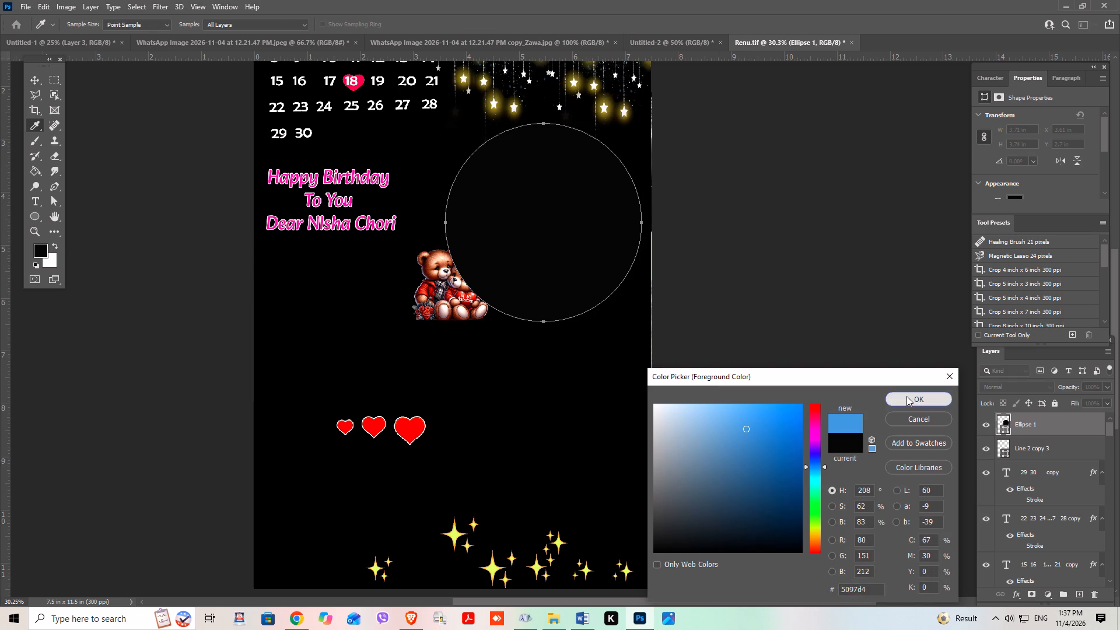
pyautogui.click(721, 309)
pyautogui.click(561, 243)
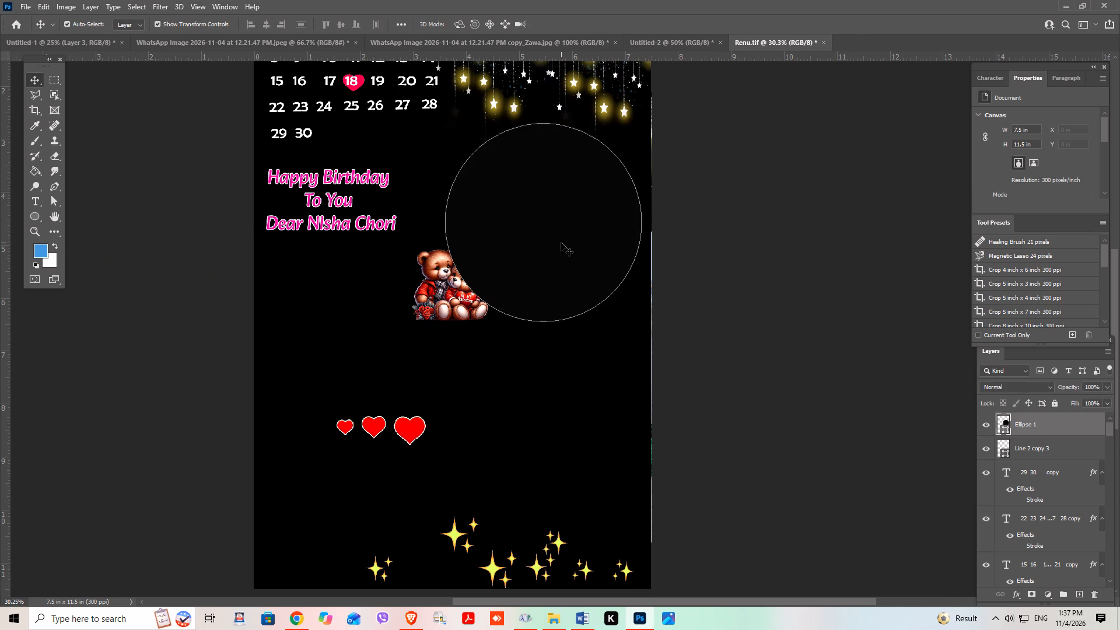
pyautogui.moveTo(1029, 422); pyautogui.dragTo(1023, 423, button='right')
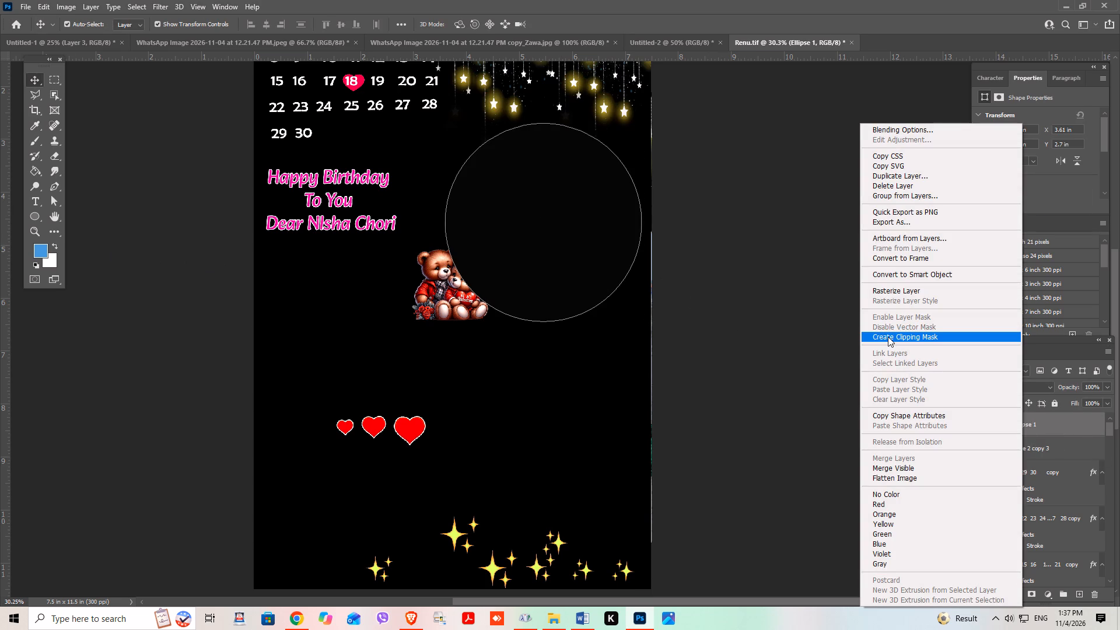
pyautogui.click(894, 292)
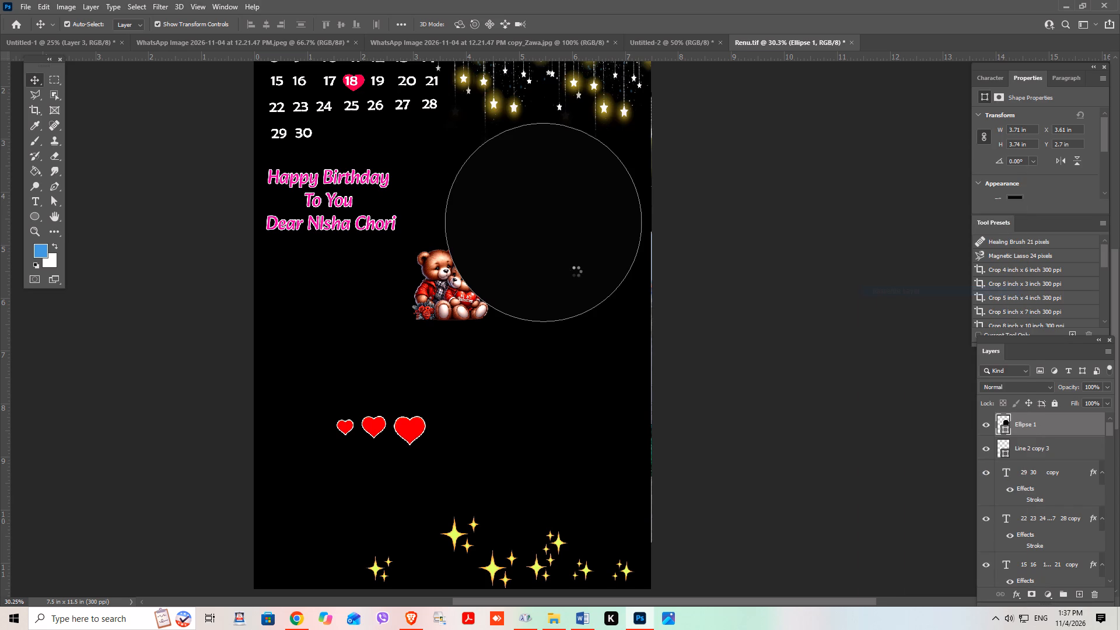
pyautogui.click(565, 245)
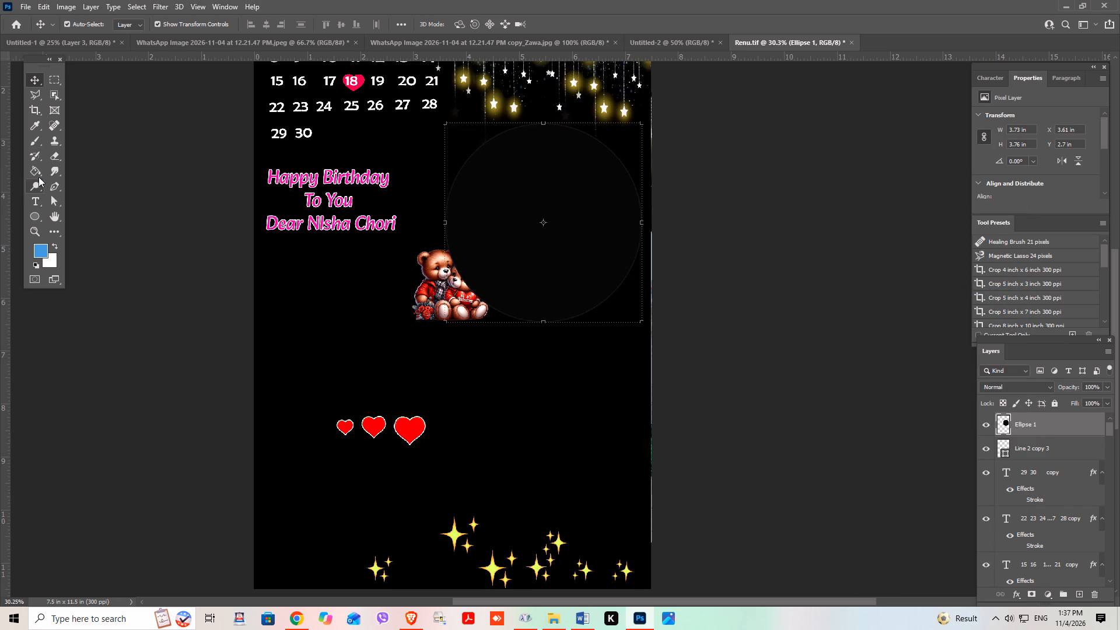
pyautogui.click(39, 173)
pyautogui.click(562, 253)
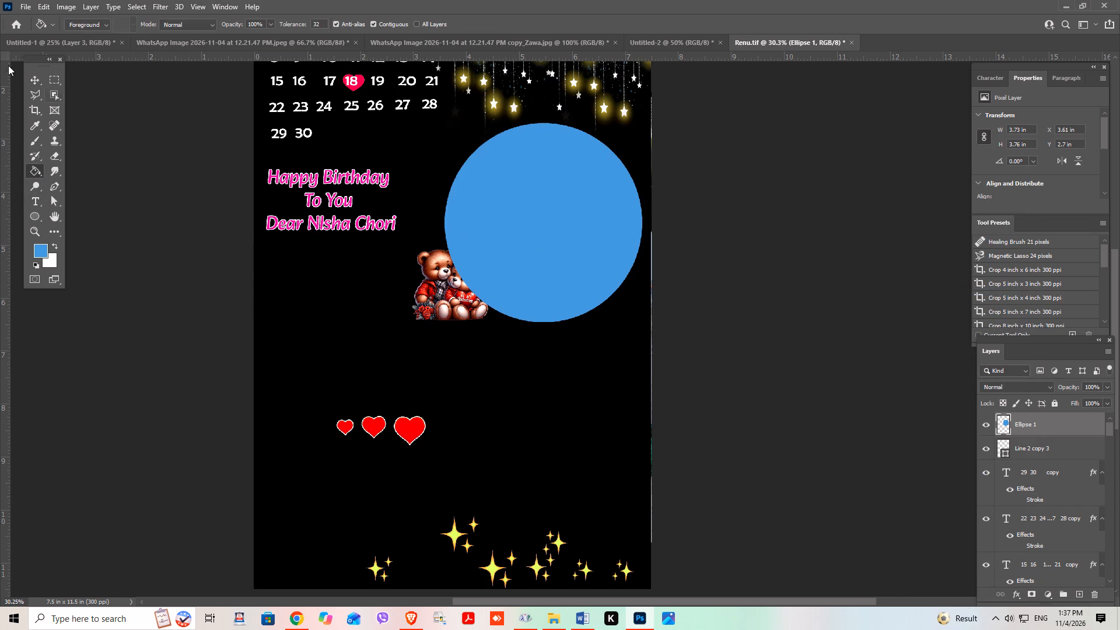
pyautogui.click(29, 80)
# Add a white outside stroke of 12 px to the blue circle on the Ellipse 1 layer.
pyautogui.click(765, 250)
pyautogui.click(593, 260)
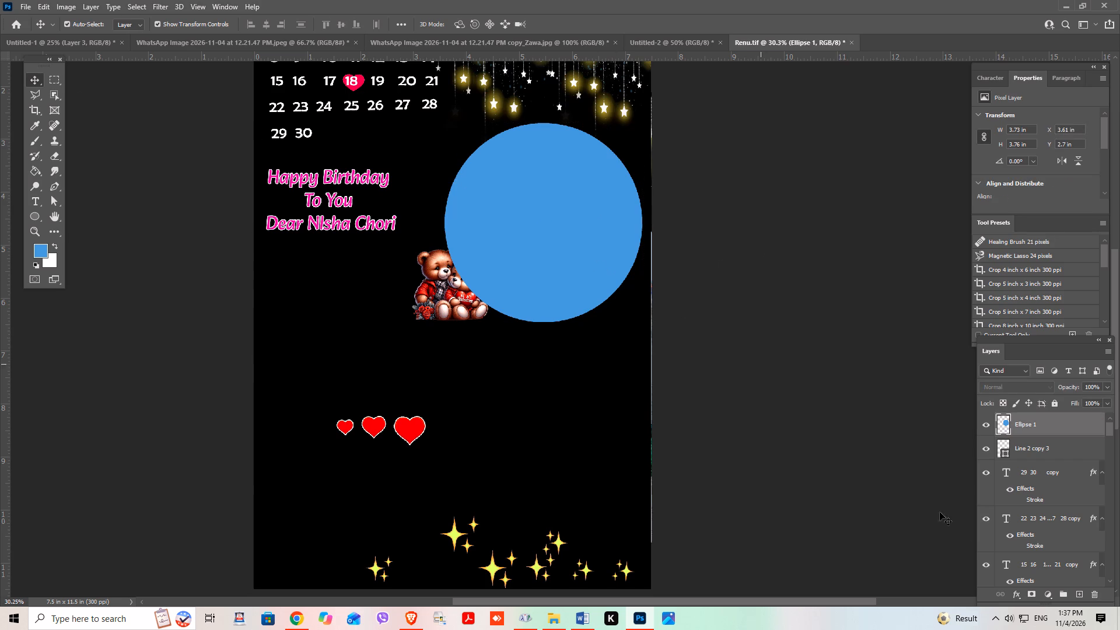
pyautogui.click(1019, 597)
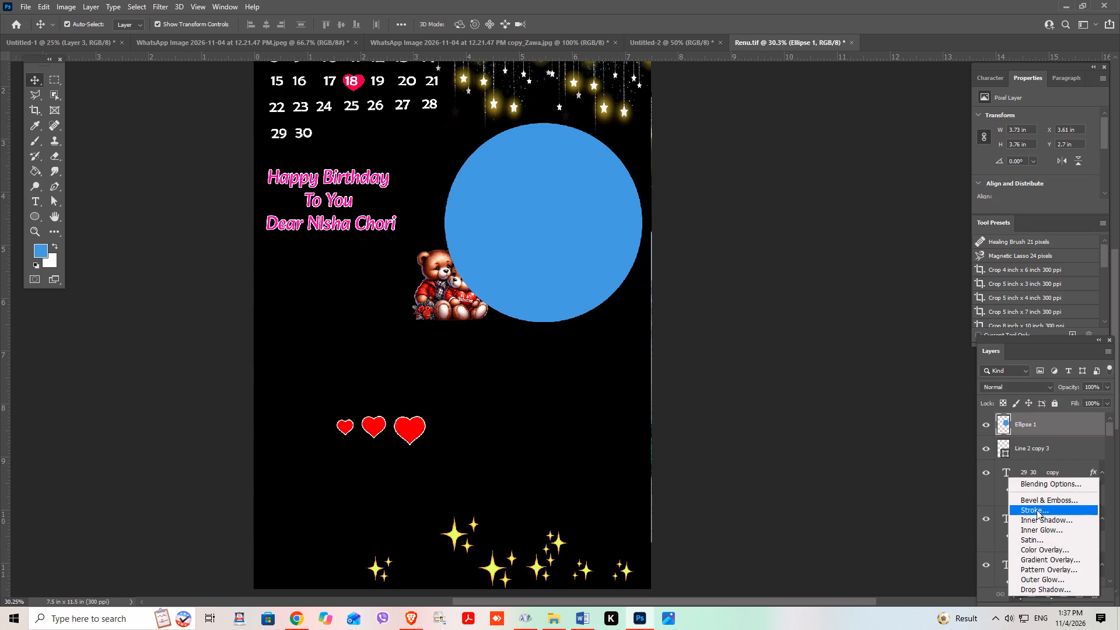
pyautogui.click(1037, 510)
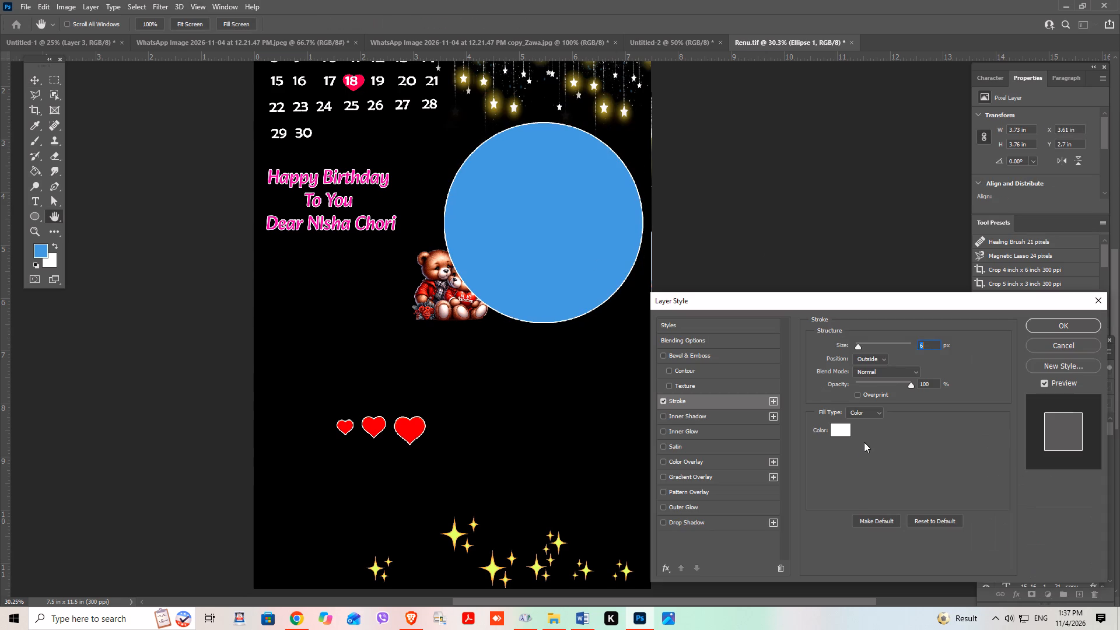
pyautogui.click(927, 345)
pyautogui.scroll(6, 927, 345)
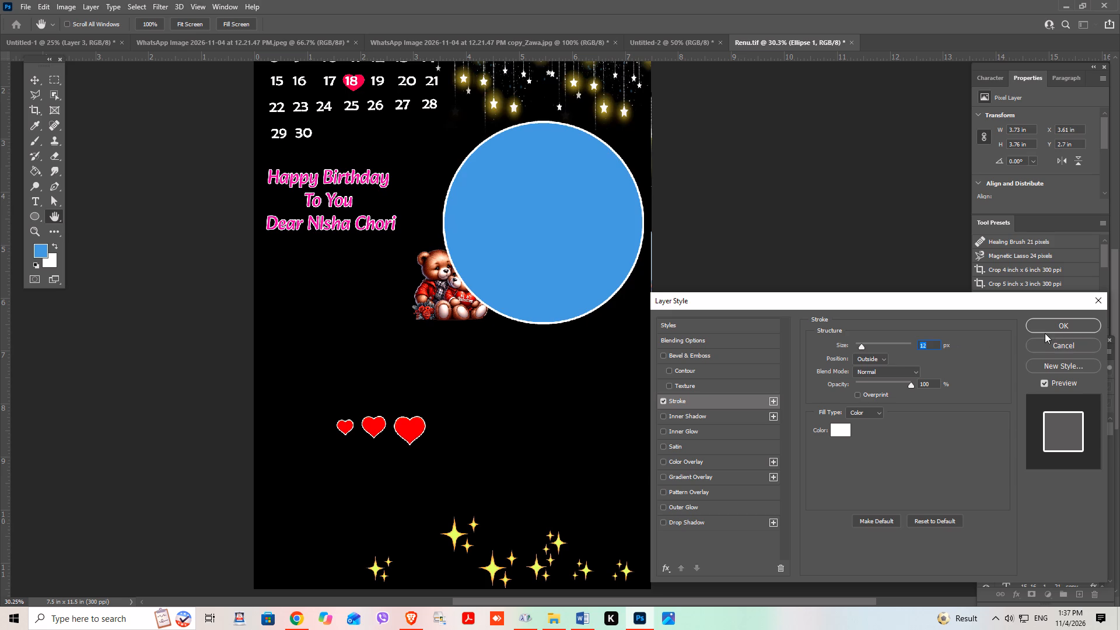
pyautogui.click(1049, 327)
pyautogui.click(794, 283)
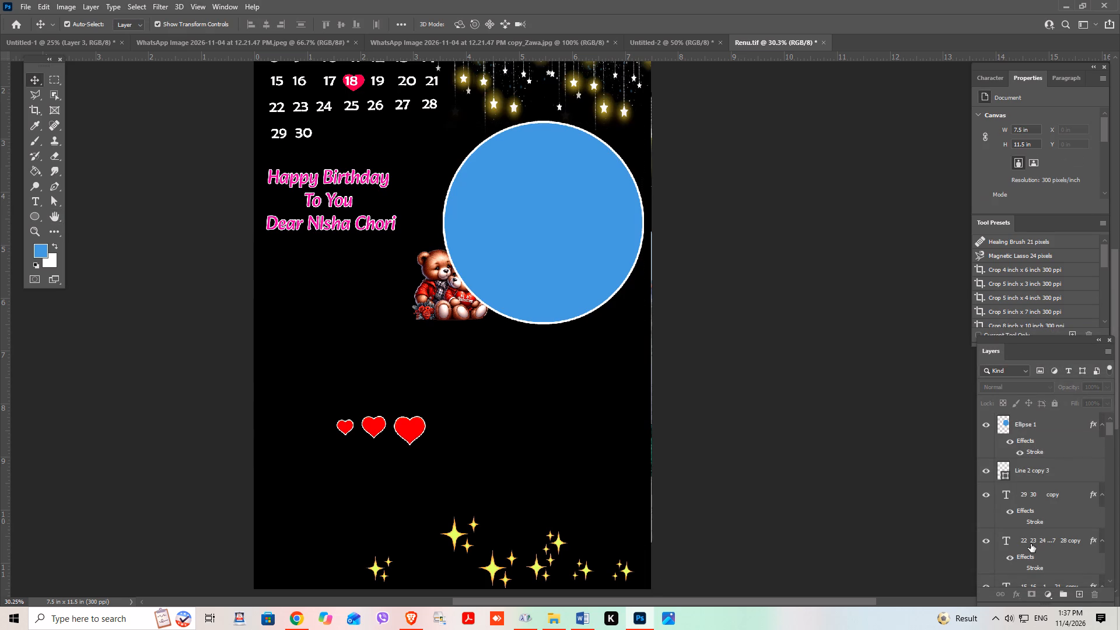
# Show Layer 22 with the toddler in pink and move the photo up over the blue circle, to about X 3.78, Y 2.68 in.
pyautogui.scroll(-8, 1025, 543)
pyautogui.scroll(7, 1024, 542)
pyautogui.scroll(-3, 1024, 542)
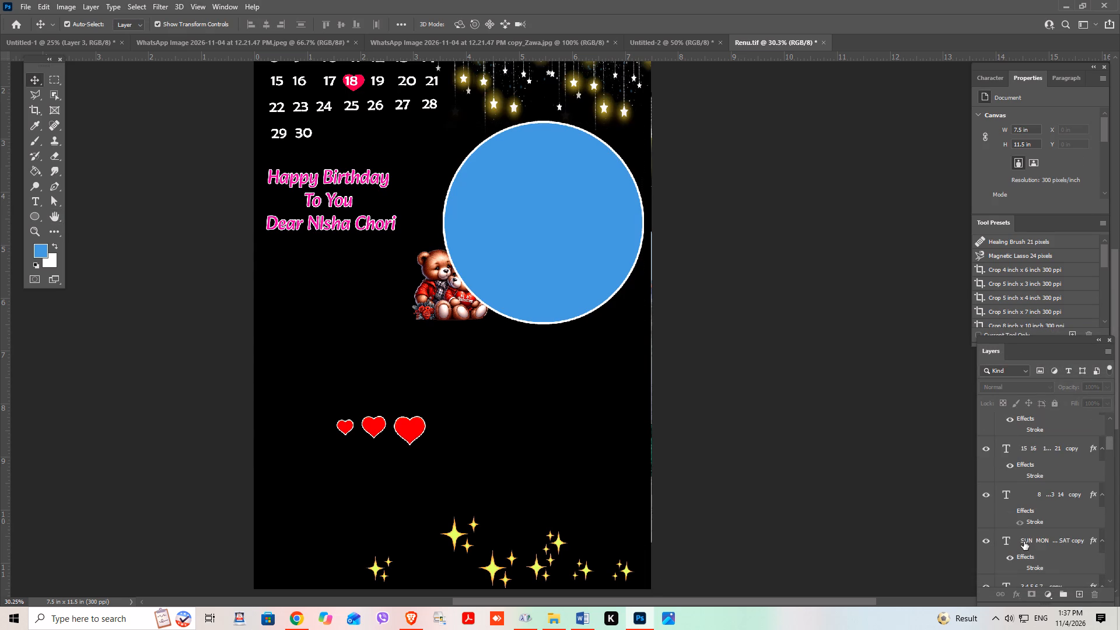
pyautogui.scroll(-5, 1024, 541)
pyautogui.click(986, 523)
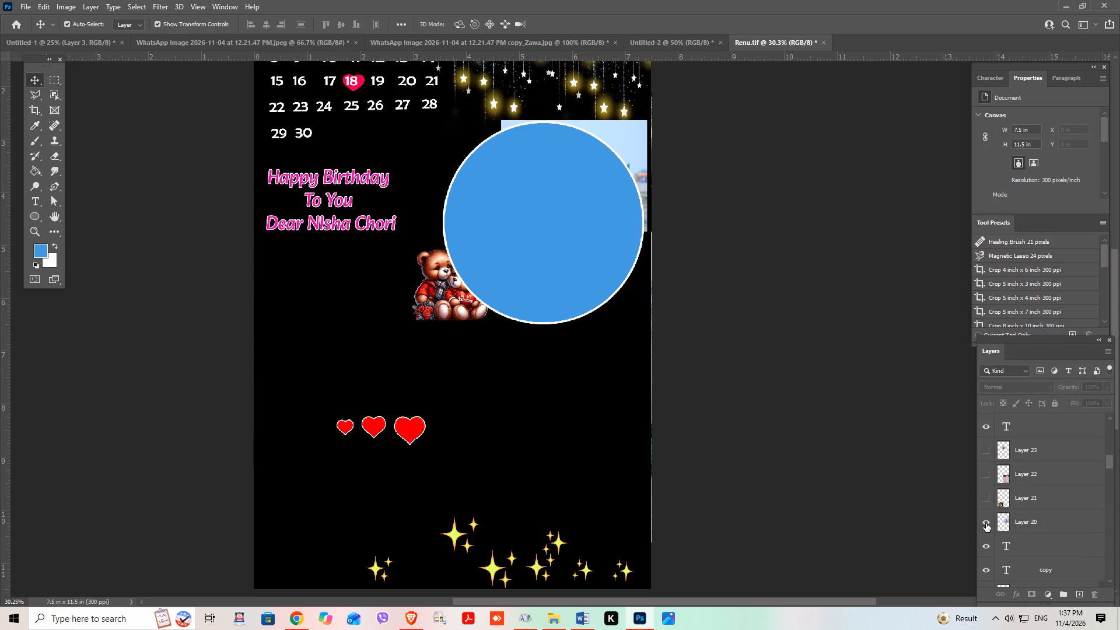
pyautogui.click(986, 523)
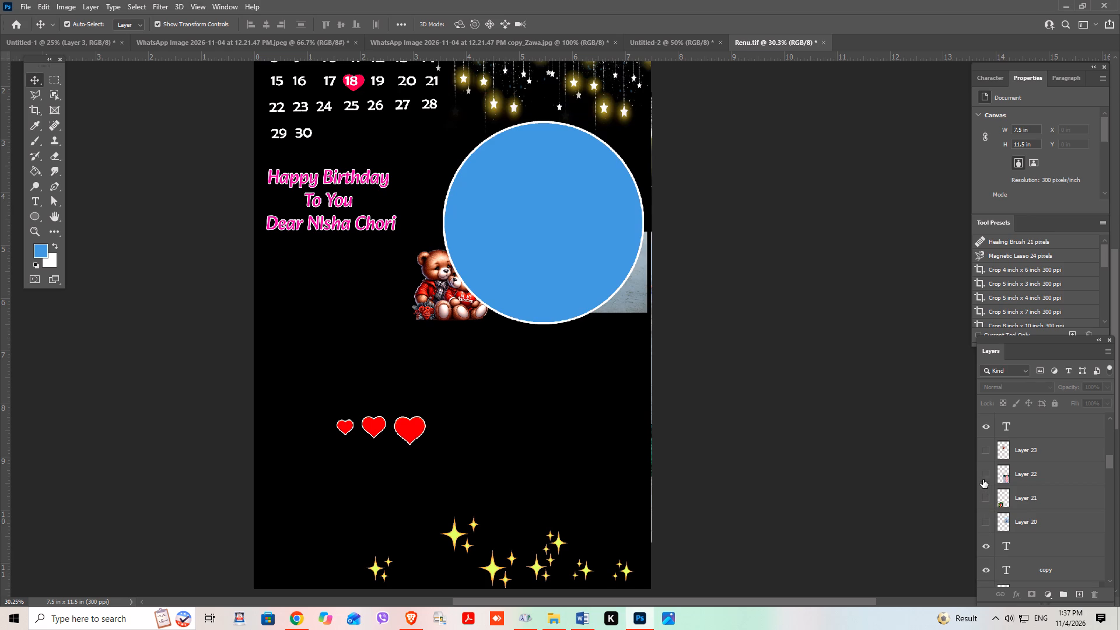
pyautogui.click(984, 473)
pyautogui.moveTo(551, 439); pyautogui.dragTo(555, 321)
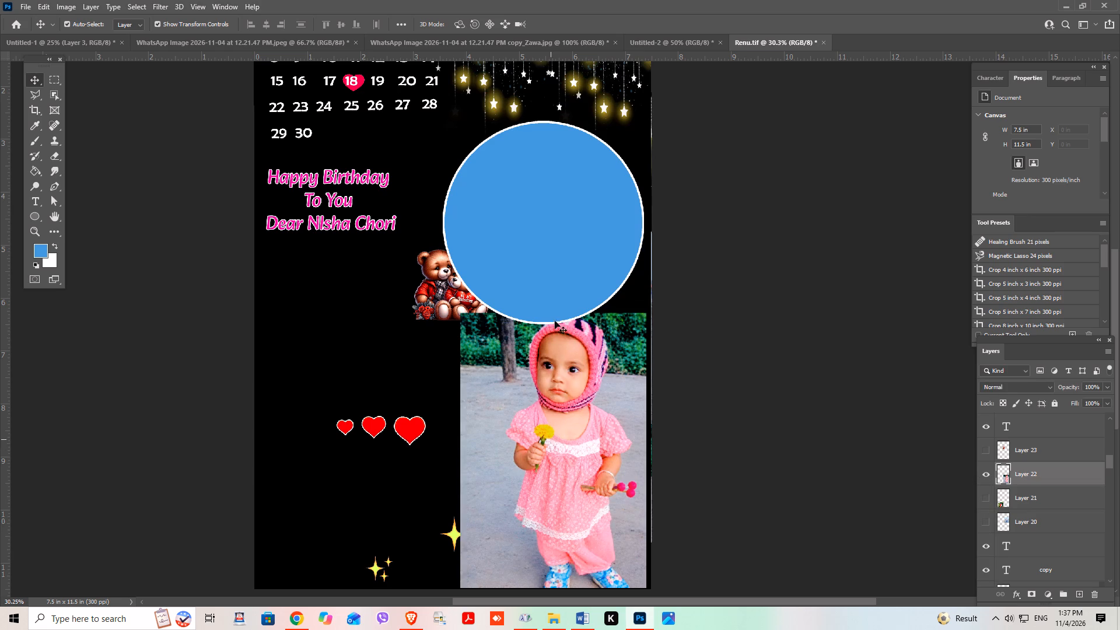
pyautogui.moveTo(555, 321); pyautogui.dragTo(544, 249)
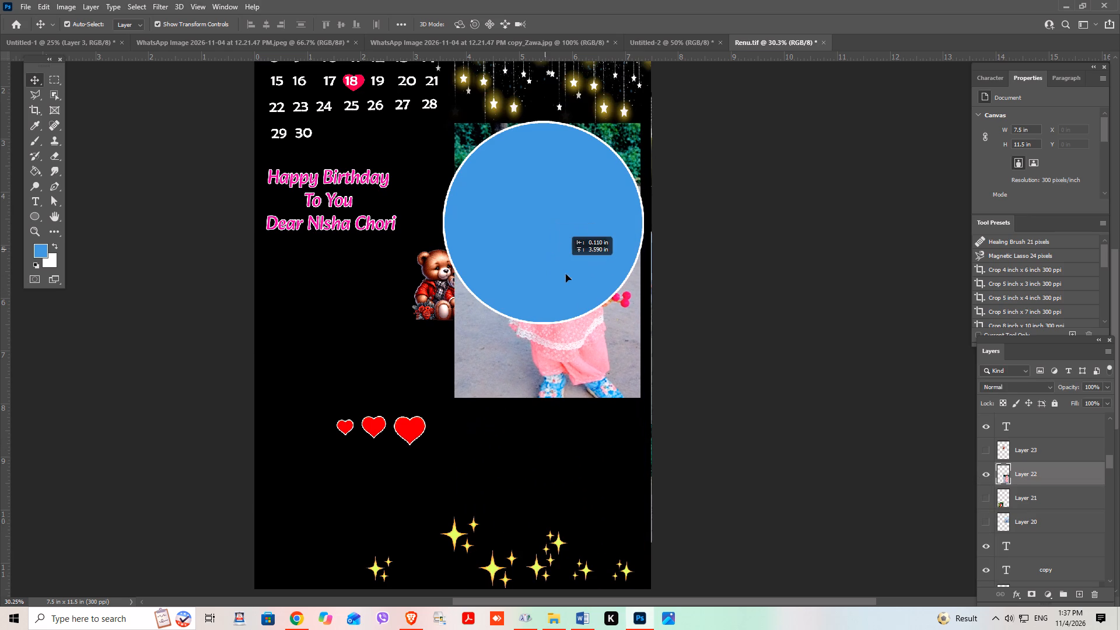
pyautogui.click(610, 370)
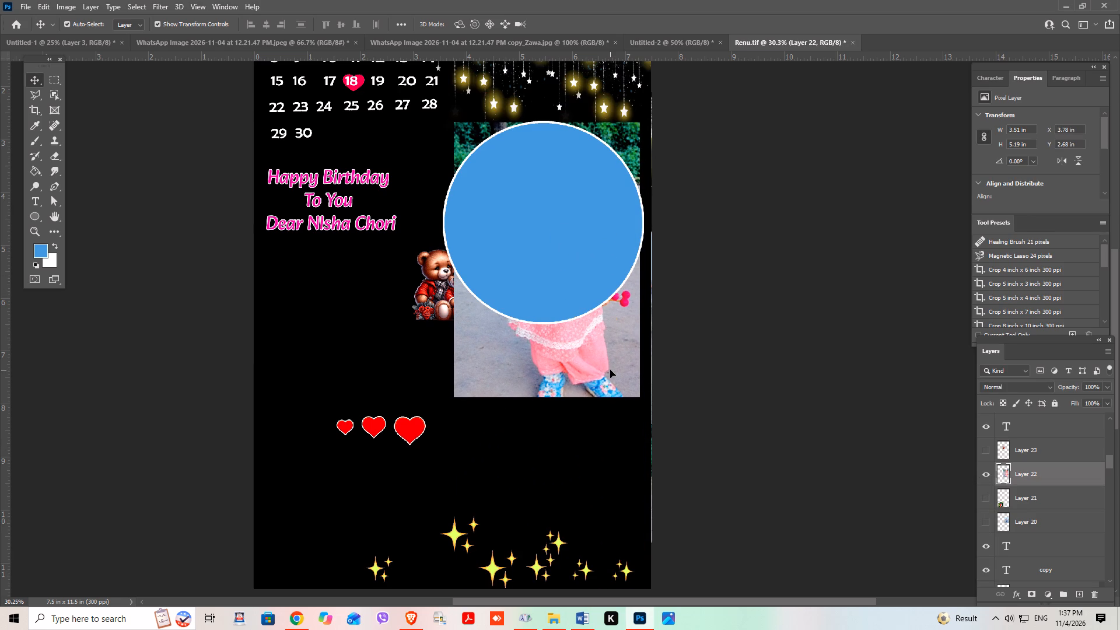
# Bring Layer 22 to the top of the layer stack and clip it to the Ellipse 1 circle.
pyautogui.hotkey('ctrl', 'shift', ']')
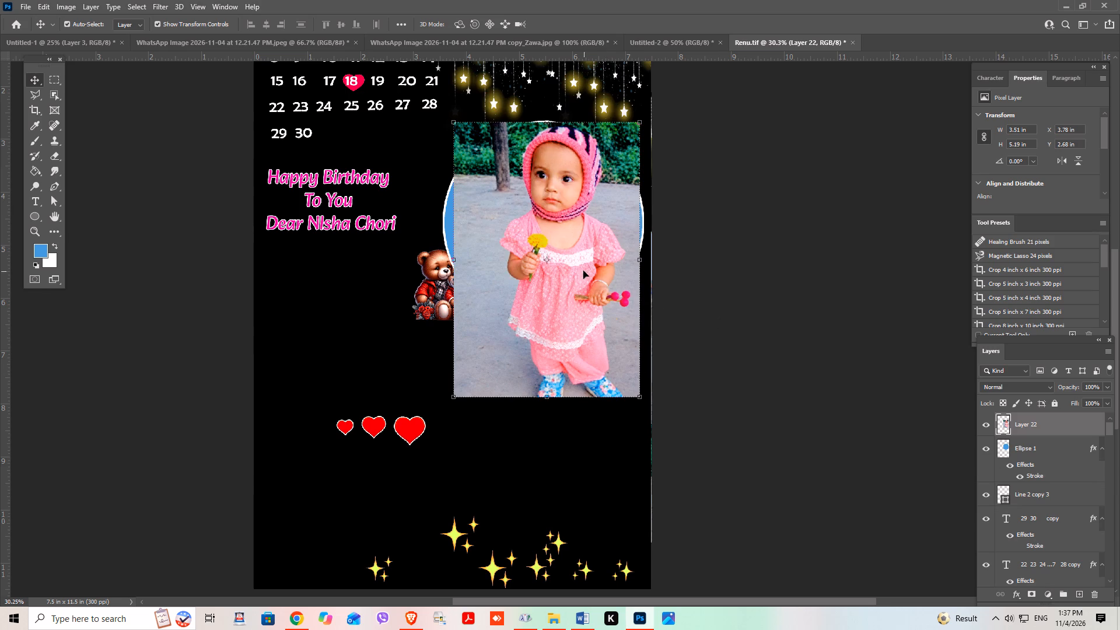
pyautogui.rightClick(1024, 419)
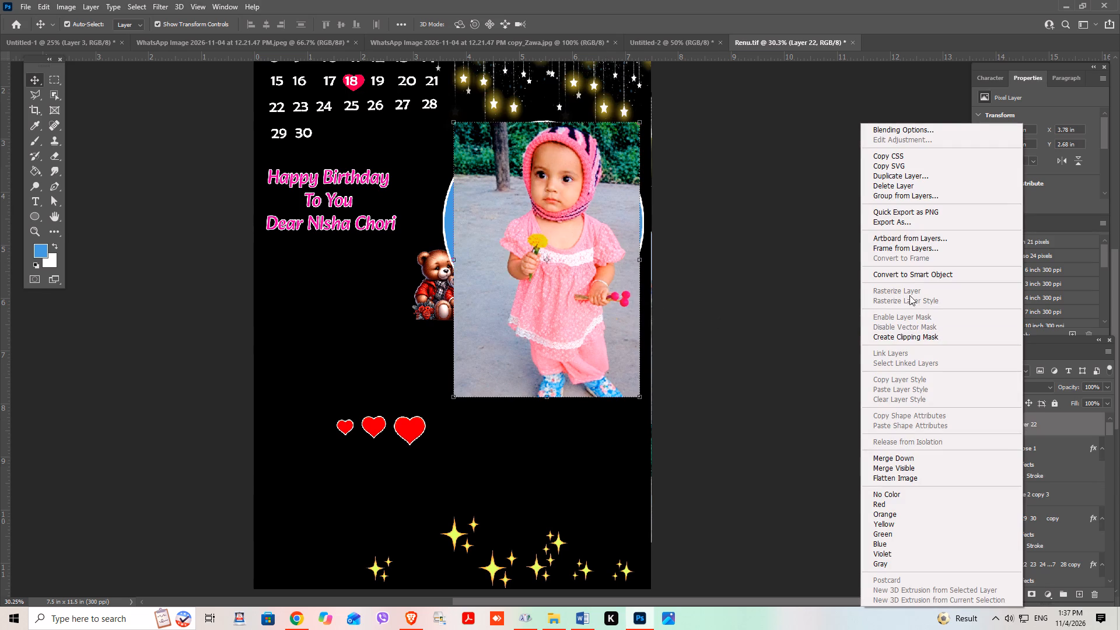
pyautogui.click(904, 335)
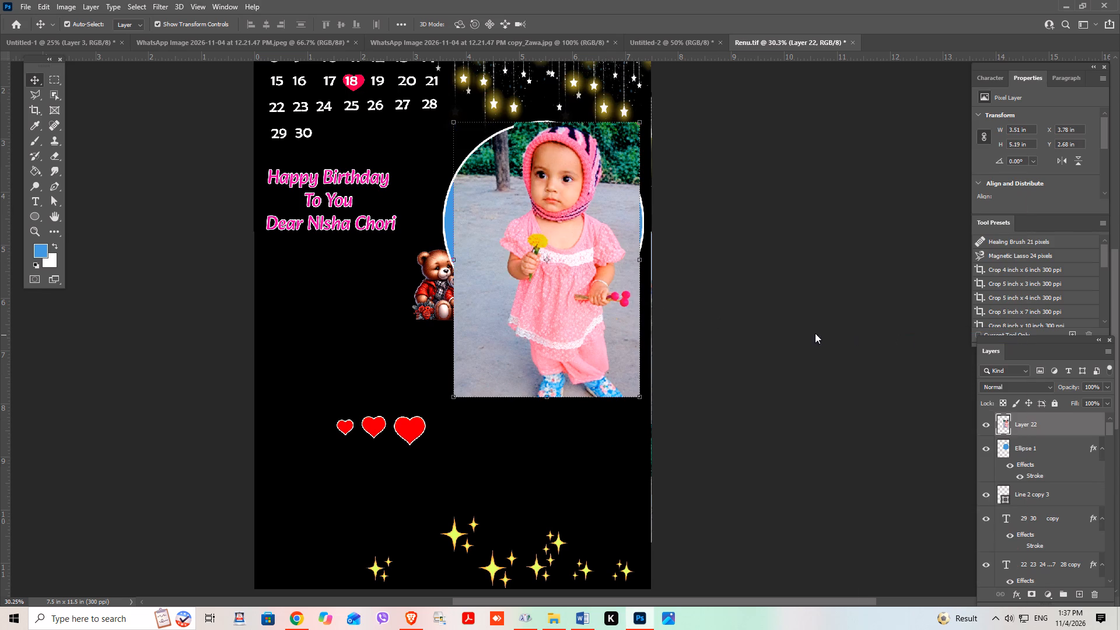
# Scale the clipped toddler photo to about 93.5% and position it so the child's head and upper body sit inside the circle.
pyautogui.click(549, 262)
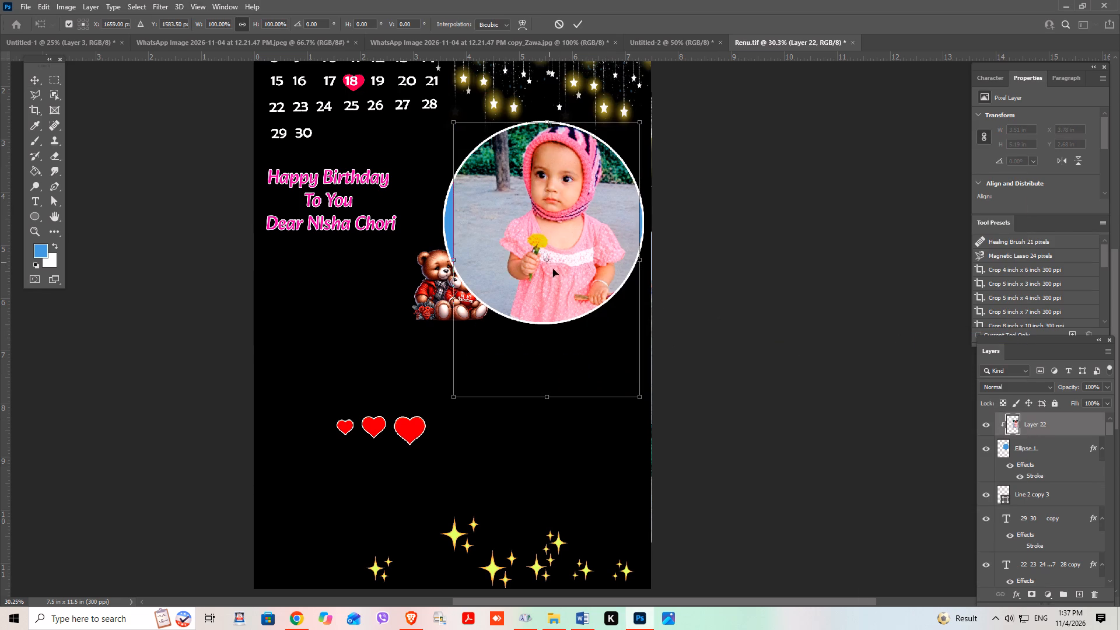
pyautogui.click(458, 258)
pyautogui.moveTo(457, 258); pyautogui.dragTo(428, 247)
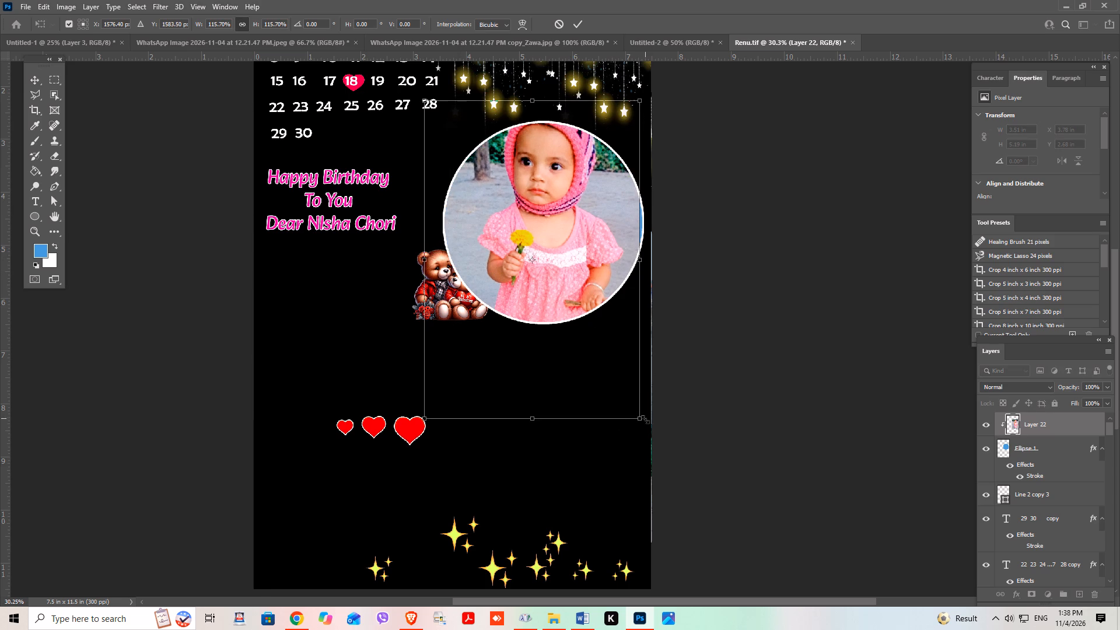
pyautogui.moveTo(643, 422); pyautogui.dragTo(635, 407)
pyautogui.moveTo(628, 404); pyautogui.dragTo(633, 408)
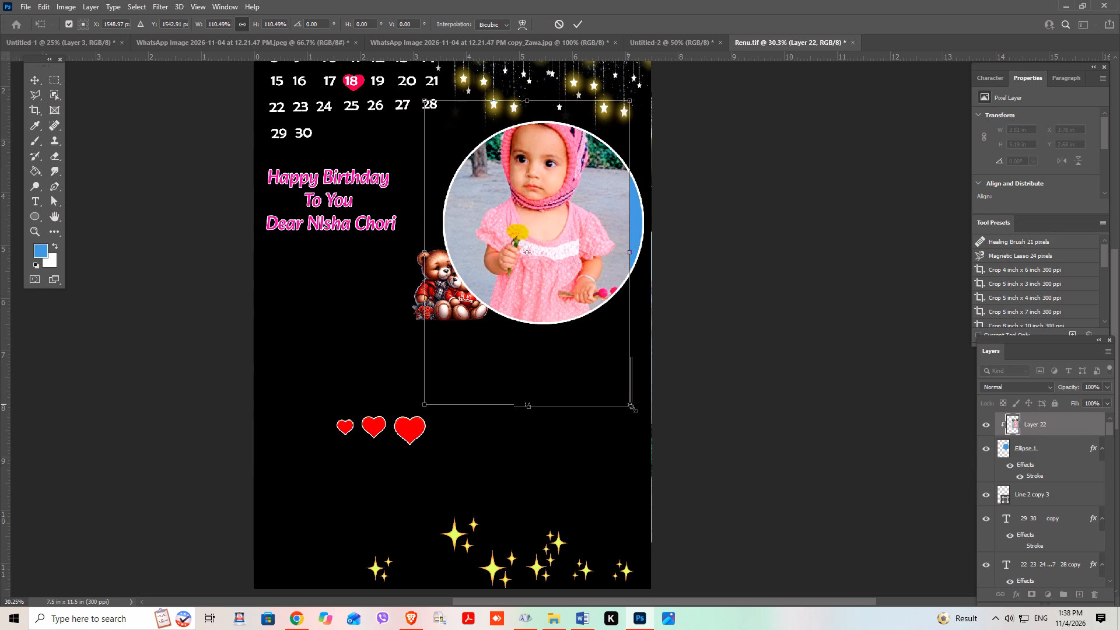
pyautogui.moveTo(633, 408); pyautogui.dragTo(640, 417)
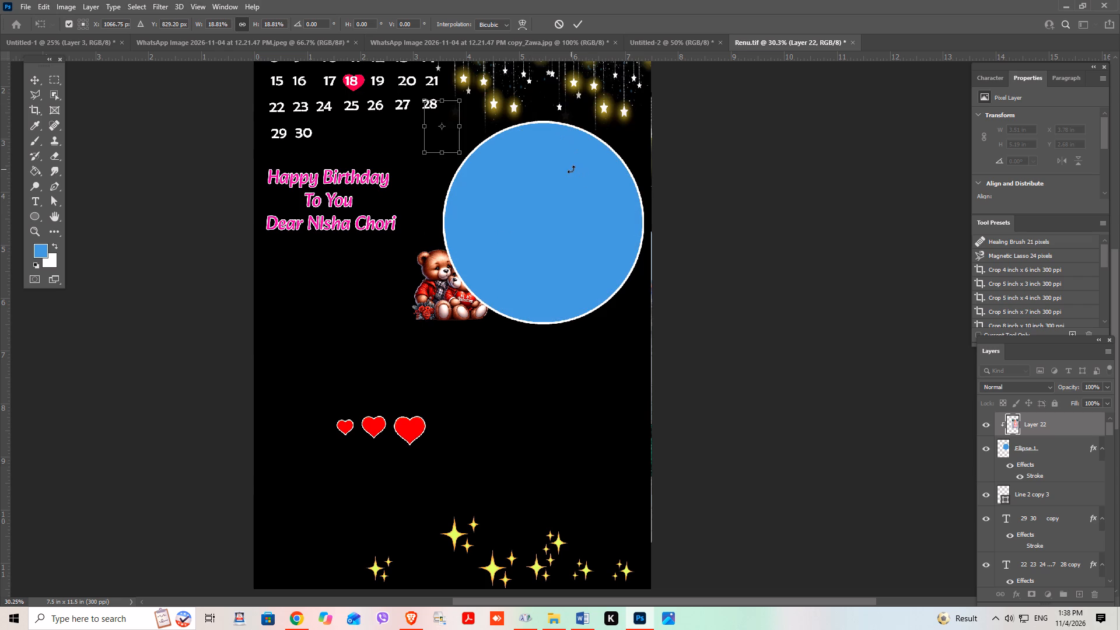
pyautogui.moveTo(461, 155); pyautogui.dragTo(539, 231)
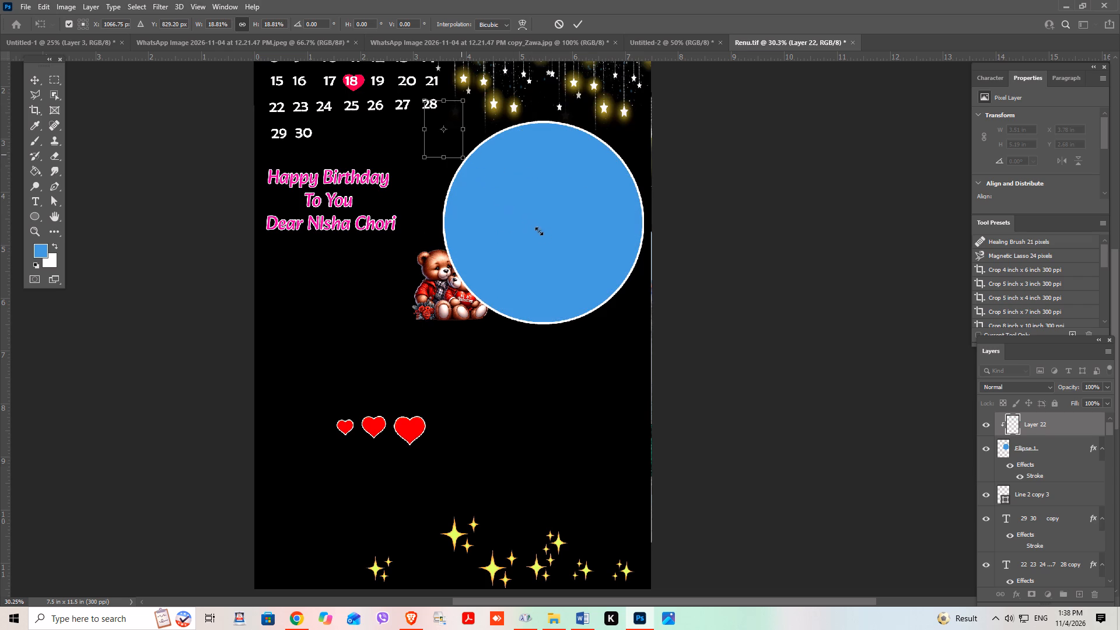
pyautogui.moveTo(539, 231); pyautogui.dragTo(630, 314)
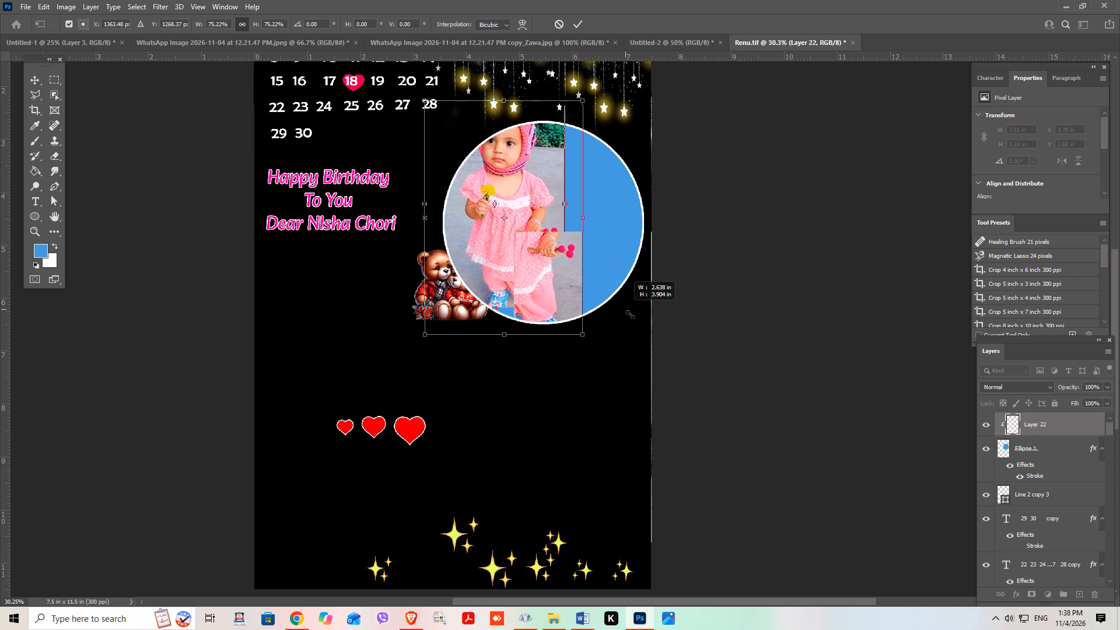
pyautogui.moveTo(630, 314); pyautogui.dragTo(656, 332)
pyautogui.moveTo(538, 203); pyautogui.dragTo(568, 217)
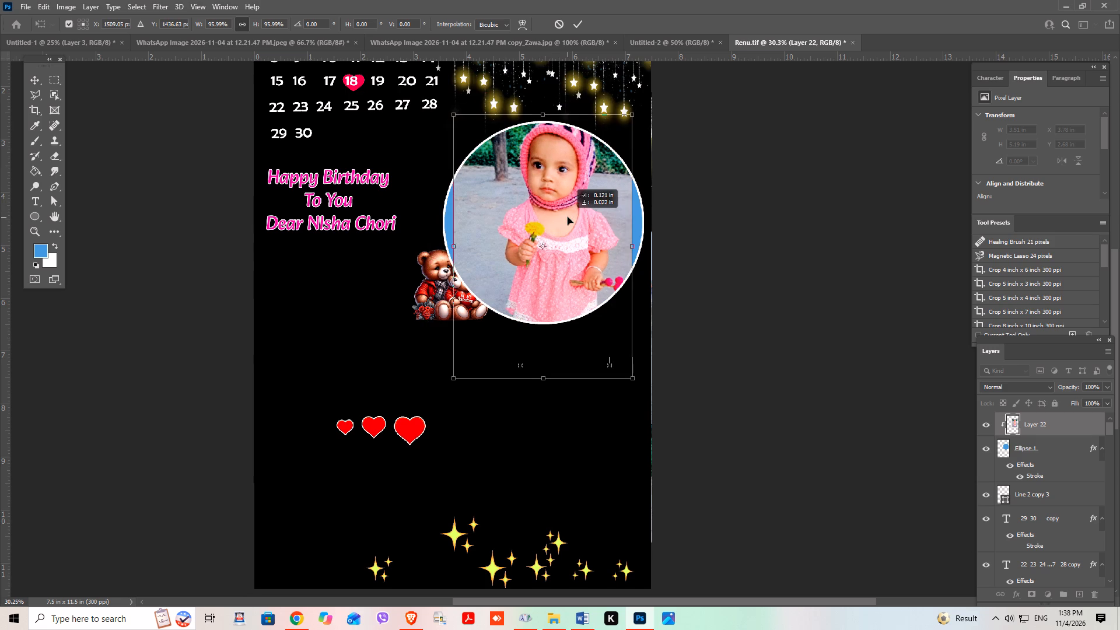
pyautogui.moveTo(568, 217); pyautogui.dragTo(560, 216)
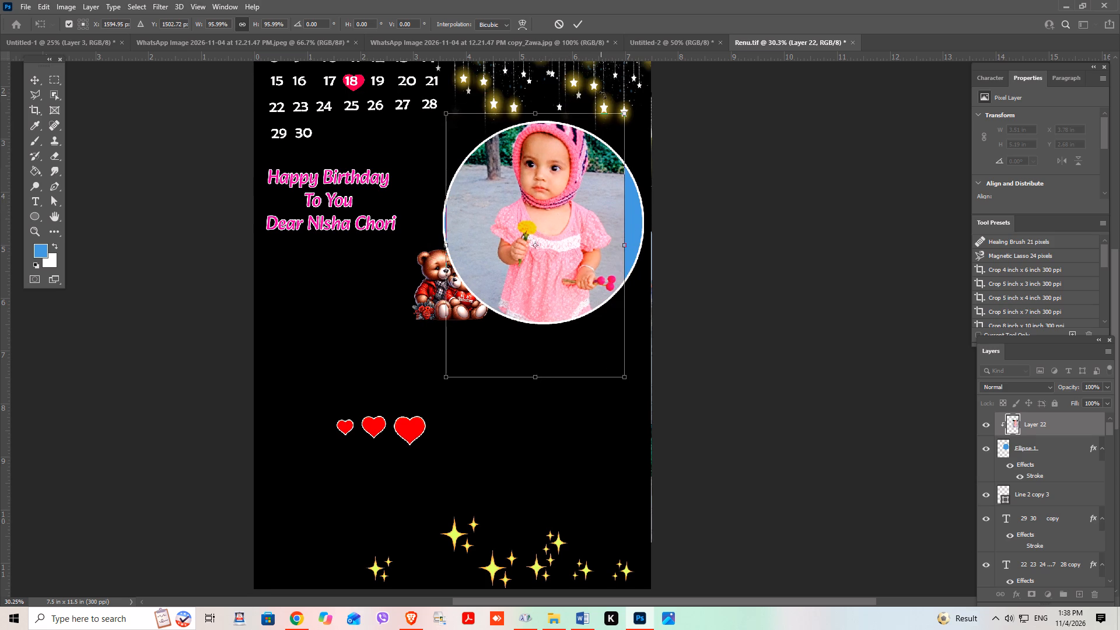
pyautogui.moveTo(627, 111); pyautogui.dragTo(631, 124)
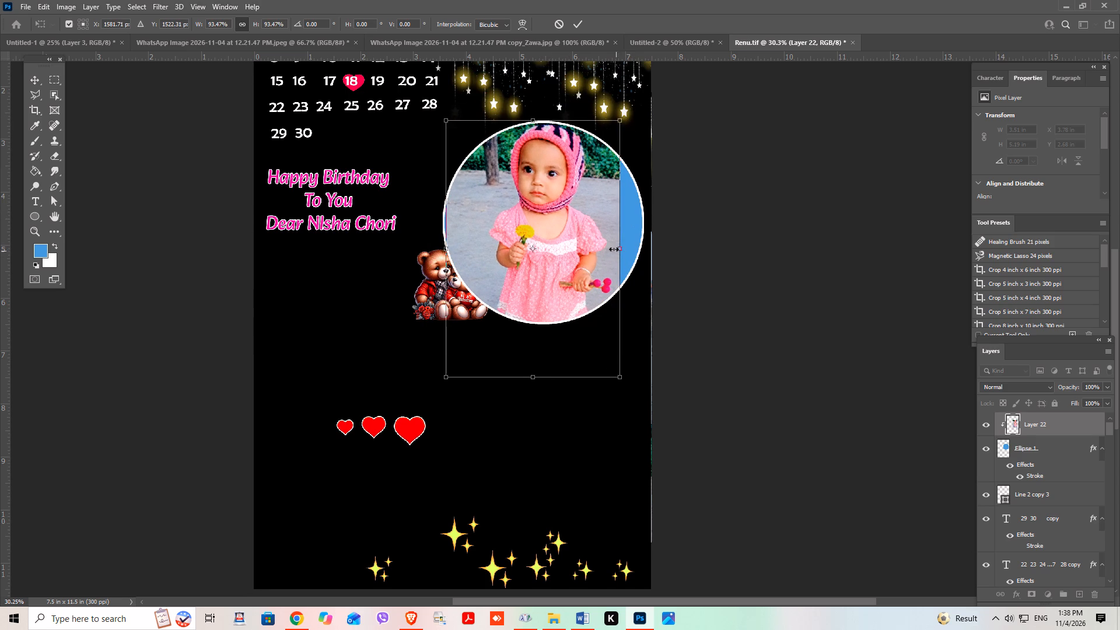
pyautogui.click(596, 246)
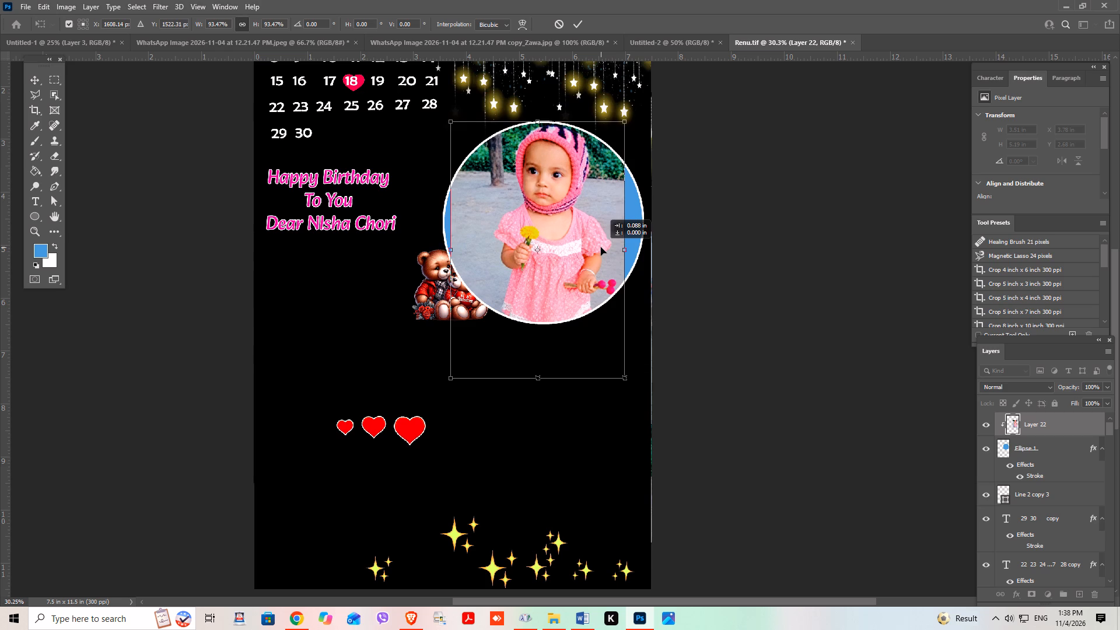
pyautogui.click(573, 23)
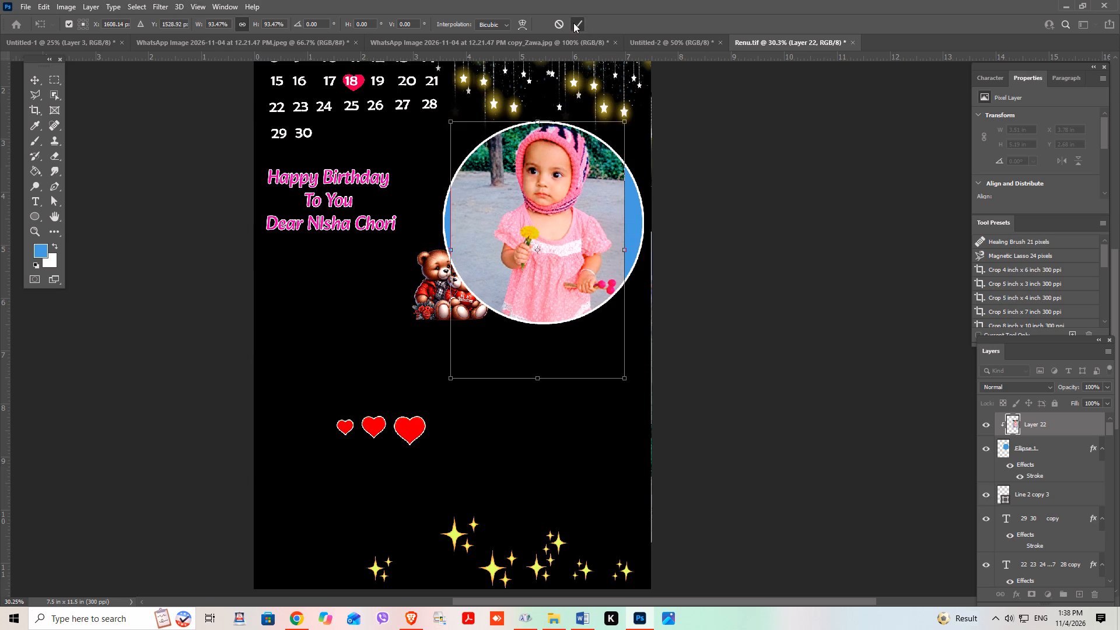
pyautogui.click(737, 209)
# On Layer 22, outline the blue gap along the circle's right edge with the Polygonal Lasso and fill it using Content-Aware.
pyautogui.scroll(-3, 723, 219)
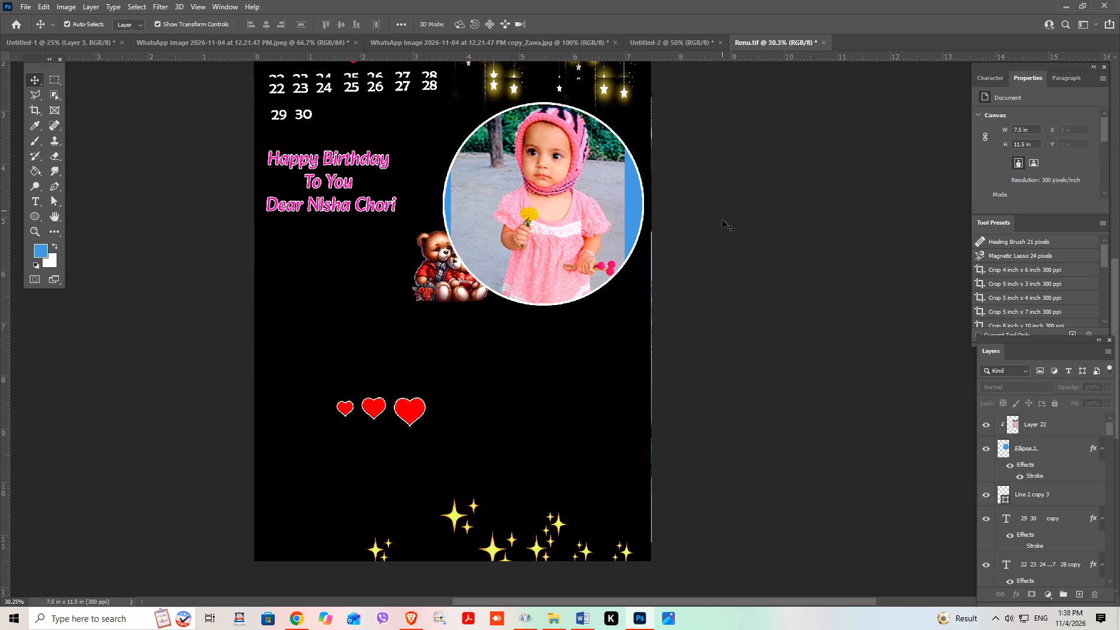
pyautogui.click(619, 208)
pyautogui.scroll(3, 568, 191)
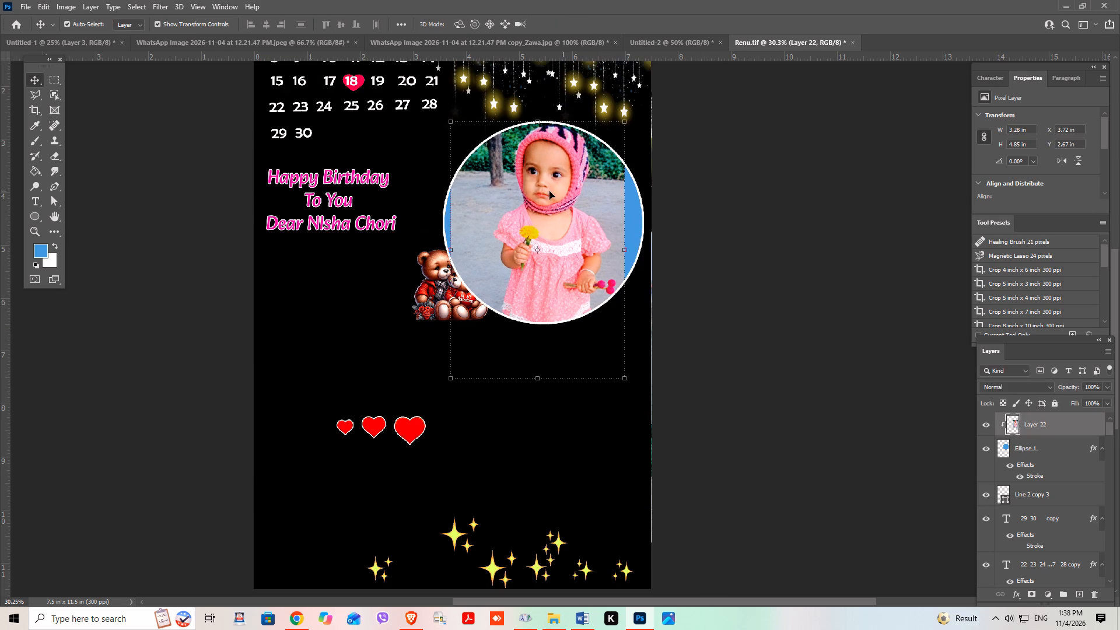
pyautogui.click(33, 91)
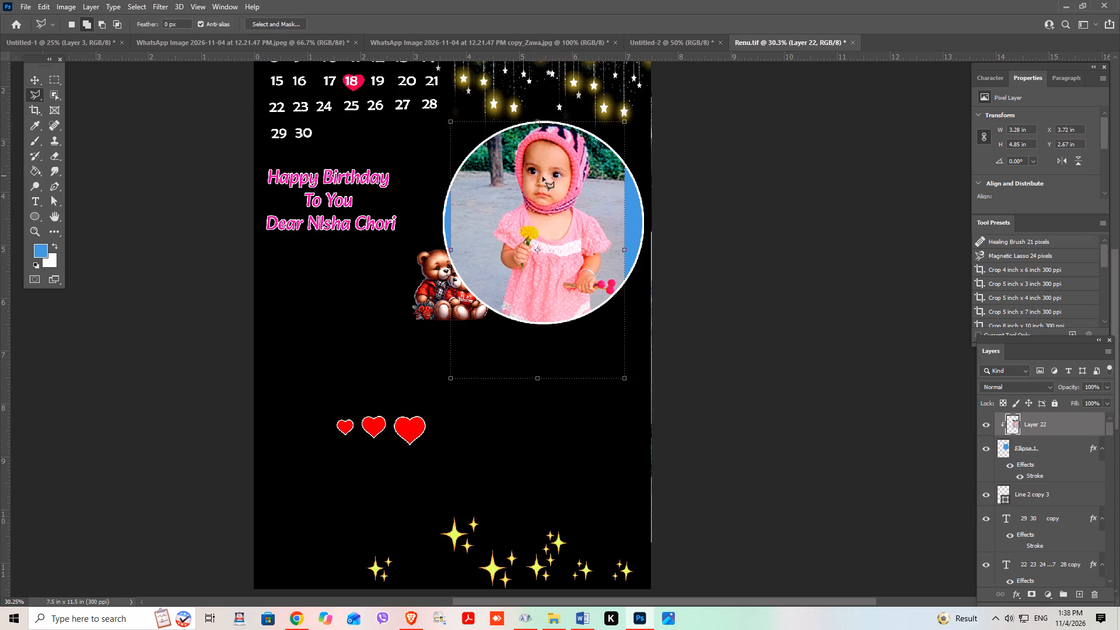
pyautogui.click(606, 182)
pyautogui.click(622, 160)
pyautogui.click(633, 173)
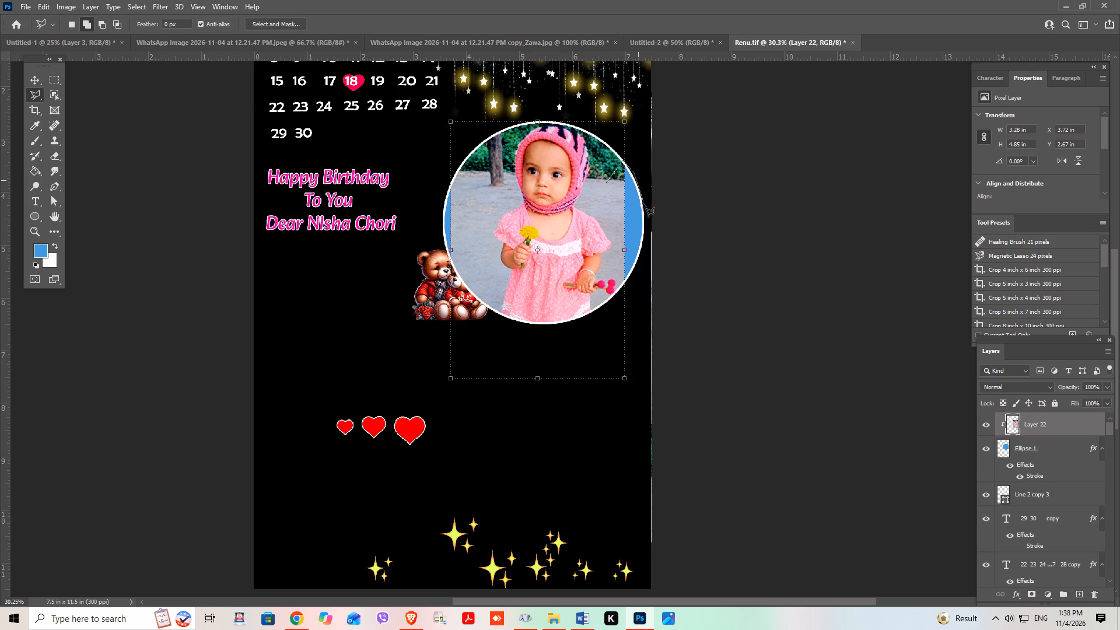
pyautogui.click(643, 204)
pyautogui.click(645, 232)
pyautogui.click(638, 258)
pyautogui.click(628, 281)
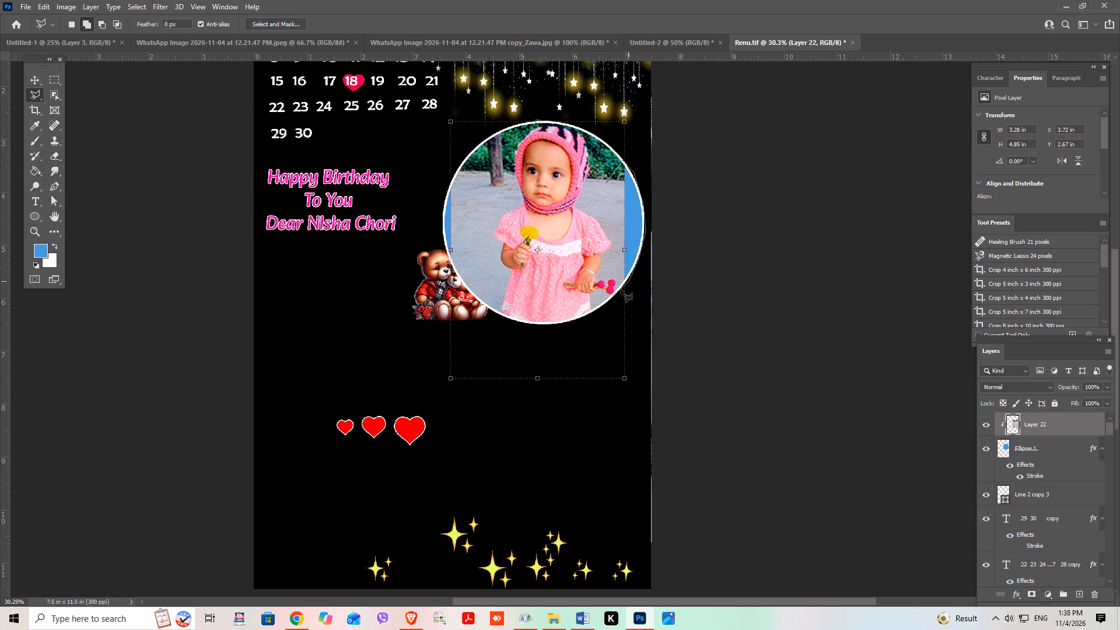
pyautogui.click(620, 289)
pyautogui.click(621, 267)
pyautogui.click(614, 183)
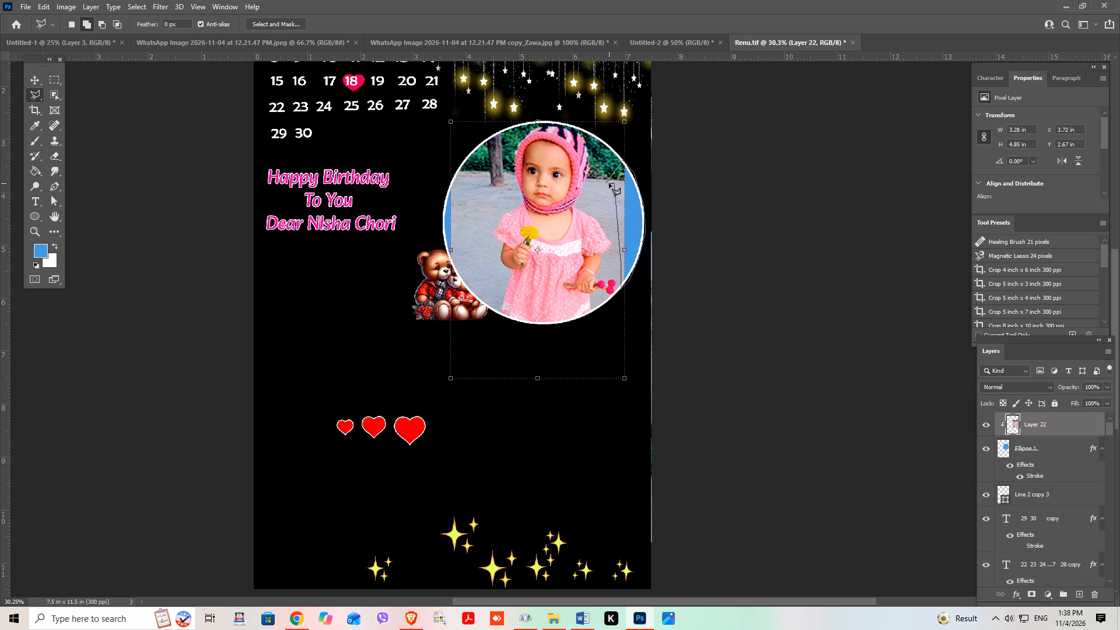
pyautogui.click(608, 183)
pyautogui.click(45, 6)
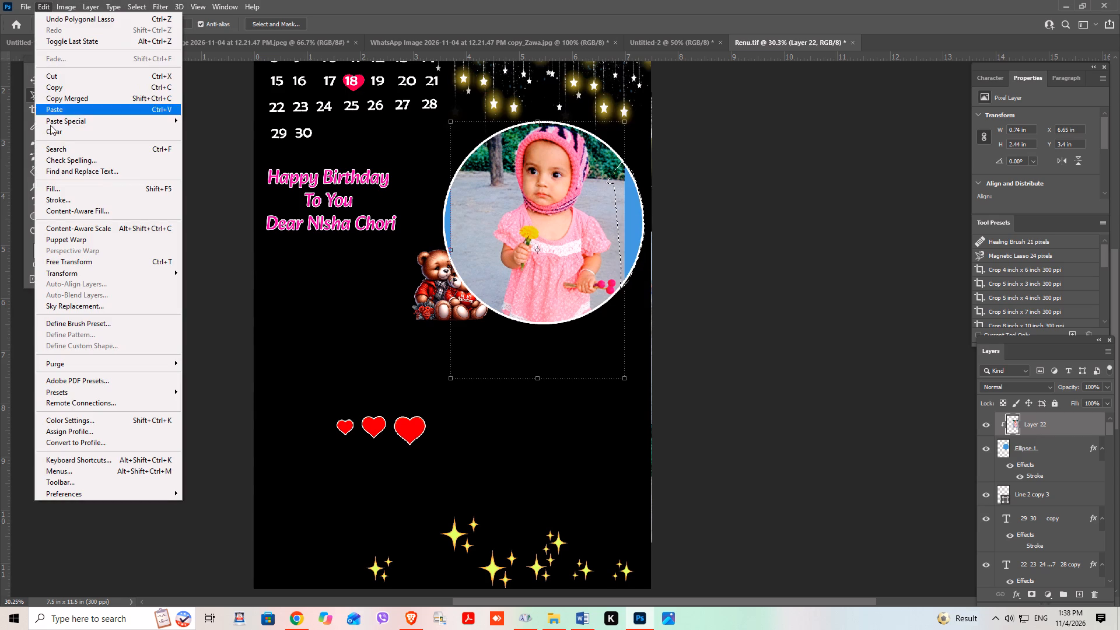
pyautogui.click(58, 187)
pyautogui.click(622, 153)
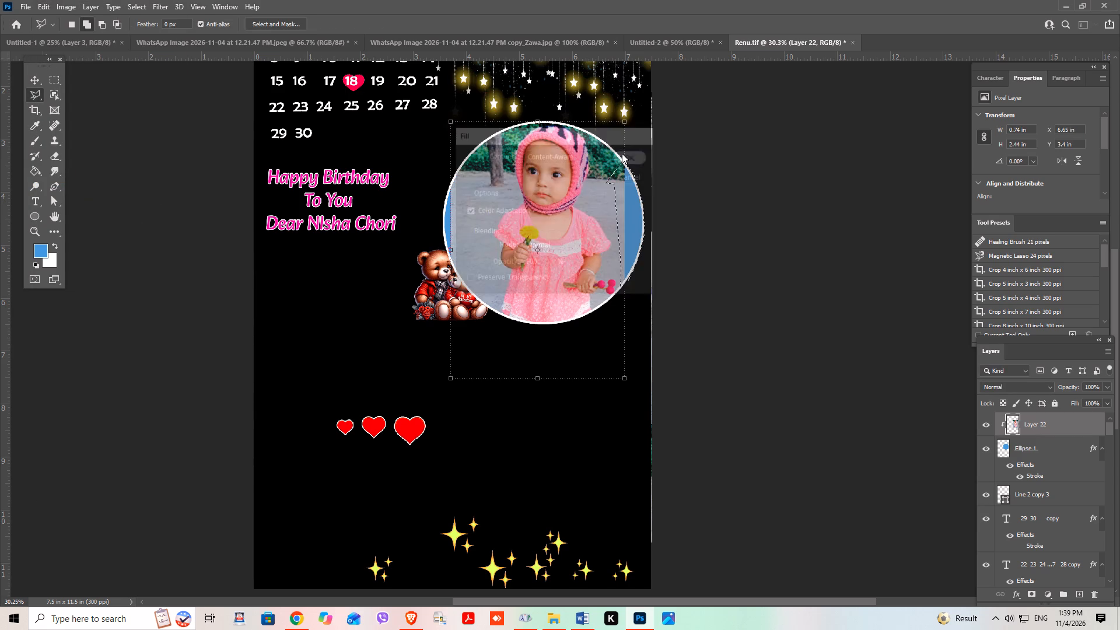
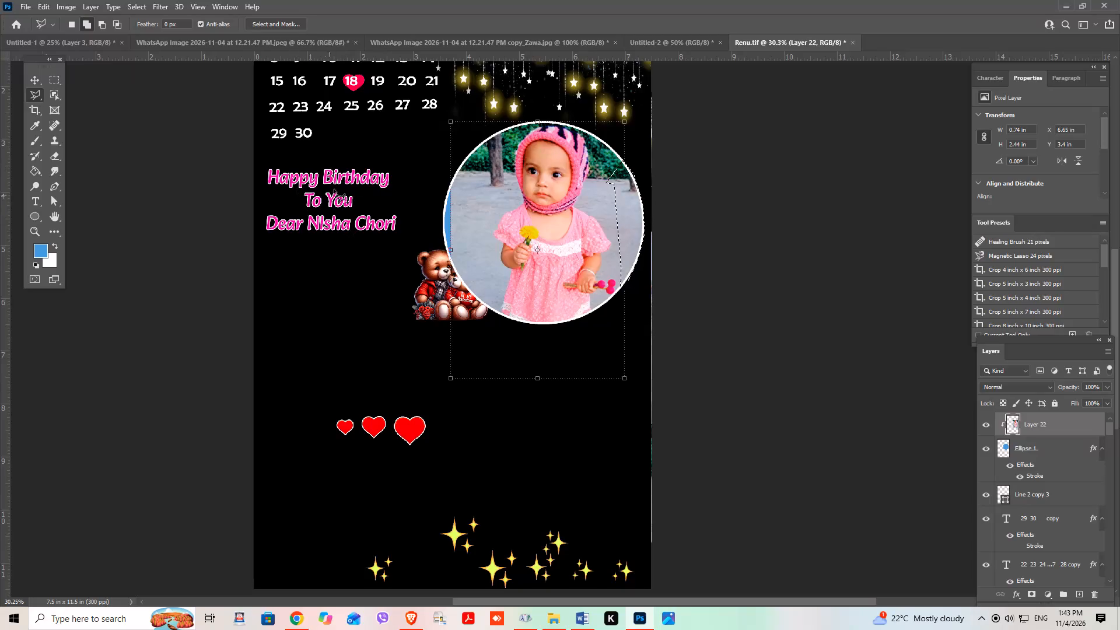
# Outline the blue gap along the circle's left edge on Layer 22 with the Polygonal Lasso, fill it using Content-Aware, and deselect.
pyautogui.hotkey('ctrl', 'd')
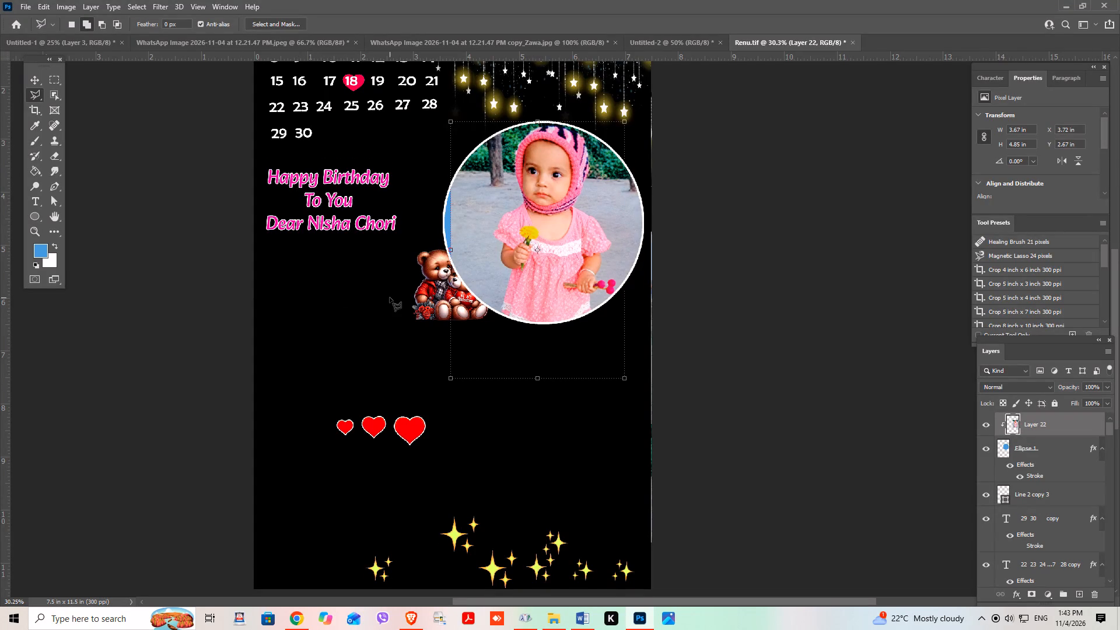
pyautogui.scroll(-4, 390, 297)
pyautogui.click(457, 137)
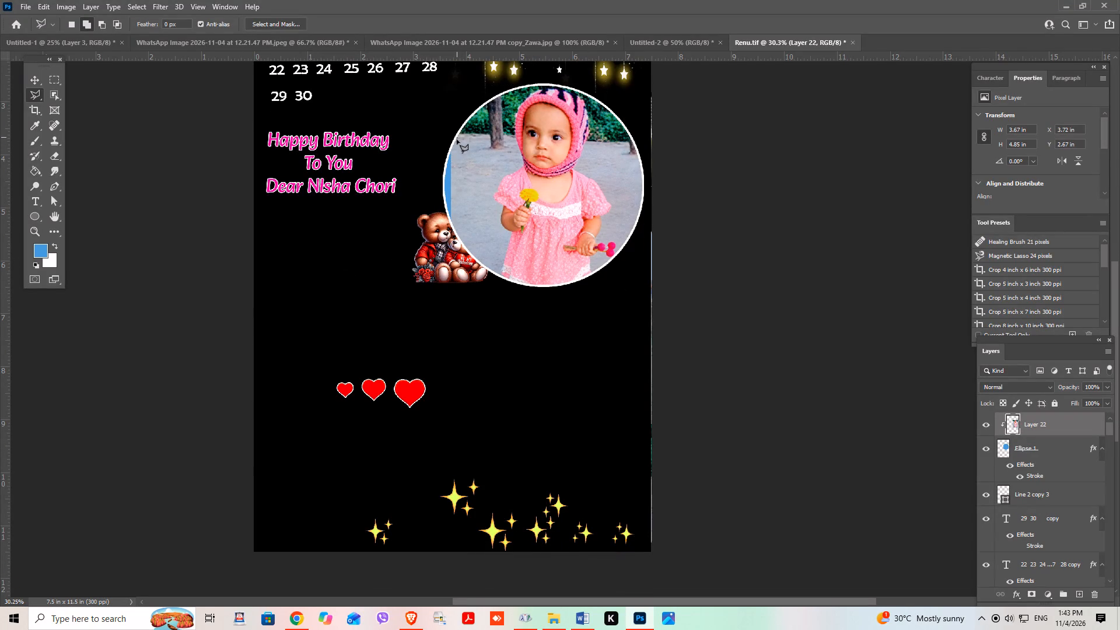
pyautogui.click(456, 229)
pyautogui.moveTo(436, 232); pyautogui.dragTo(436, 226)
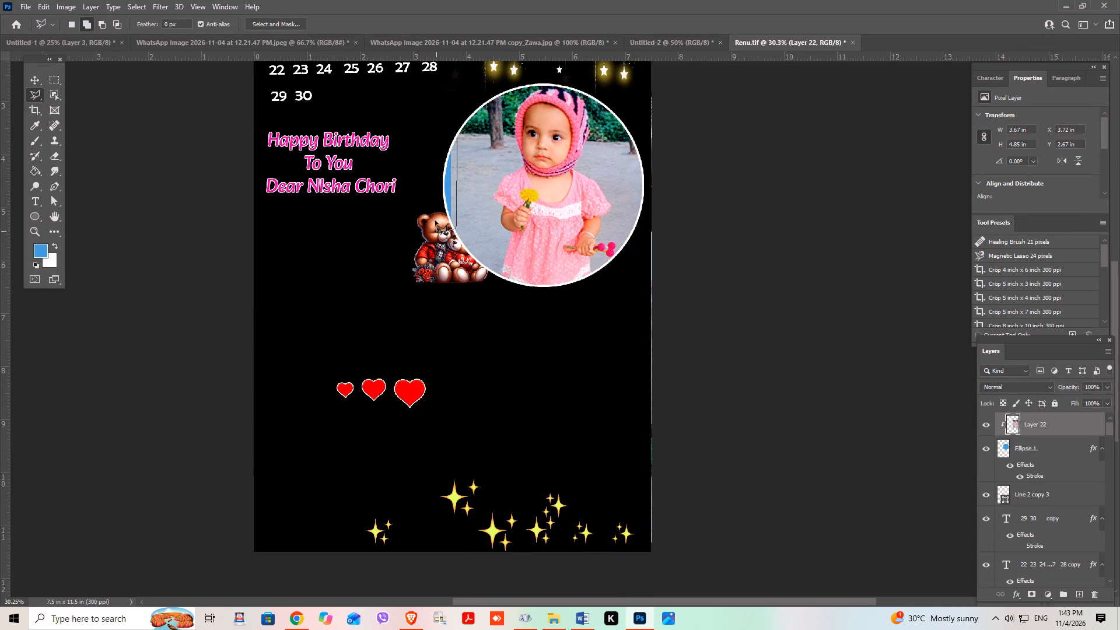
pyautogui.click(434, 169)
pyautogui.click(447, 141)
pyautogui.click(457, 138)
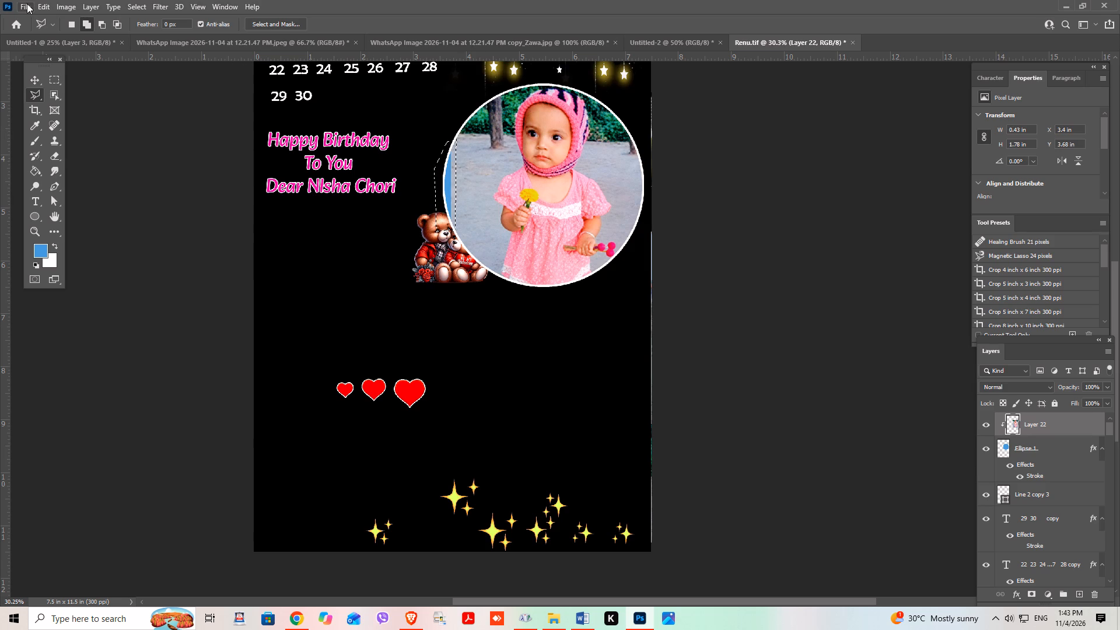
pyautogui.hotkey('shift', 'F5')
pyautogui.click(626, 153)
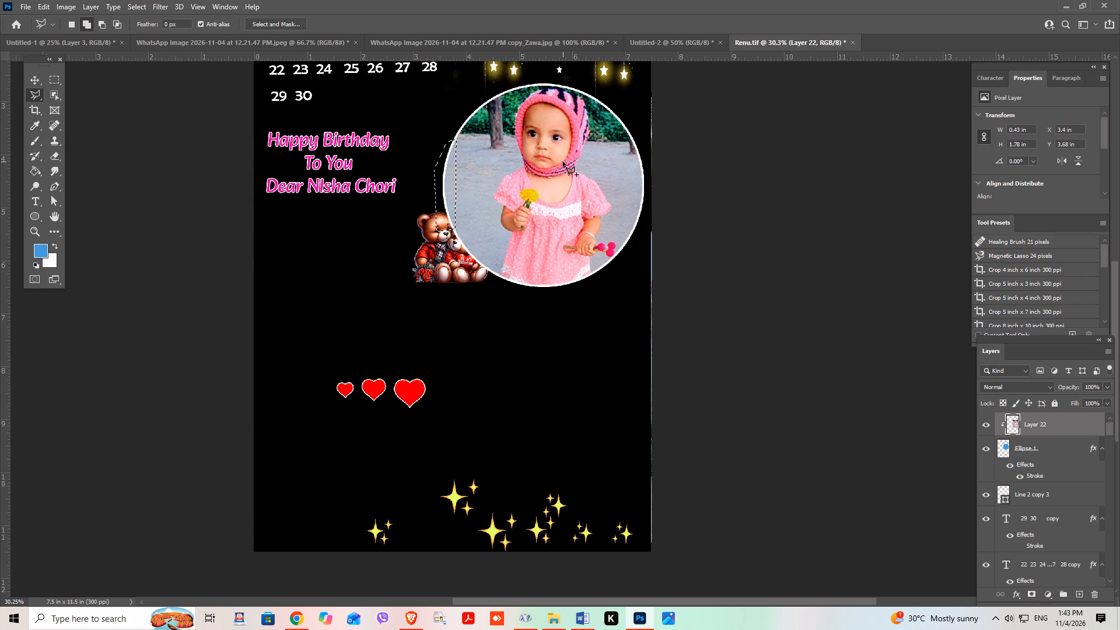
pyautogui.hotkey('ctrl', 'd')
# Move the teddy bear couple on Layer 12 beneath the birthday greeting, to about X 0.39, Y 4.92 in, and deselect it.
pyautogui.click(33, 76)
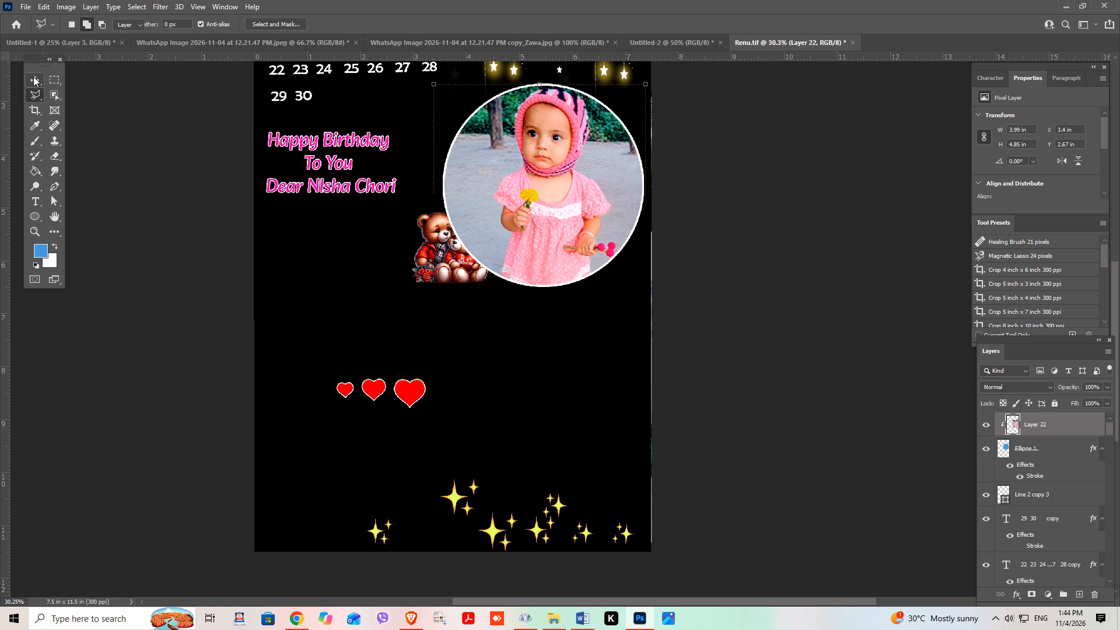
pyautogui.click(751, 272)
pyautogui.scroll(4, 747, 278)
pyautogui.moveTo(443, 310); pyautogui.dragTo(423, 292)
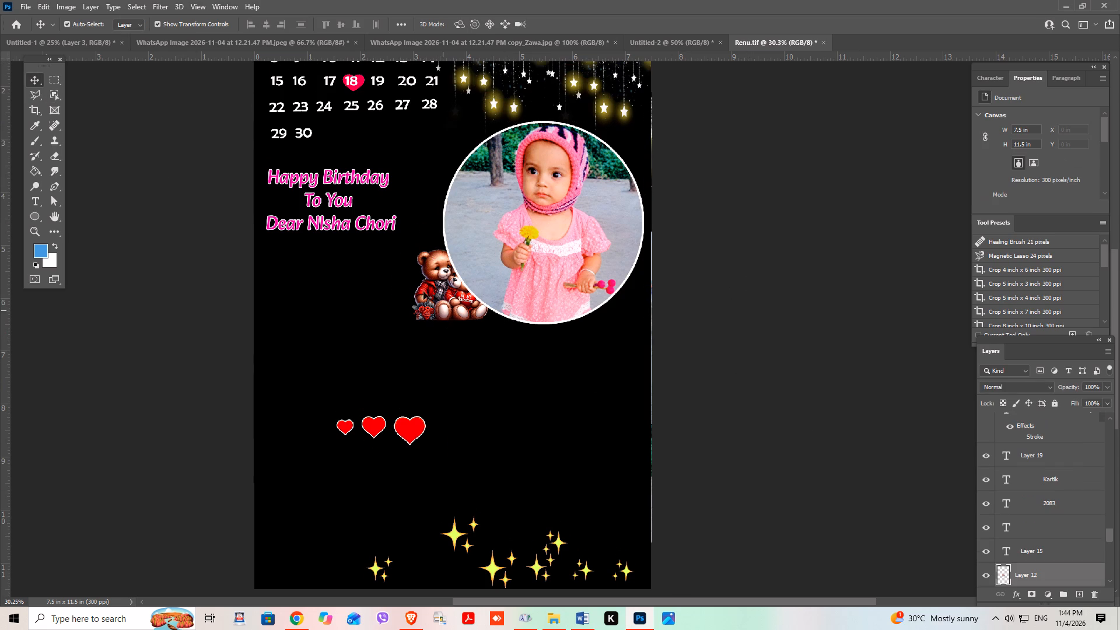
pyautogui.moveTo(423, 292); pyautogui.dragTo(305, 304)
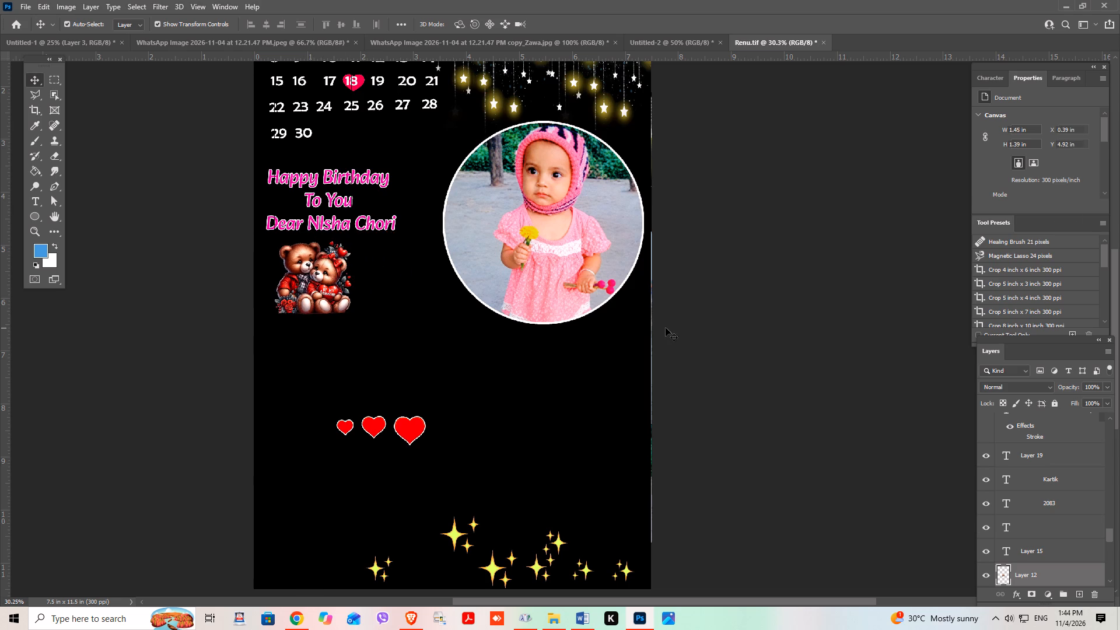
pyautogui.click(733, 328)
pyautogui.scroll(-6, 733, 328)
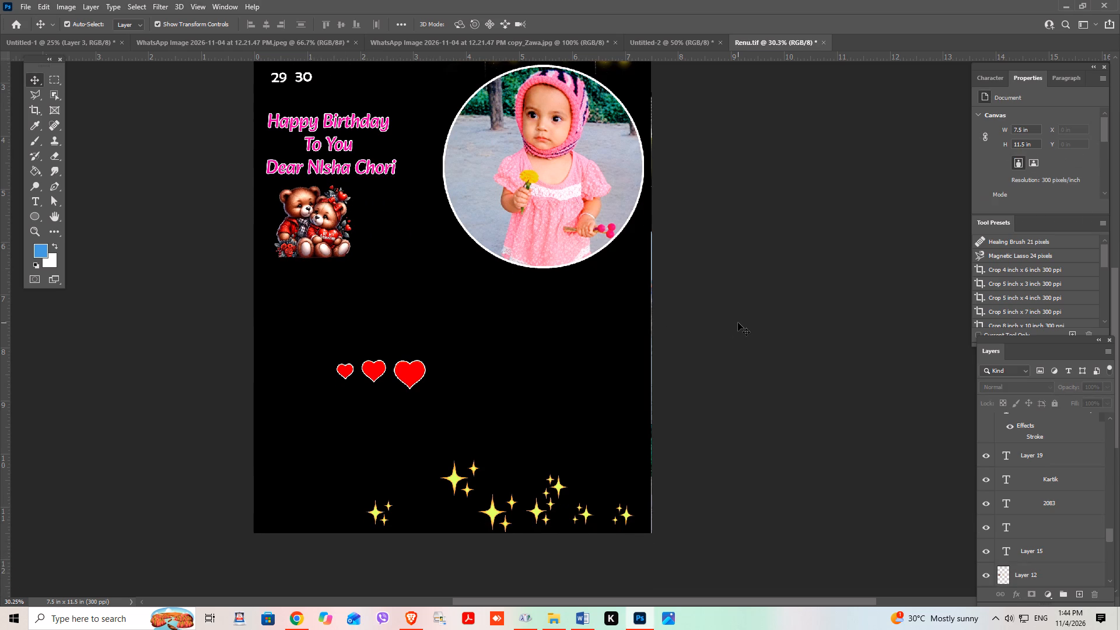
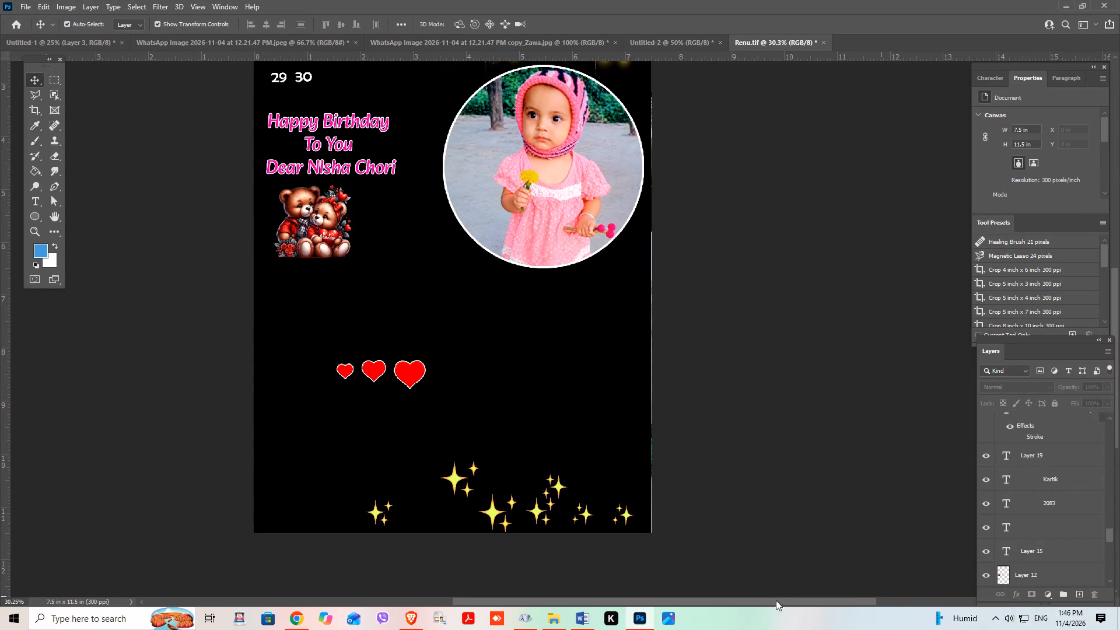
# Show the hidden family photo on Layer 21.
pyautogui.click(730, 288)
pyautogui.scroll(9, 736, 380)
pyautogui.scroll(-2, 736, 394)
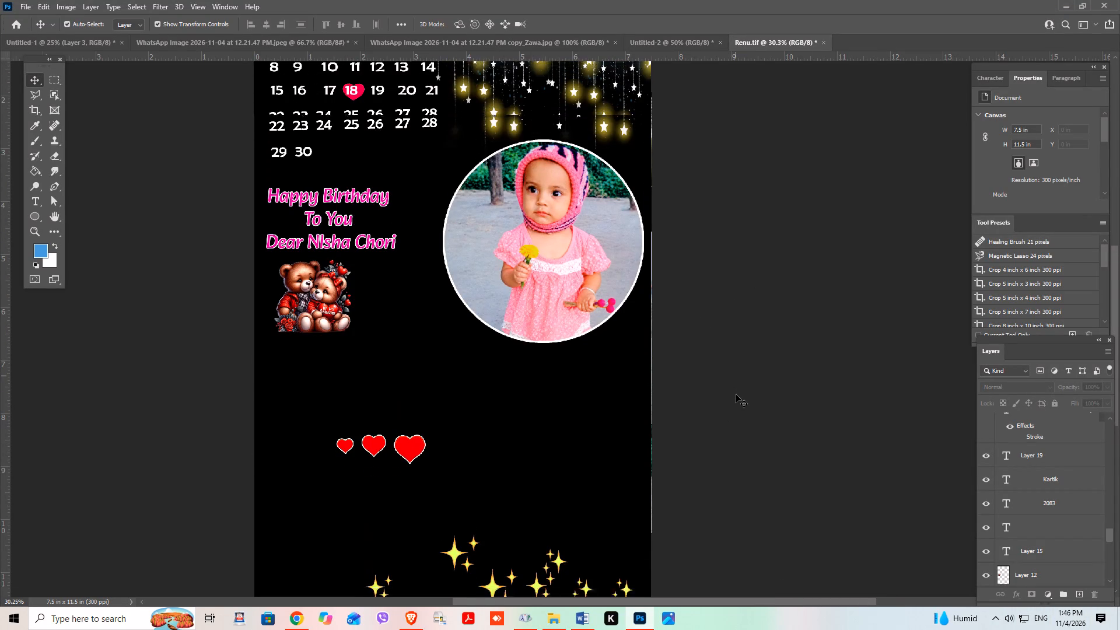
pyautogui.scroll(-1, 736, 394)
pyautogui.scroll(16, 1009, 496)
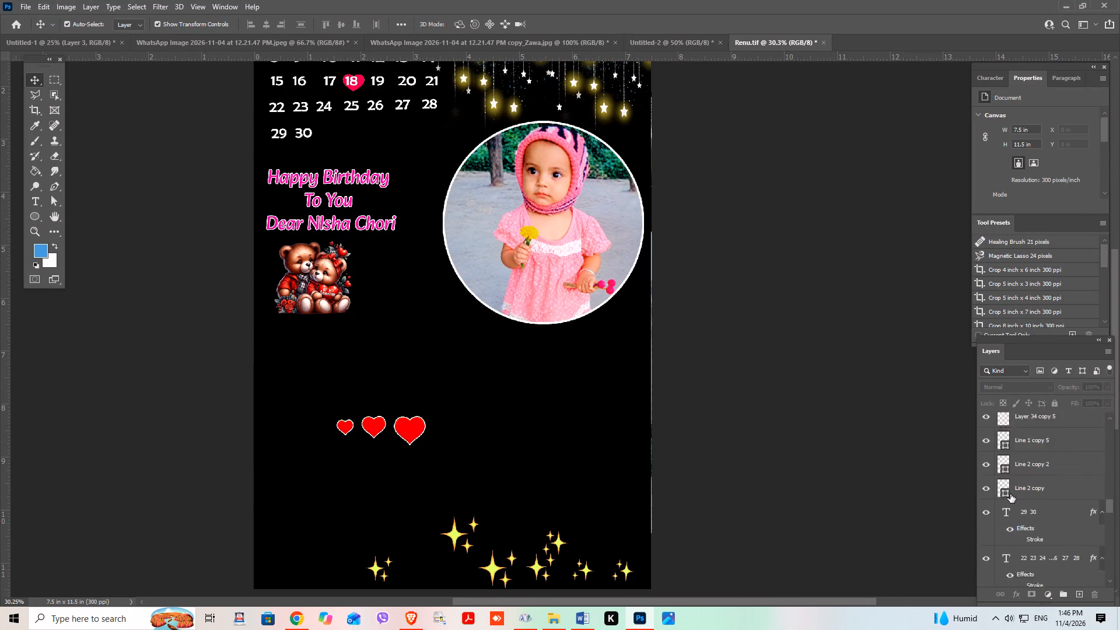
pyautogui.scroll(18, 1010, 494)
pyautogui.scroll(6, 1010, 494)
pyautogui.scroll(-1, 1005, 535)
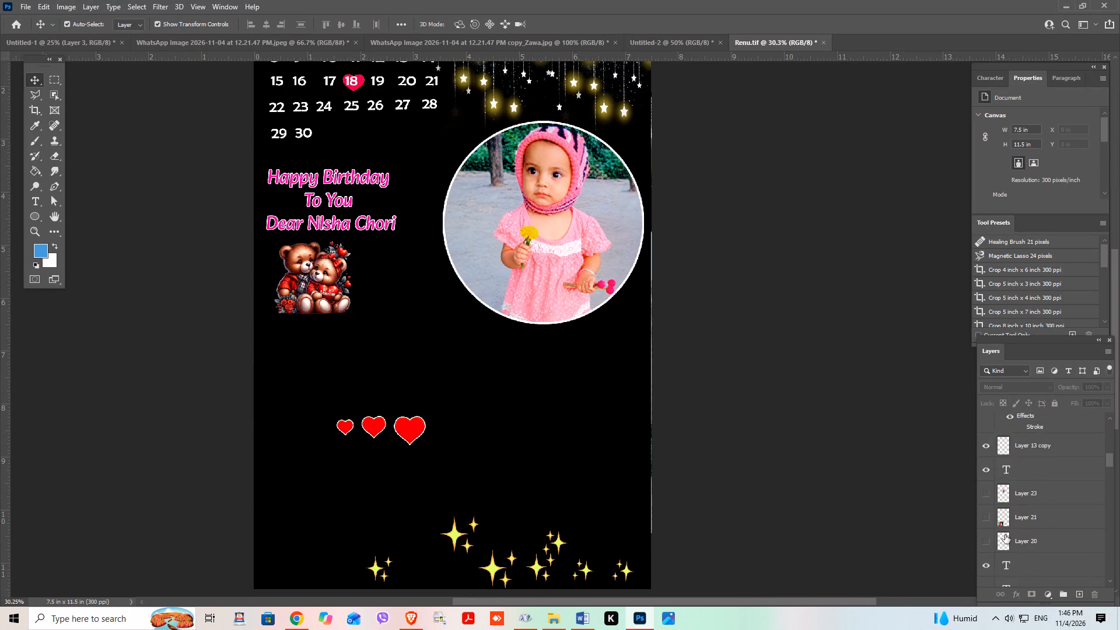
pyautogui.scroll(-1, 1005, 535)
pyautogui.click(985, 495)
# Move the family photo on Layer 21 up inside the page's bottom edge, to about X 0.18, Y 7.92 in.
pyautogui.scroll(-4, 985, 495)
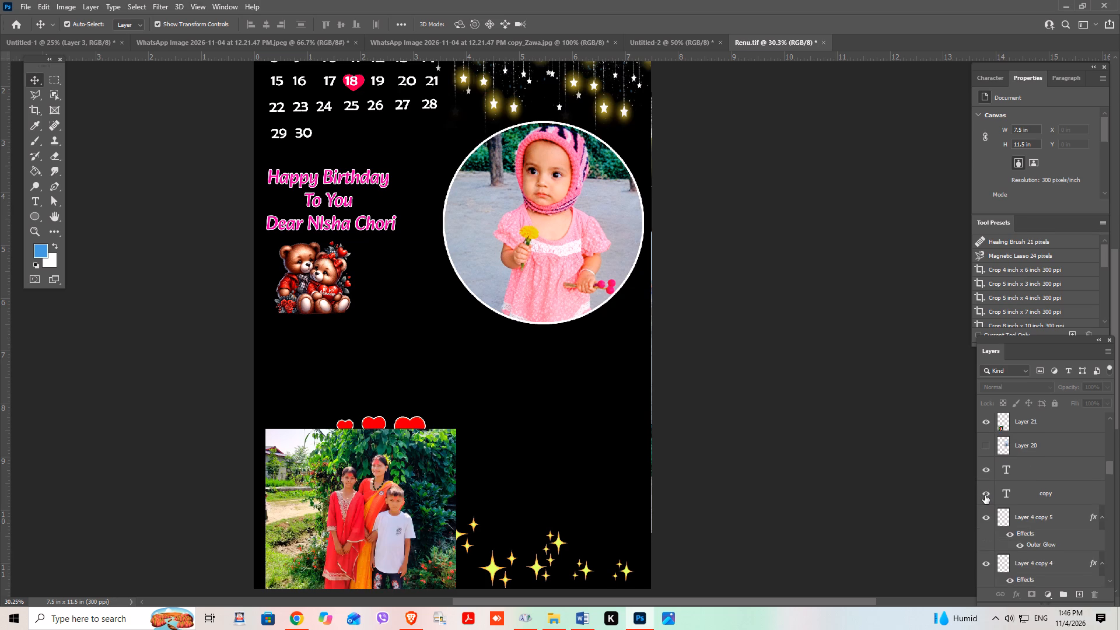
pyautogui.scroll(-3, 985, 495)
pyautogui.scroll(10, 985, 495)
pyautogui.scroll(-2, 863, 454)
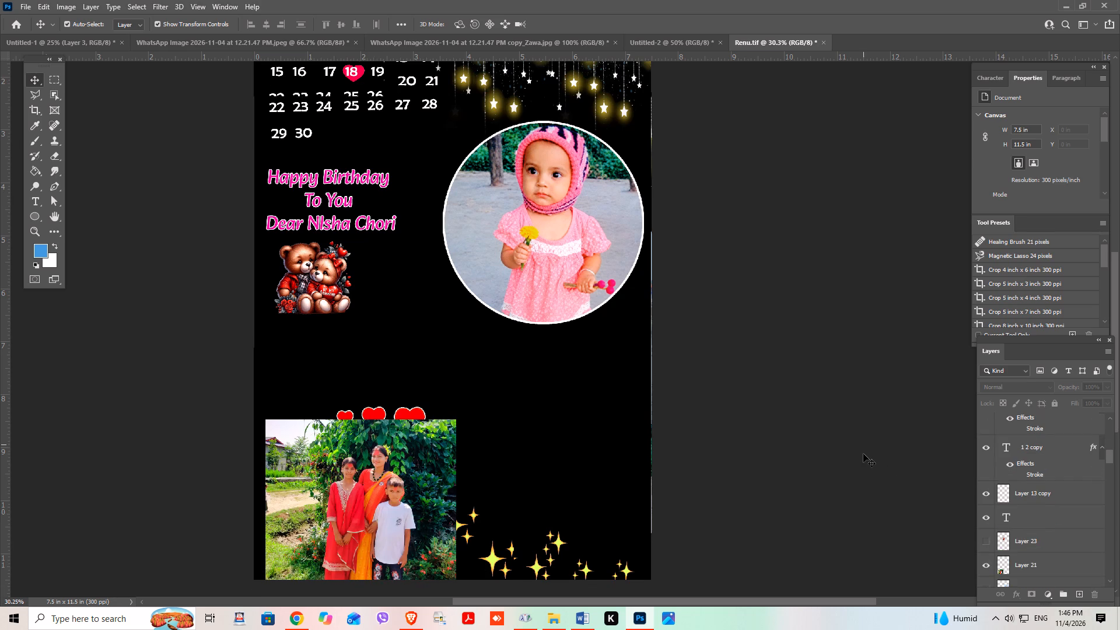
pyautogui.scroll(-5, 780, 409)
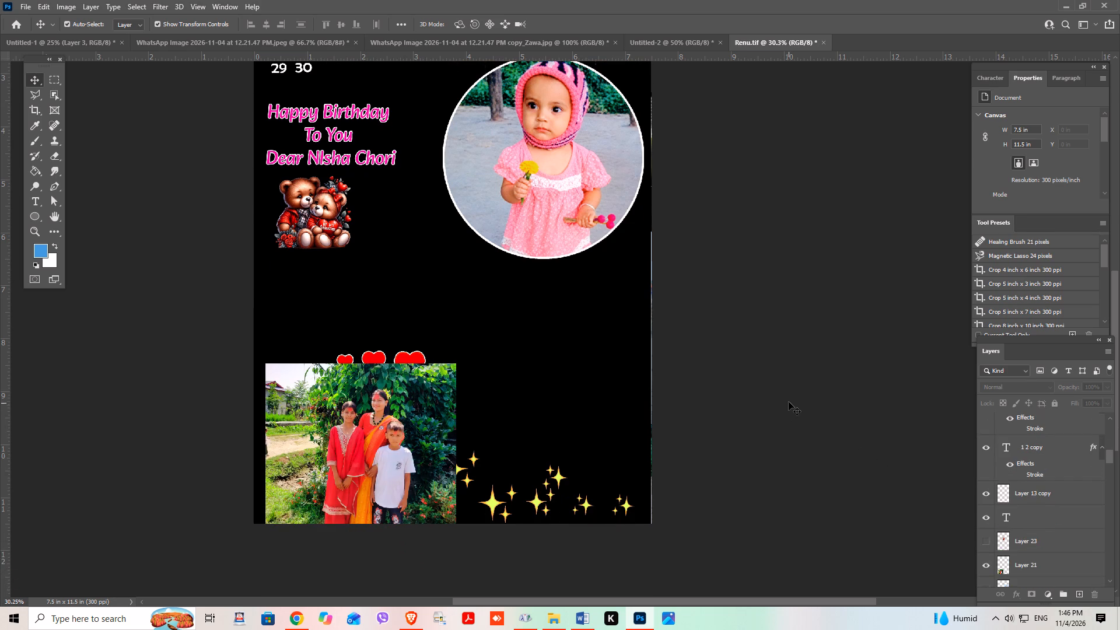
pyautogui.click(789, 395)
pyautogui.scroll(-3, 805, 399)
pyautogui.click(401, 395)
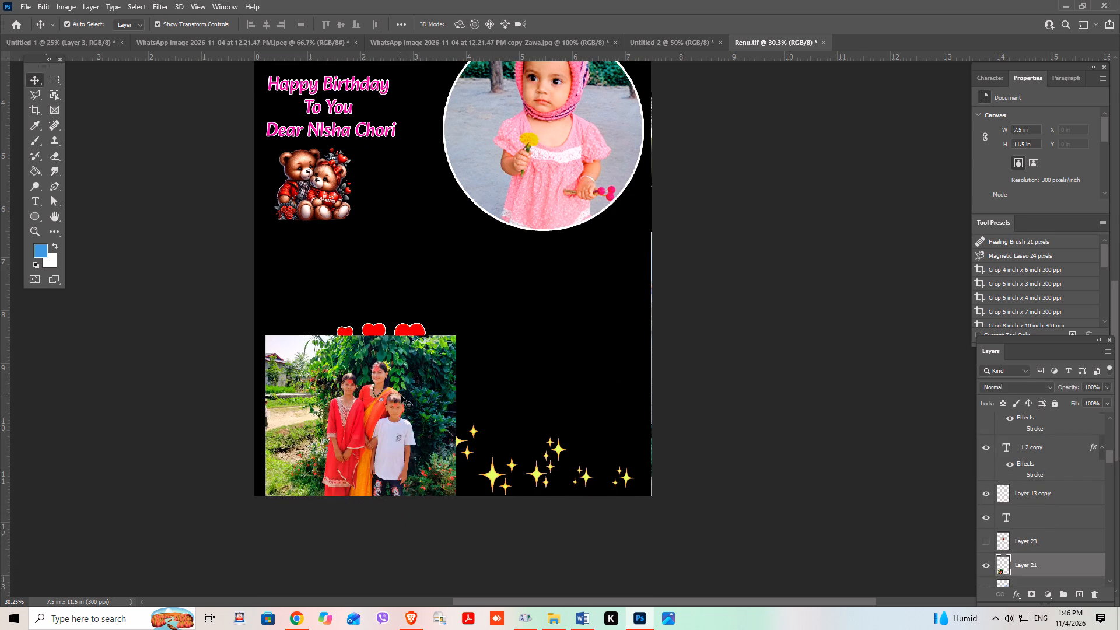
pyautogui.scroll(-3, 401, 395)
pyautogui.click(392, 397)
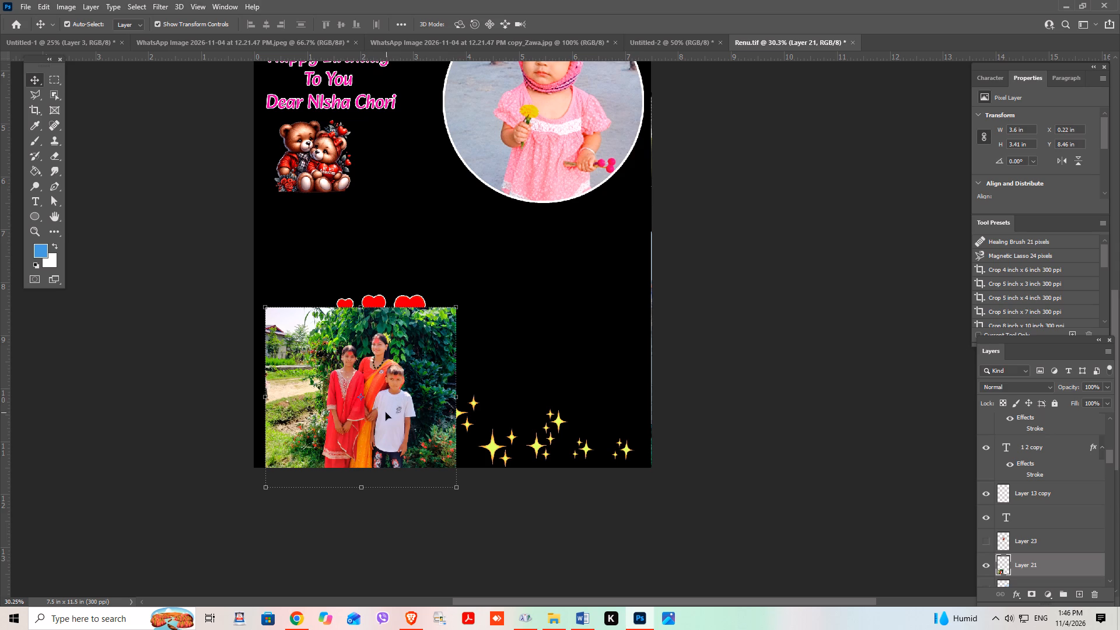
pyautogui.moveTo(380, 416); pyautogui.dragTo(378, 385)
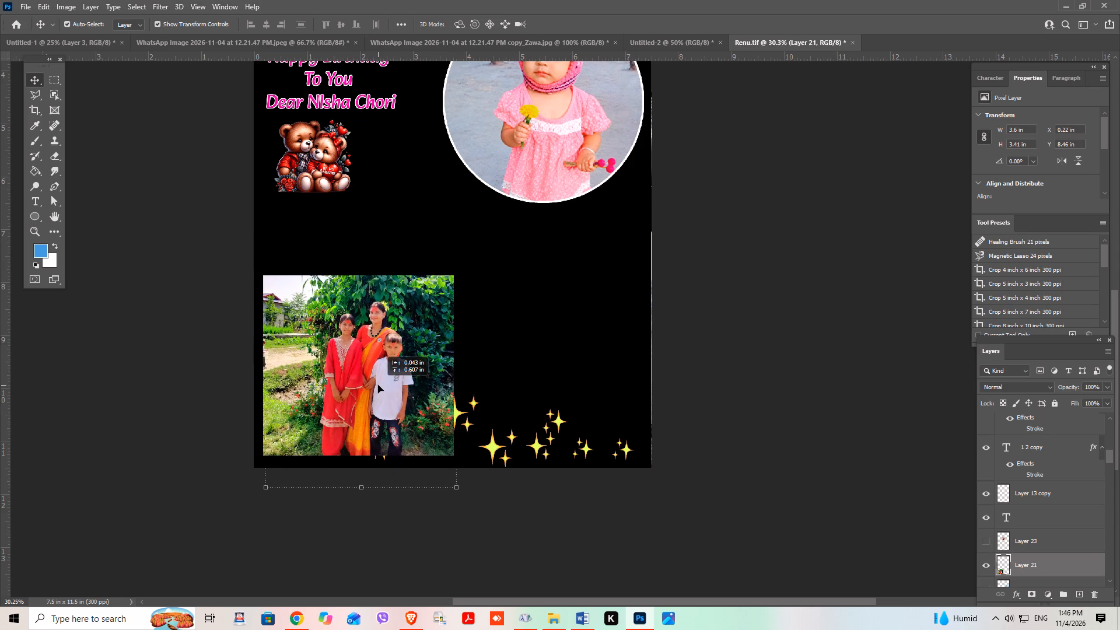
pyautogui.moveTo(378, 385); pyautogui.dragTo(378, 388)
pyautogui.scroll(-2, 378, 388)
pyautogui.click(731, 398)
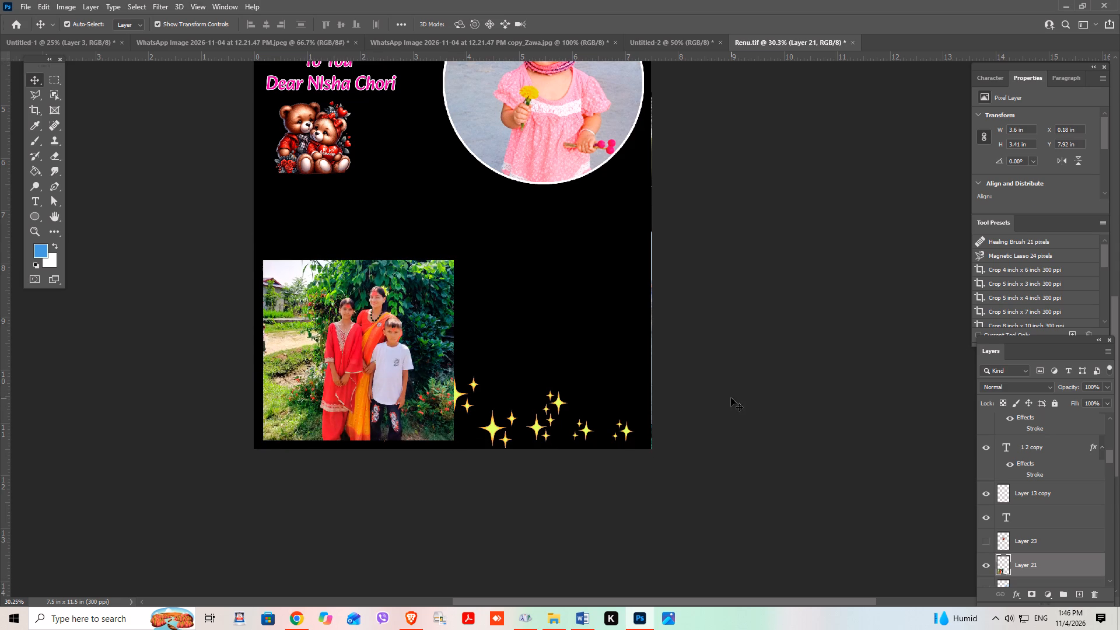
# Cut a strip off the family photo's left side using a rectangular selection about 0.85 in wide from the page edge, and deselect.
pyautogui.click(395, 377)
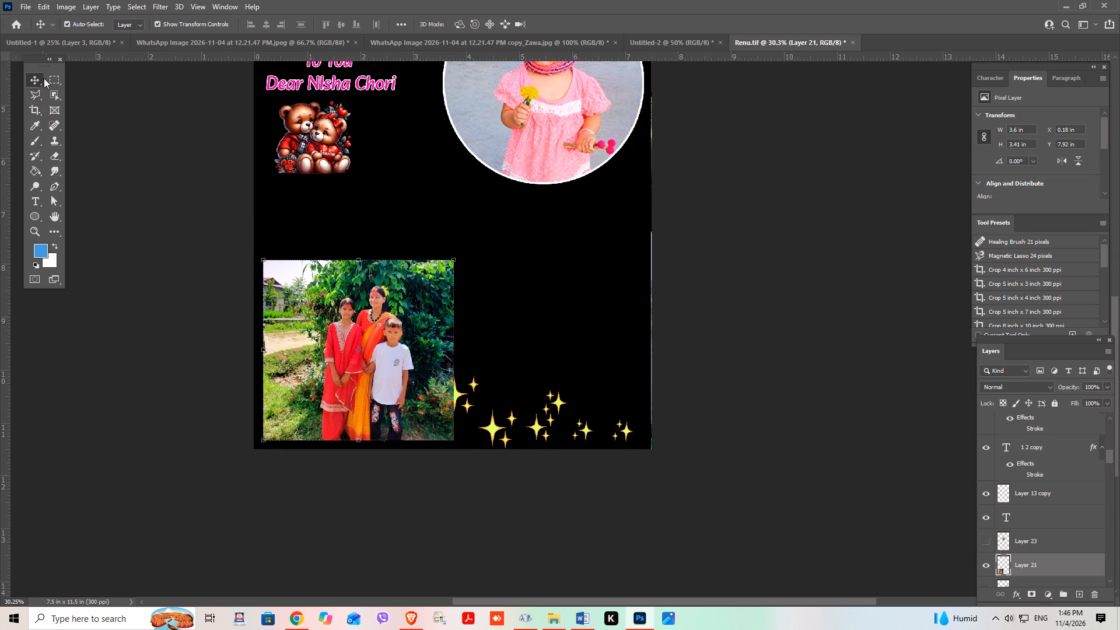
pyautogui.click(47, 76)
pyautogui.moveTo(161, 144); pyautogui.dragTo(293, 492)
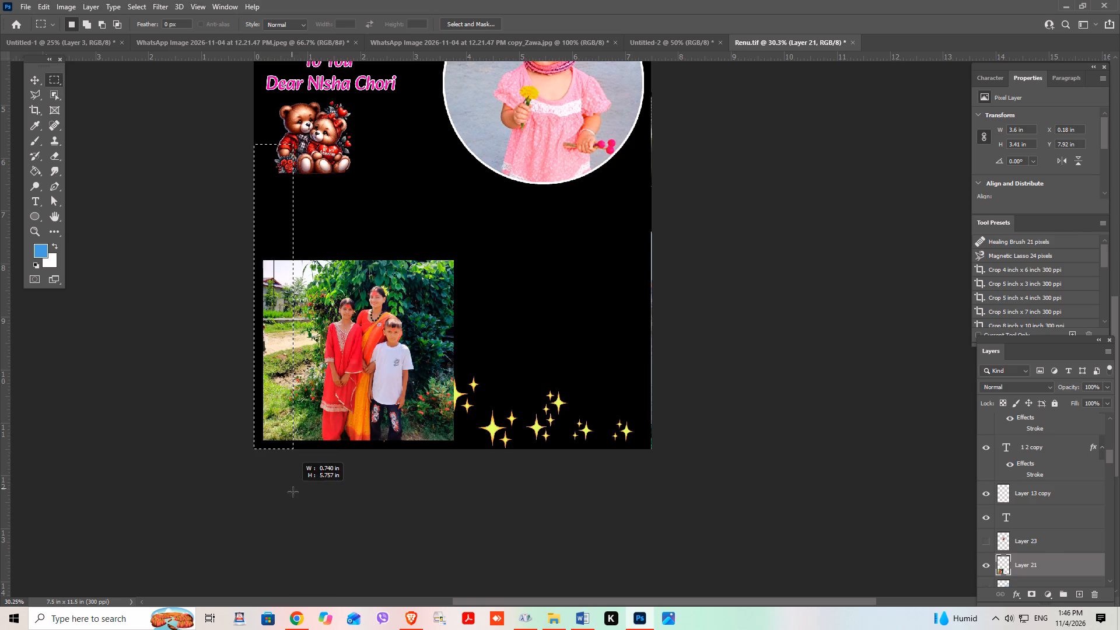
pyautogui.moveTo(293, 492); pyautogui.dragTo(298, 502)
pyautogui.press('Delete')
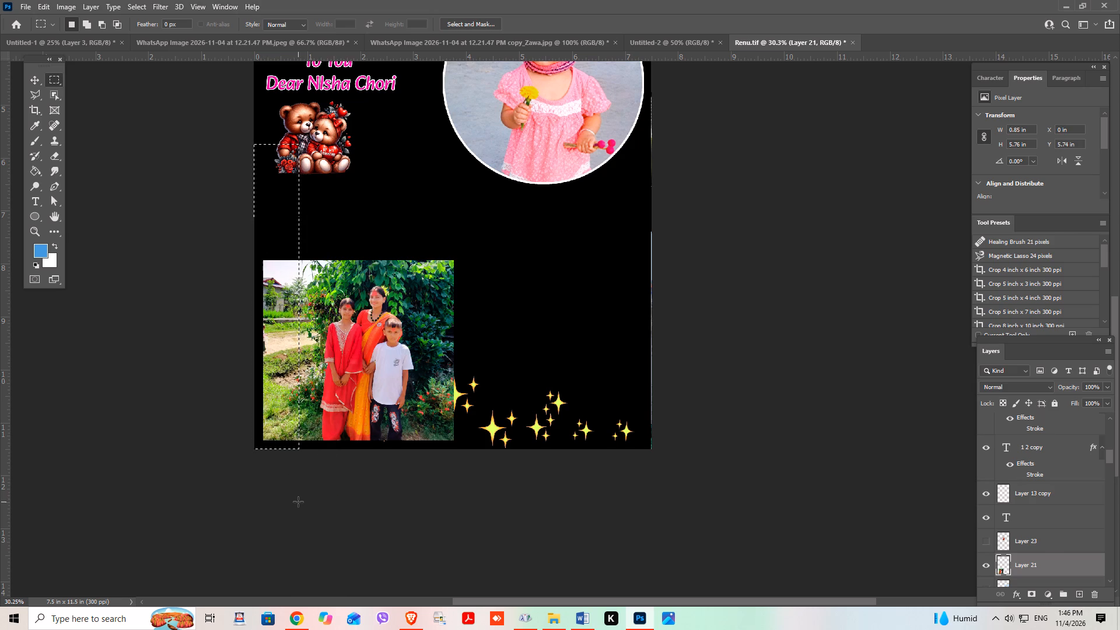
pyautogui.hotkey('ctrl', 'd')
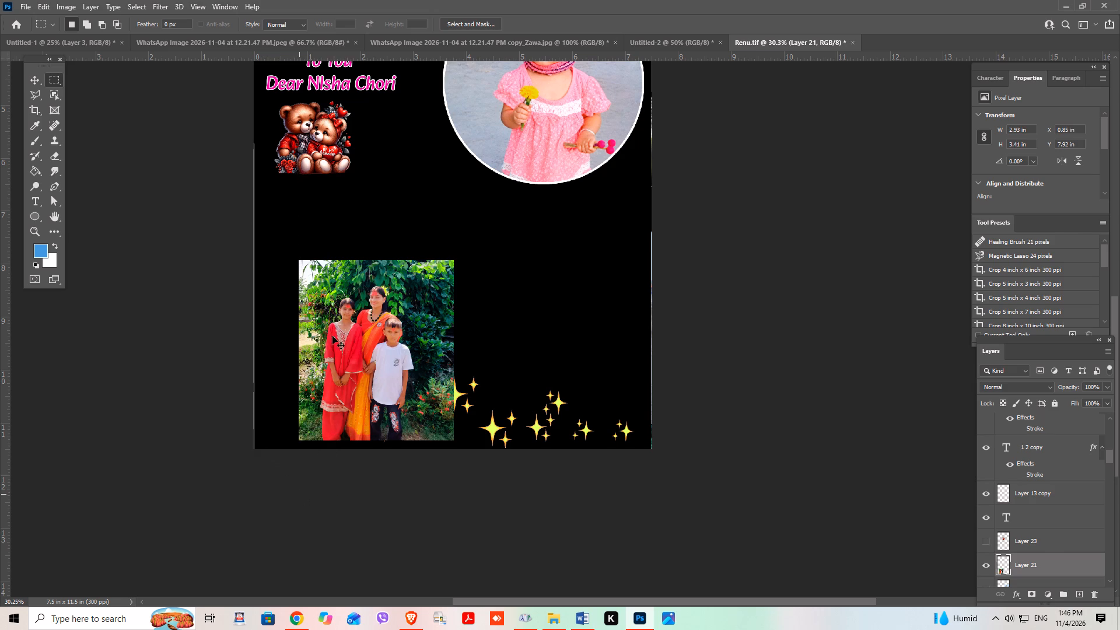
# Cut off the family photo's right edge on Layer 21 using a rectangular selection about 0.52 in wide starting at X 3.48 in, and deselect.
pyautogui.moveTo(465, 220); pyautogui.dragTo(440, 462)
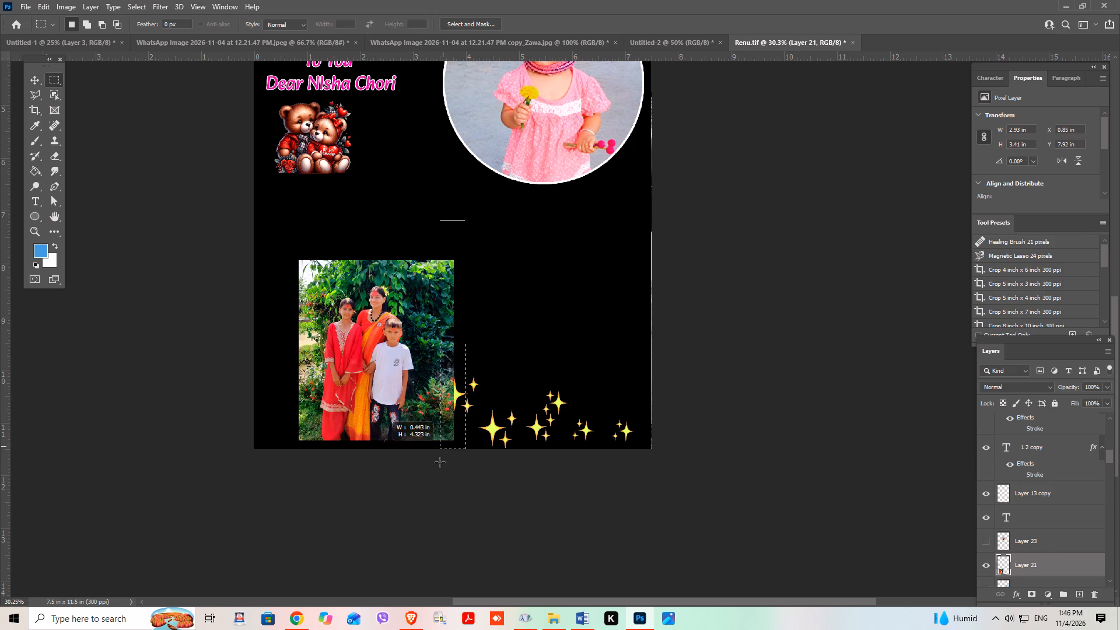
pyautogui.moveTo(440, 462); pyautogui.dragTo(438, 470)
pyautogui.press('Delete')
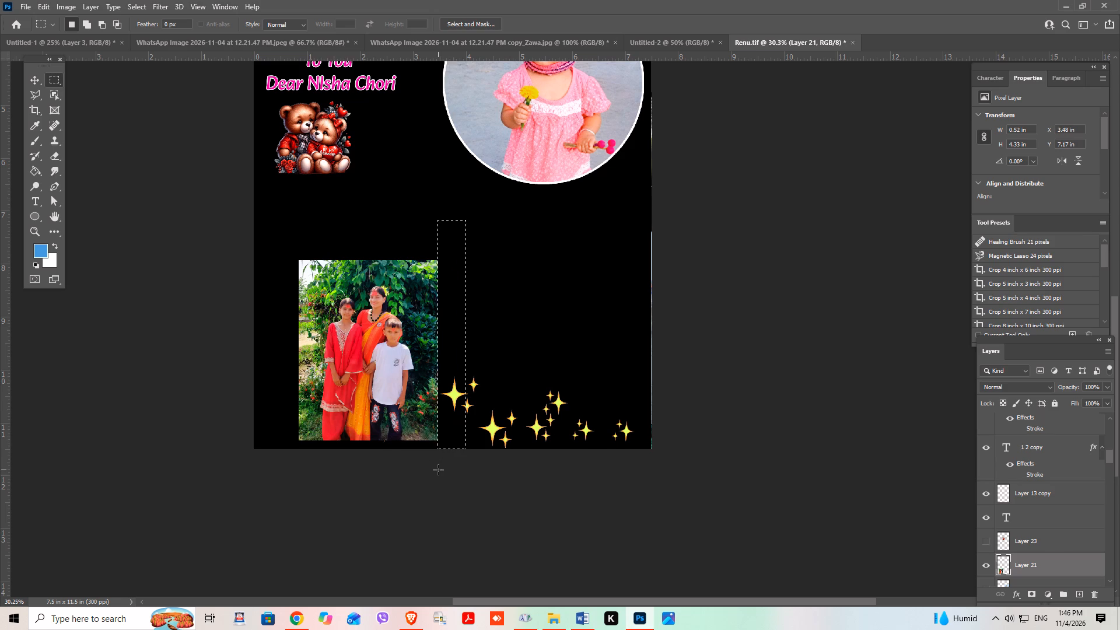
pyautogui.click(38, 80)
pyautogui.hotkey('ctrl', 'd')
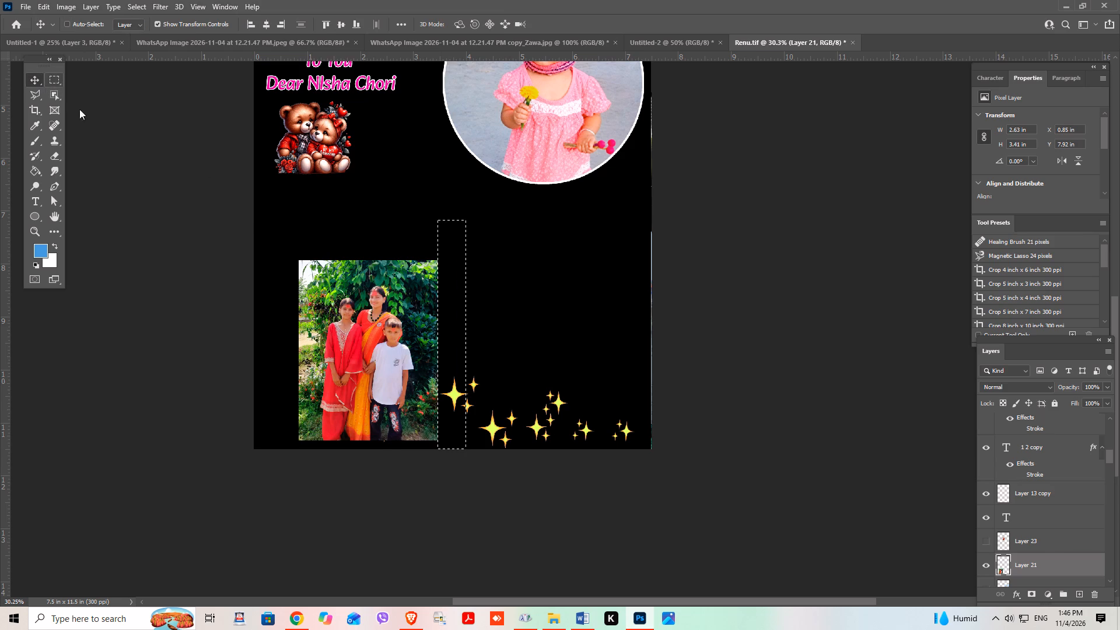
pyautogui.scroll(-4, 299, 290)
# Move the trimmed family photo horizontally toward the page's left edge and deselect it.
pyautogui.click(485, 470)
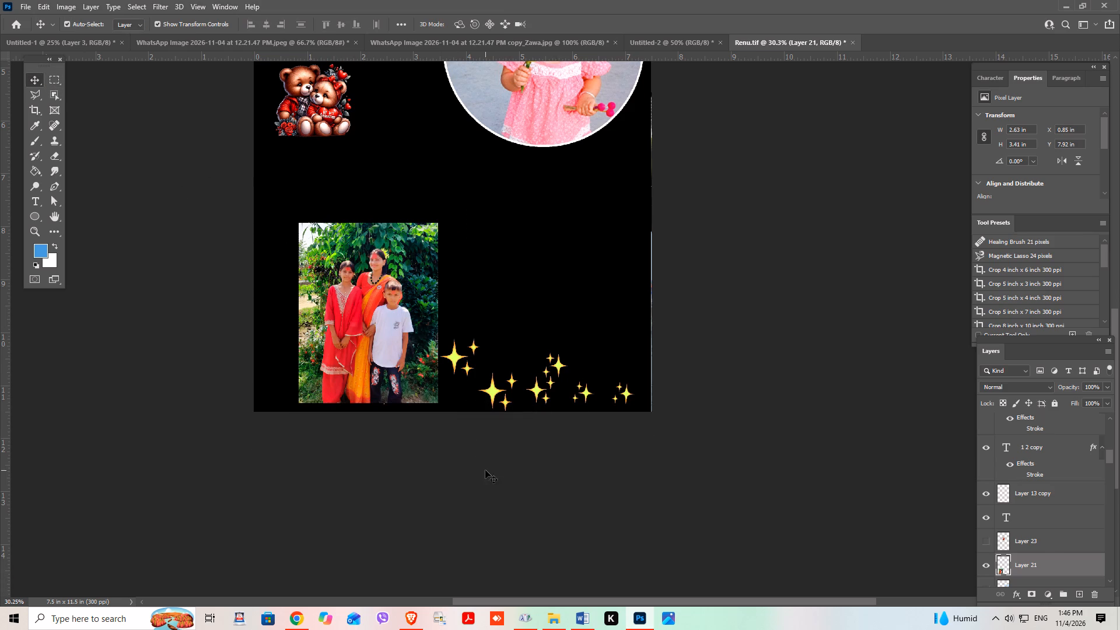
pyautogui.moveTo(383, 353); pyautogui.dragTo(352, 353)
pyautogui.click(737, 344)
# Show the hidden couple photo on Layer 23.
pyautogui.scroll(4, 716, 351)
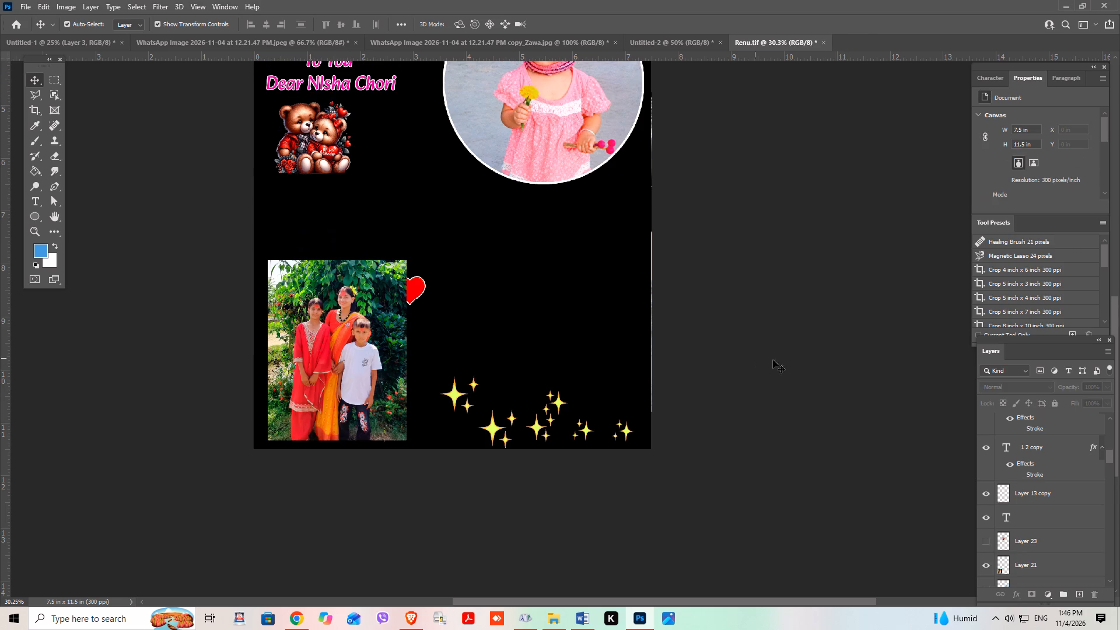
pyautogui.scroll(15, 1027, 481)
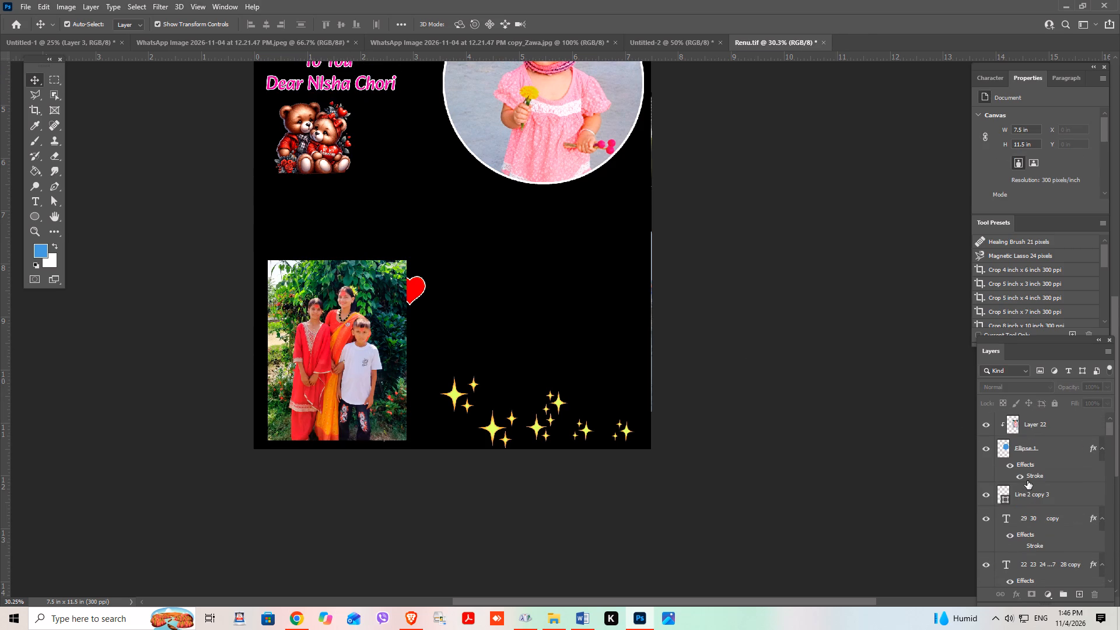
pyautogui.scroll(6, 1027, 481)
pyautogui.scroll(-2, 1024, 491)
pyautogui.scroll(4, 1024, 491)
pyautogui.scroll(-2, 1024, 491)
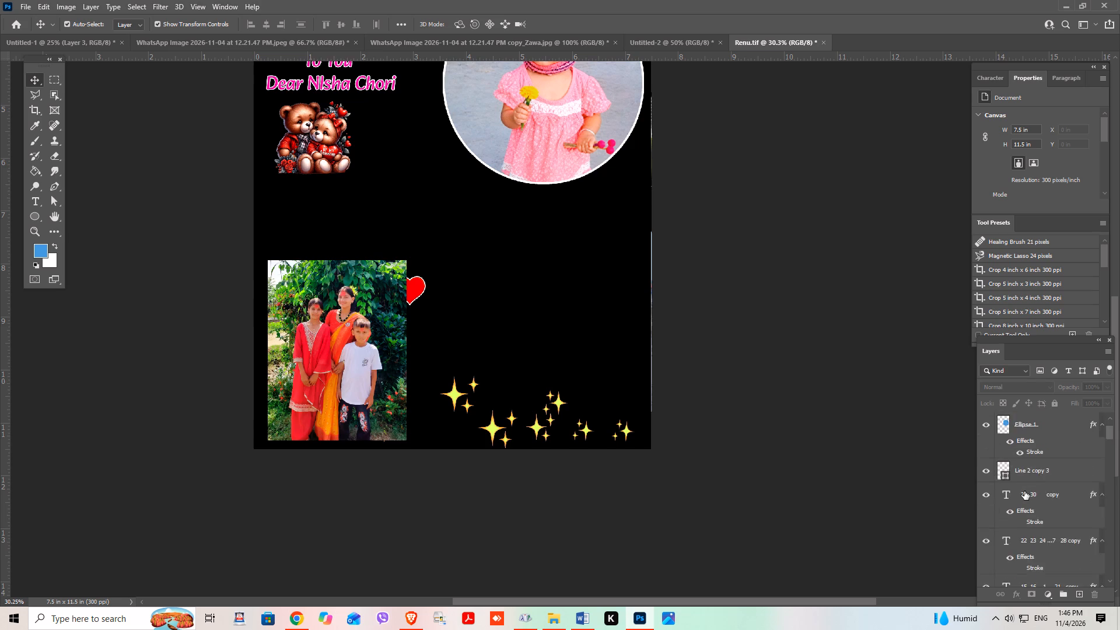
pyautogui.scroll(-9, 1024, 491)
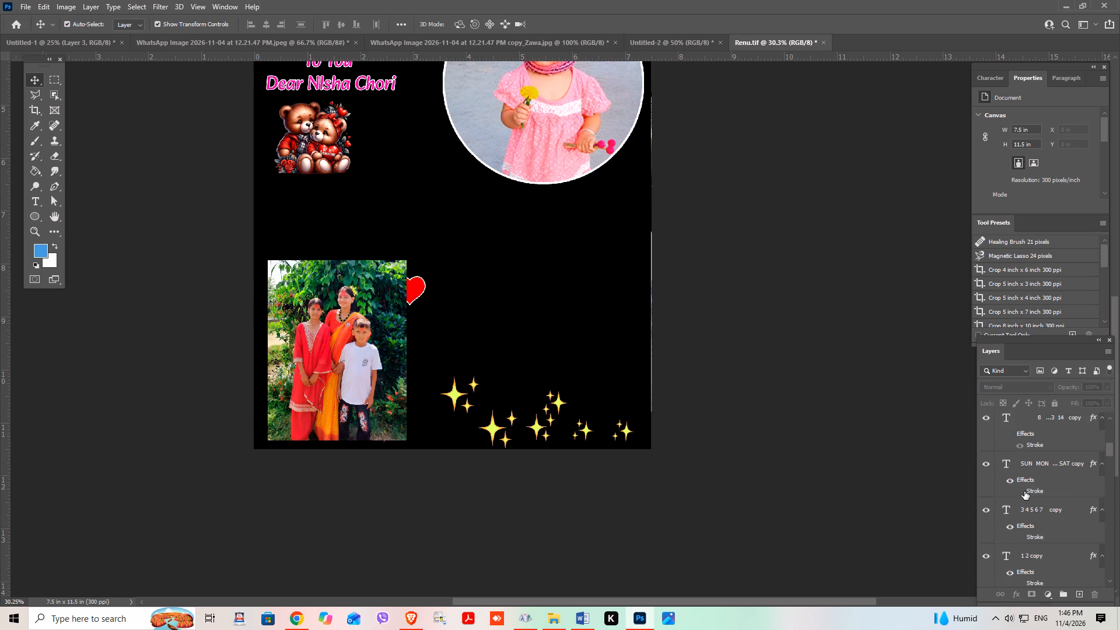
pyautogui.scroll(-4, 1024, 491)
pyautogui.click(985, 531)
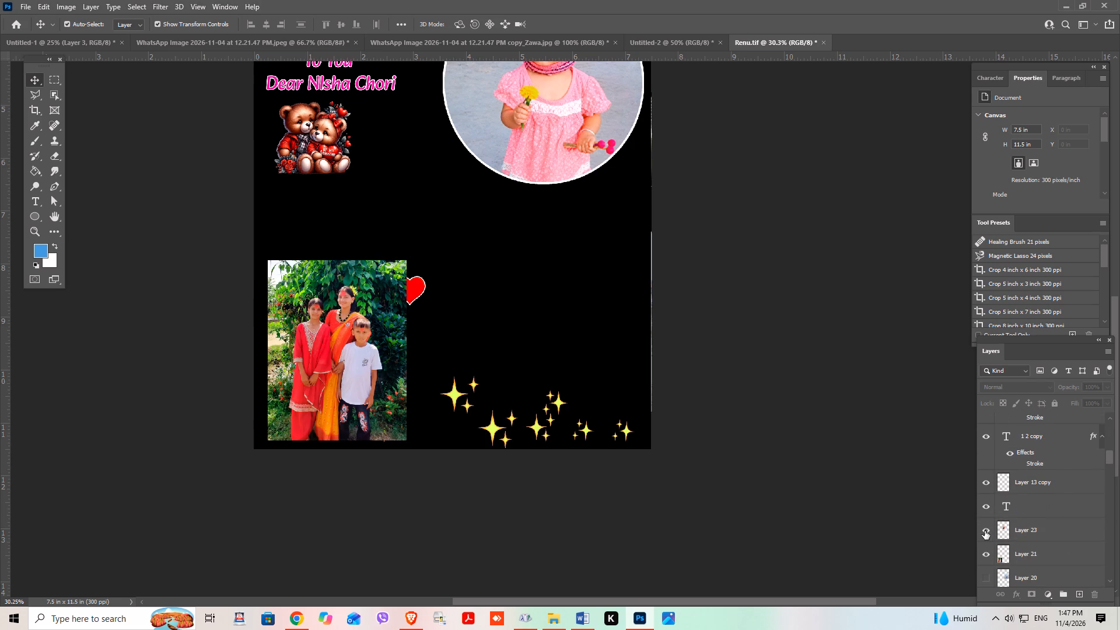
# Move the couple photo on Layer 23 beneath the toddler's circle, to about X 5.25, Y 6.66 in, and leave all layers deselected.
pyautogui.scroll(6, 543, 238)
pyautogui.moveTo(428, 142); pyautogui.dragTo(433, 154)
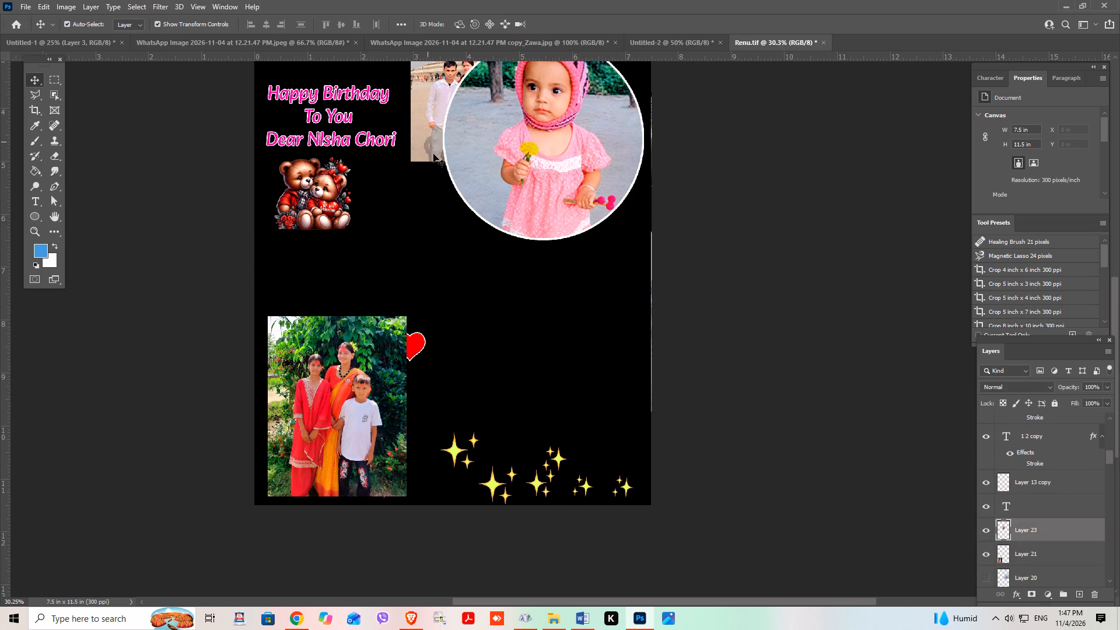
pyautogui.moveTo(433, 154); pyautogui.dragTo(575, 353)
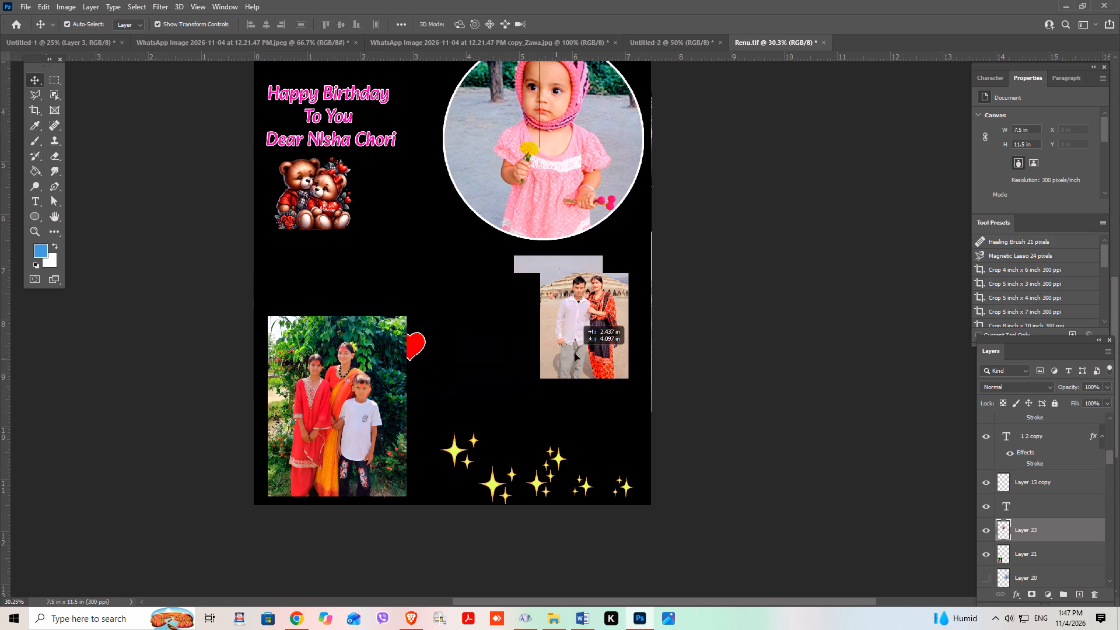
pyautogui.moveTo(575, 353); pyautogui.dragTo(570, 353)
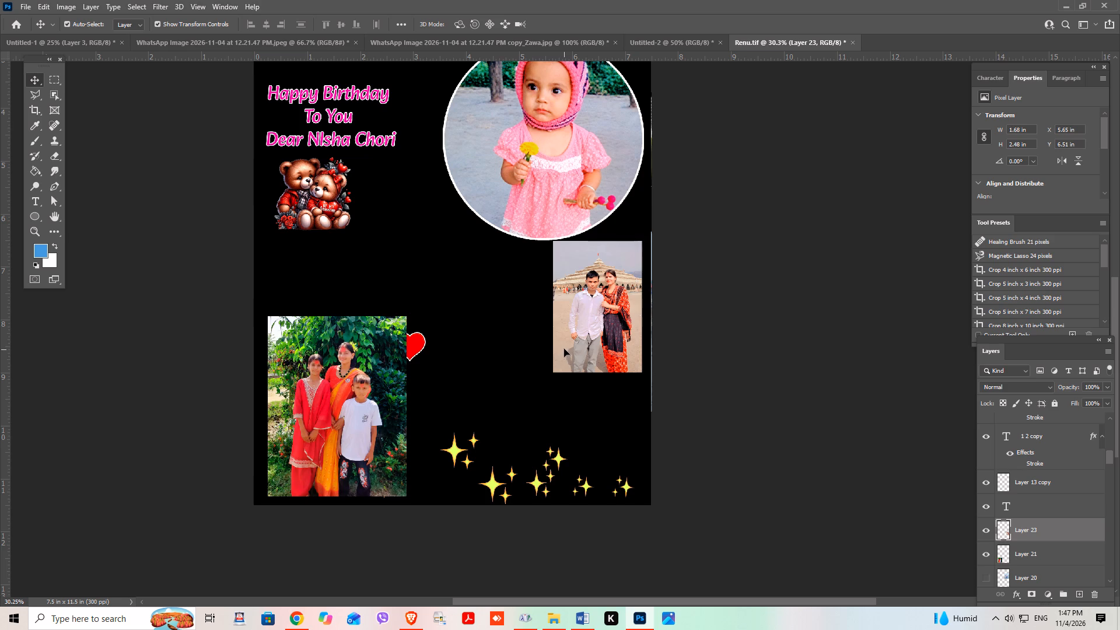
pyautogui.click(784, 338)
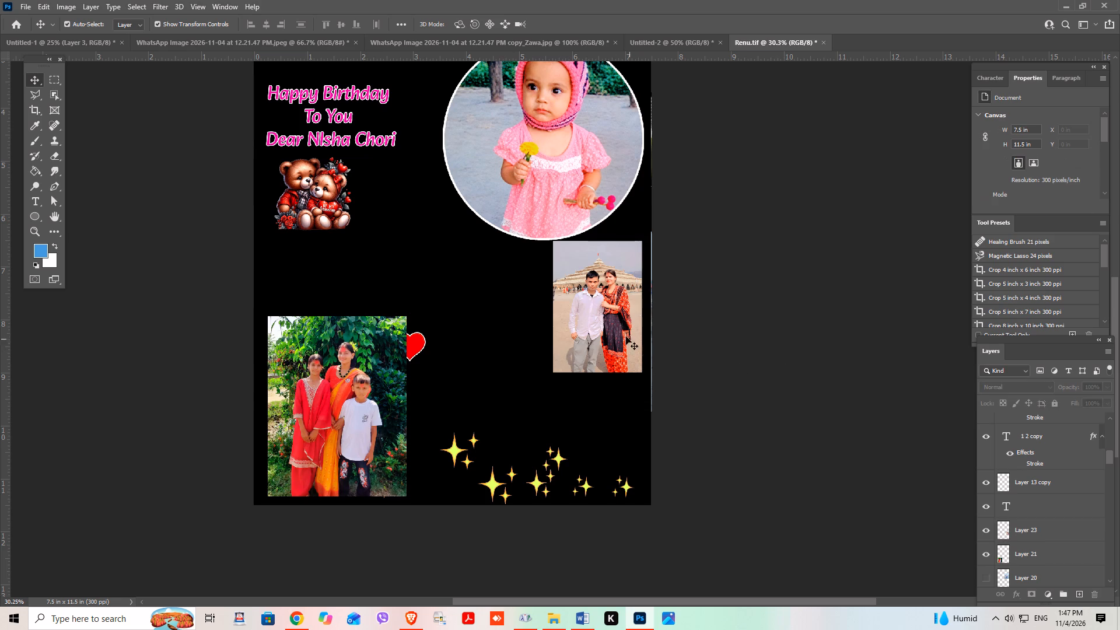
pyautogui.moveTo(614, 327); pyautogui.dragTo(593, 335)
pyautogui.scroll(3, 868, 378)
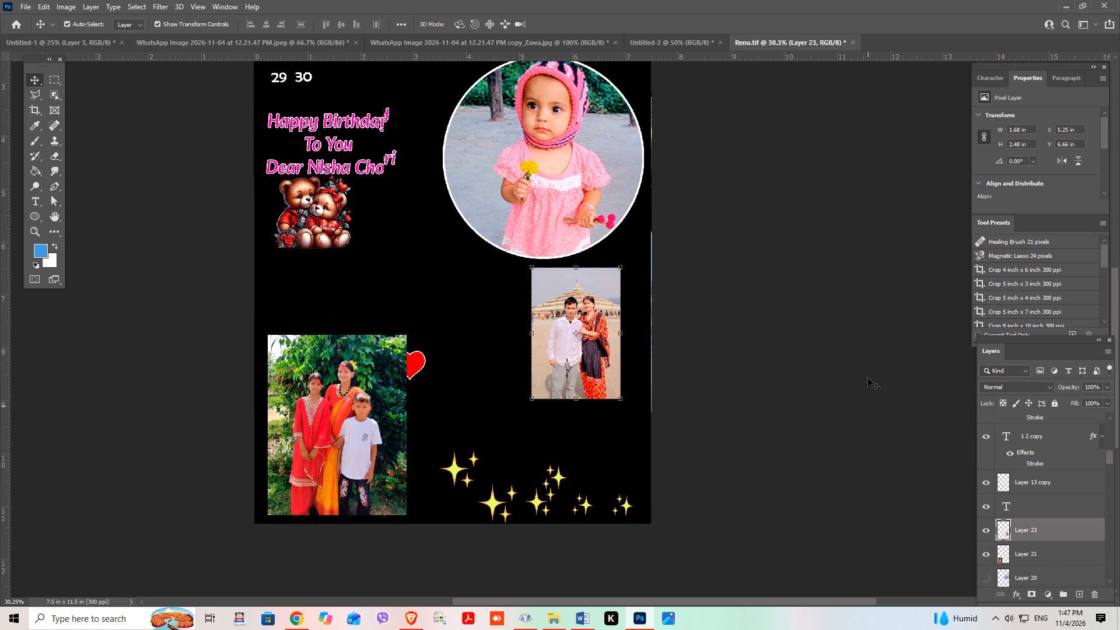
pyautogui.scroll(4, 868, 378)
pyautogui.scroll(3, 815, 375)
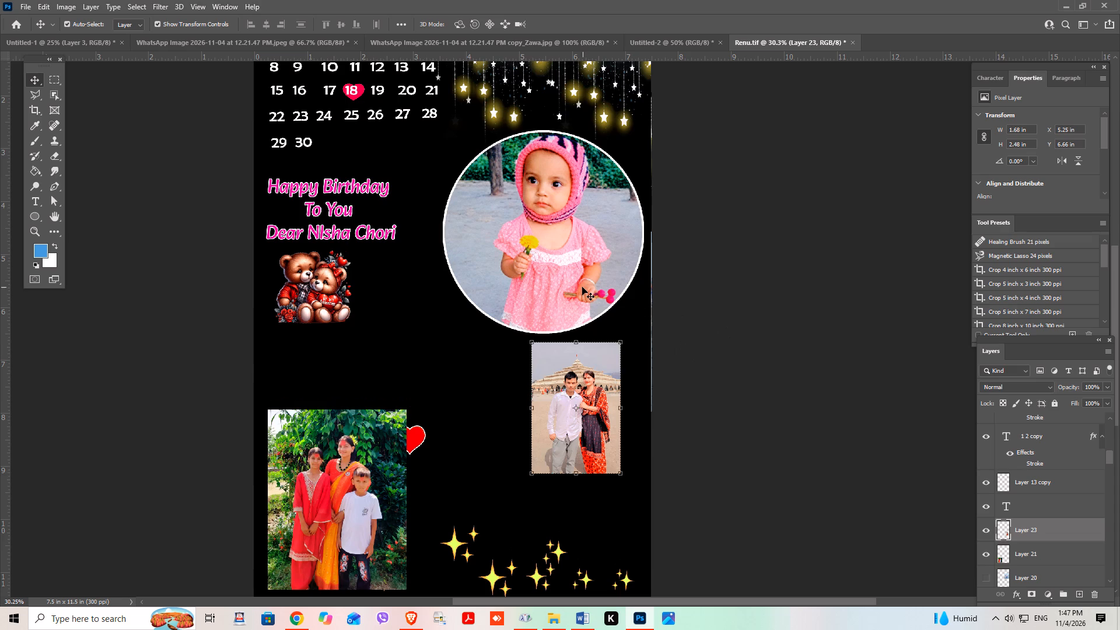
pyautogui.click(582, 287)
pyautogui.scroll(-2, 589, 272)
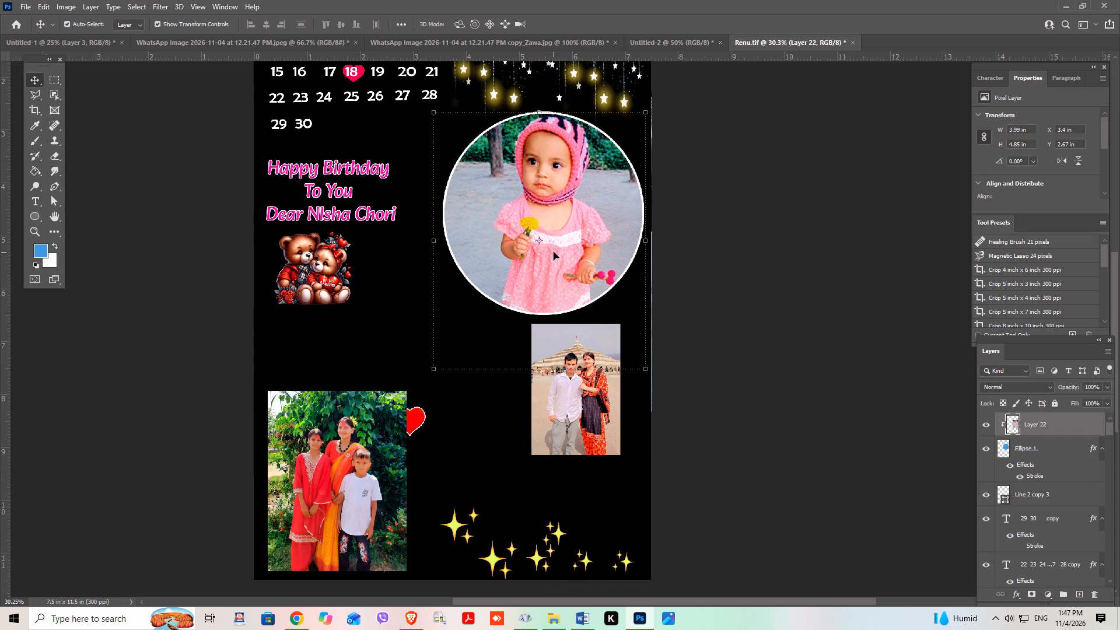
pyautogui.click(829, 289)
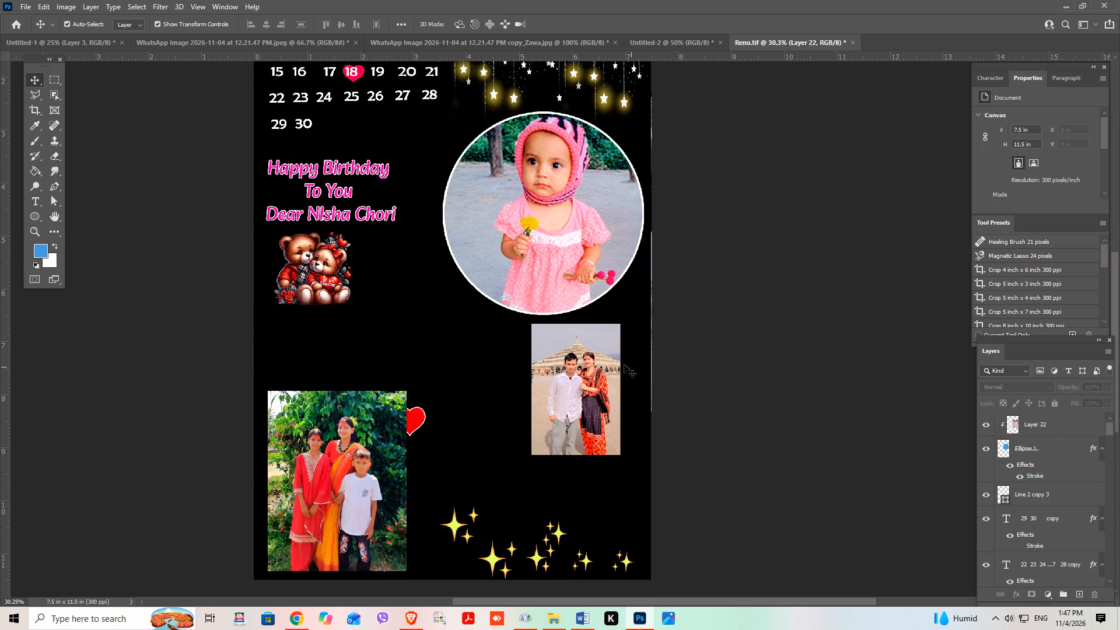
# Move the couple photo on Layer 23 beside the family photo near the page bottom and enlarge it to about 131%.
pyautogui.scroll(-8, 597, 356)
pyautogui.moveTo(600, 333); pyautogui.dragTo(613, 330)
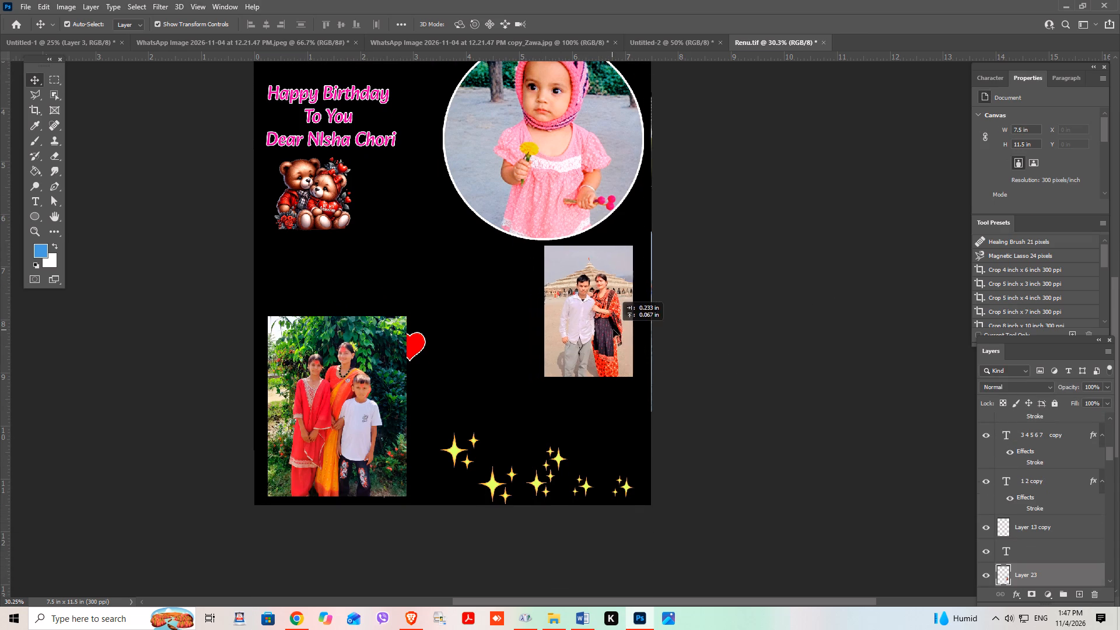
pyautogui.moveTo(613, 330); pyautogui.dragTo(491, 292)
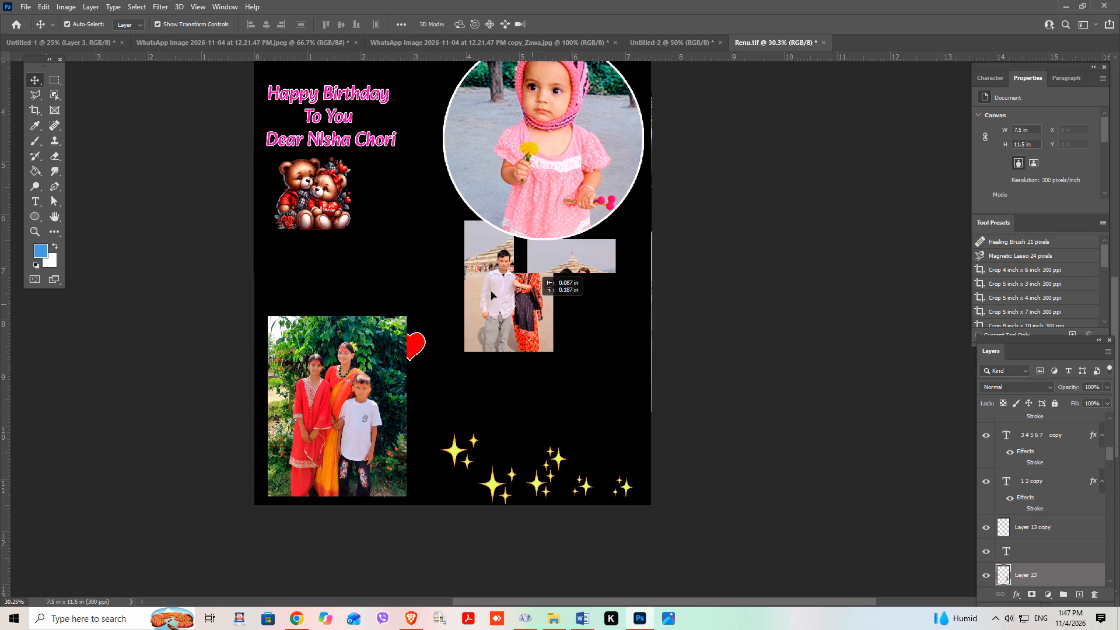
pyautogui.moveTo(491, 292); pyautogui.dragTo(459, 258)
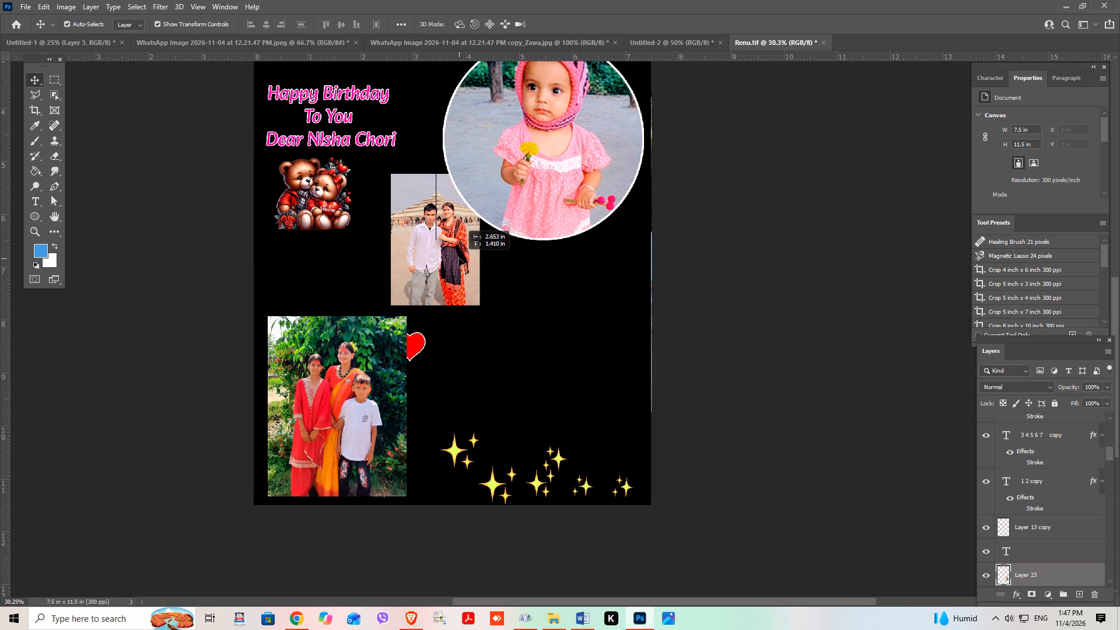
pyautogui.moveTo(459, 258); pyautogui.dragTo(461, 264)
pyautogui.scroll(-3, 460, 264)
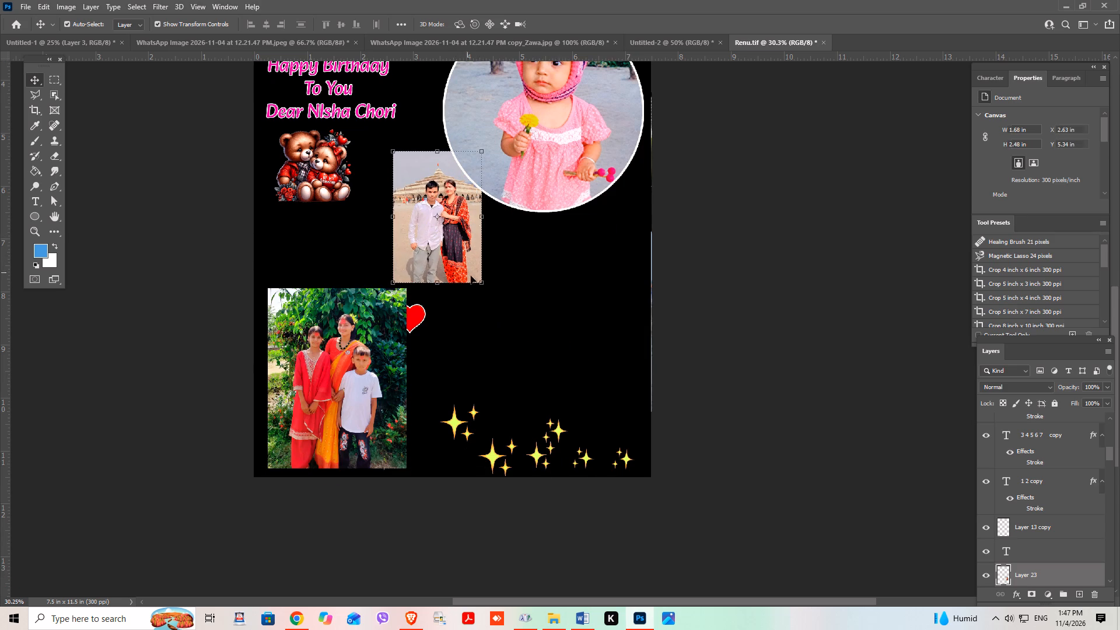
pyautogui.click(480, 282)
pyautogui.moveTo(480, 282); pyautogui.dragTo(495, 304)
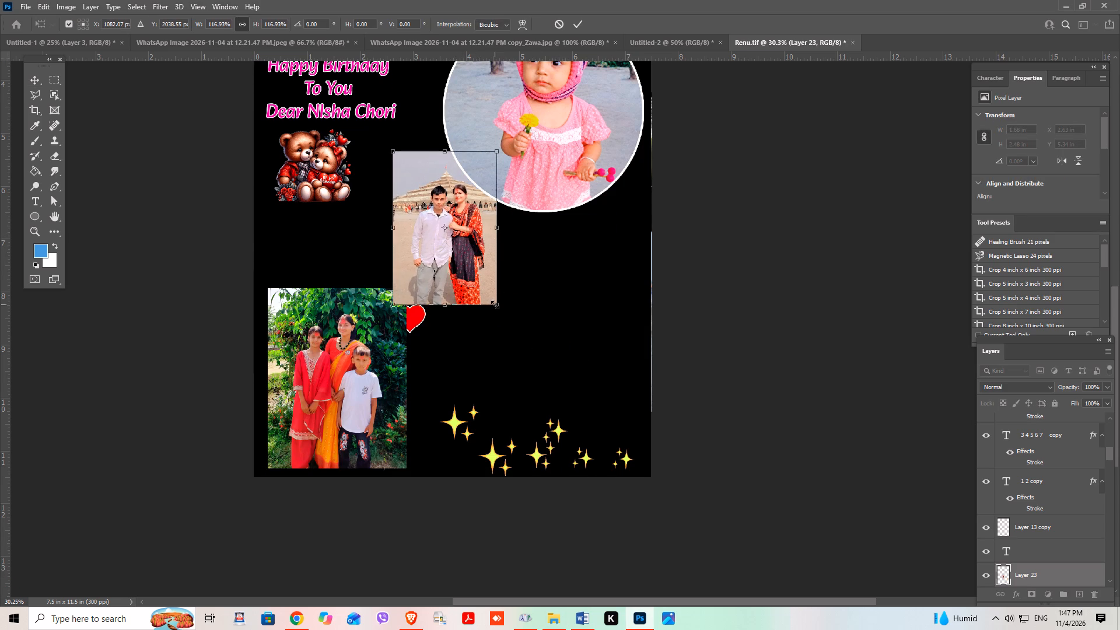
pyautogui.moveTo(464, 261); pyautogui.dragTo(491, 339)
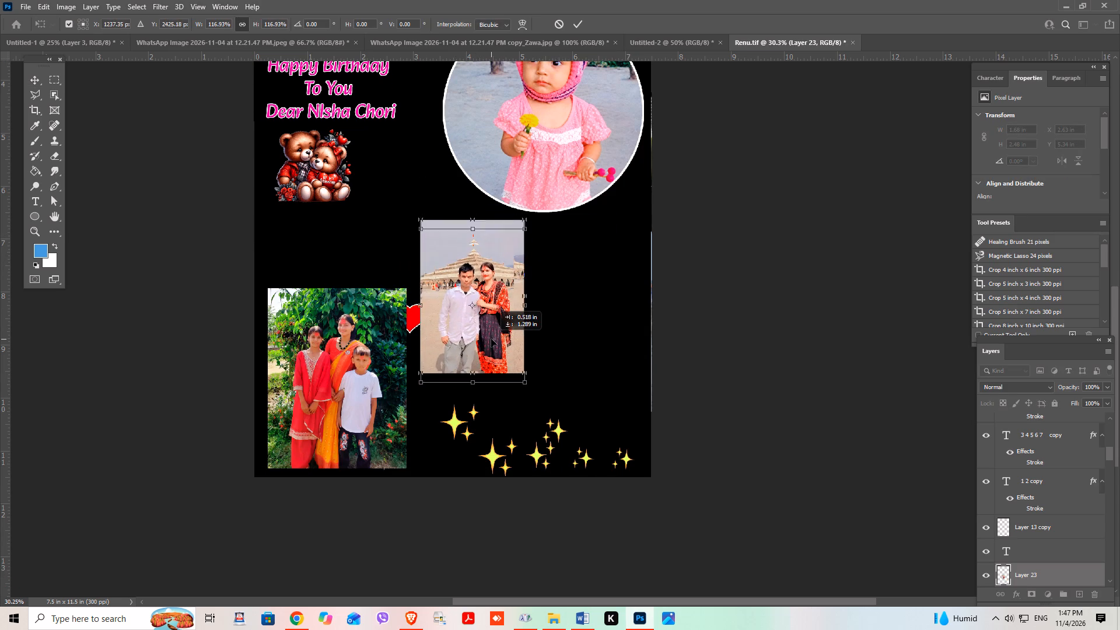
pyautogui.moveTo(491, 339); pyautogui.dragTo(488, 398)
pyautogui.scroll(12, 488, 396)
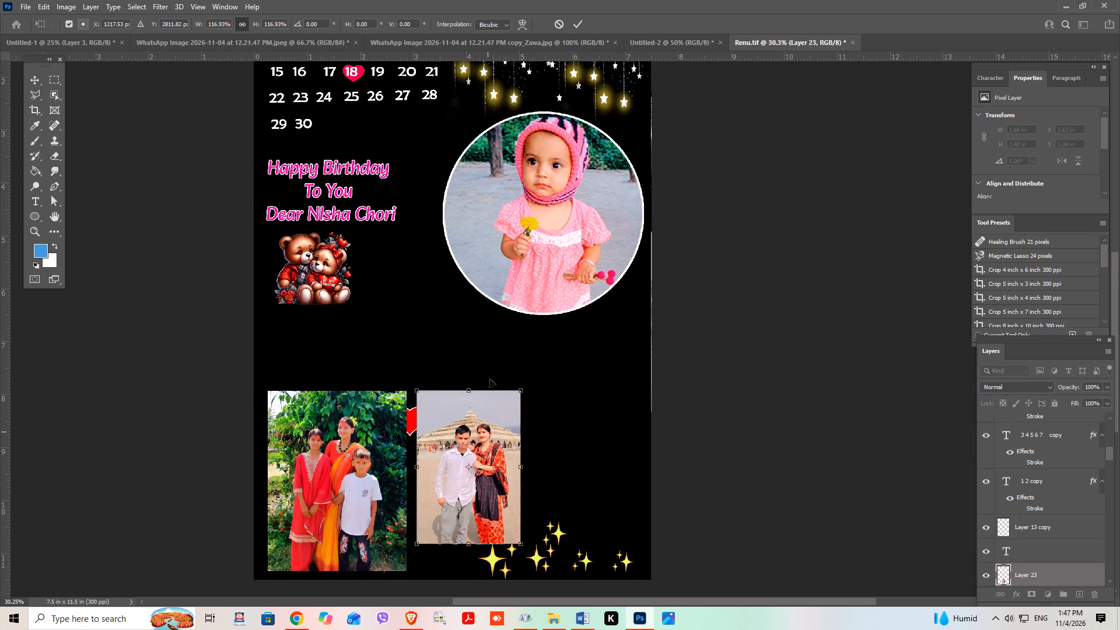
pyautogui.moveTo(521, 400); pyautogui.dragTo(533, 381)
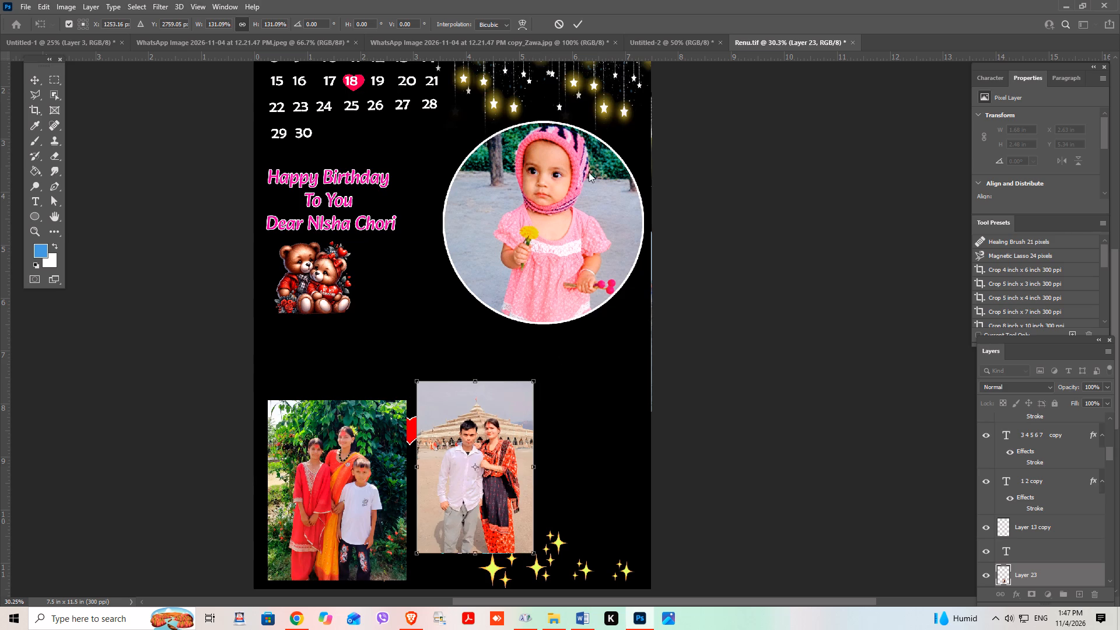
pyautogui.click(576, 24)
pyautogui.click(748, 362)
# Show the hidden photo of the girl in jeans on Layer 20 and move it beneath the toddler's circle, to about X 4.51, Y 6.21 in.
pyautogui.scroll(-4, 1039, 535)
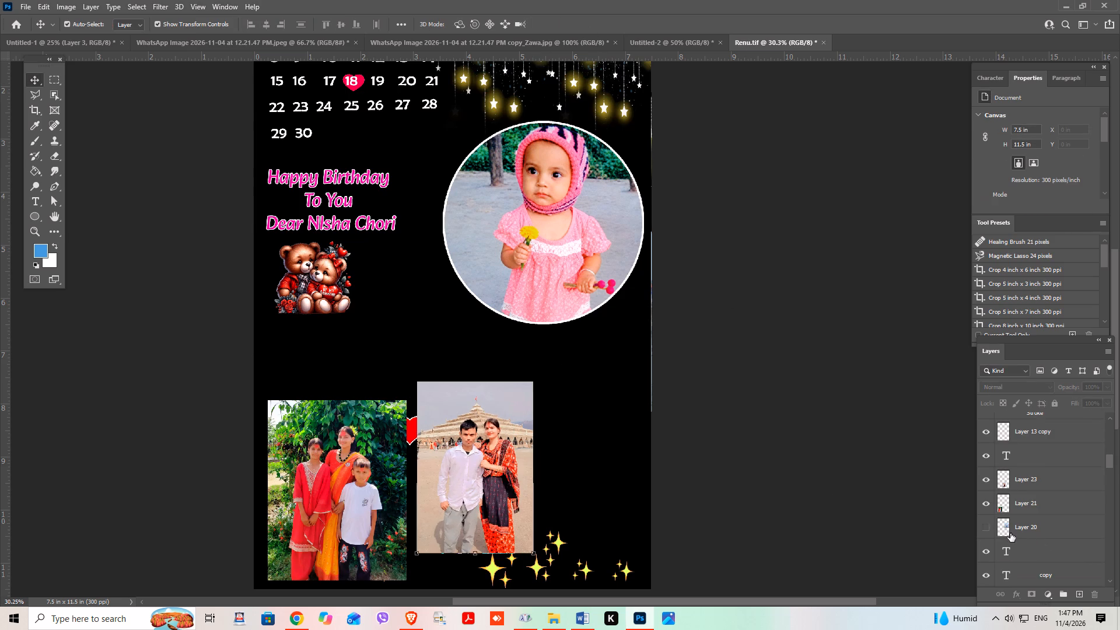
pyautogui.click(982, 523)
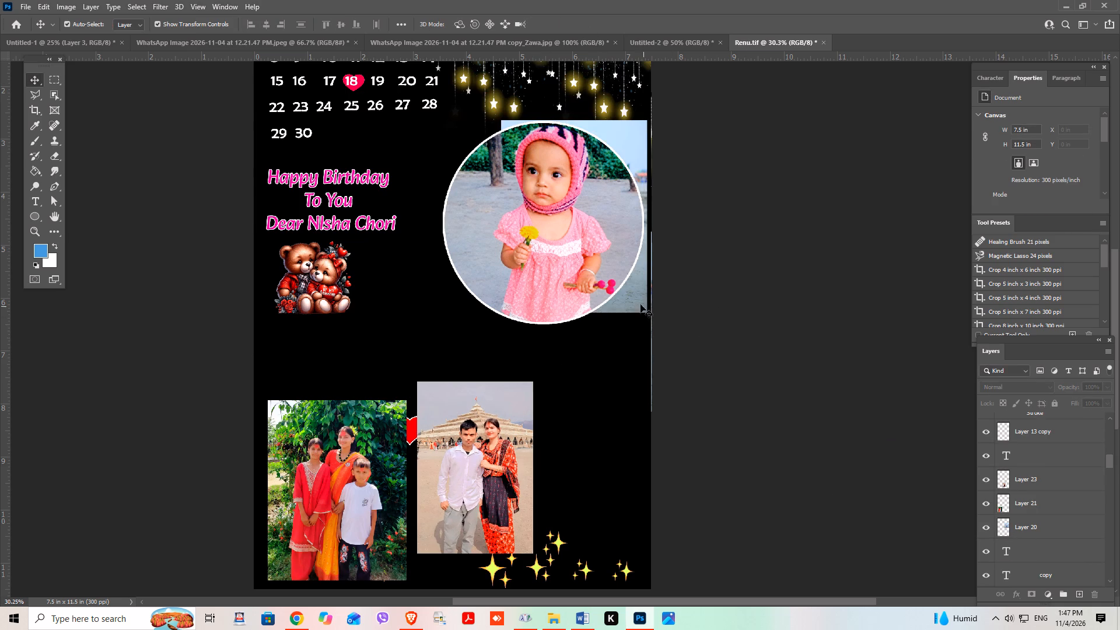
pyautogui.moveTo(635, 300); pyautogui.dragTo(603, 409)
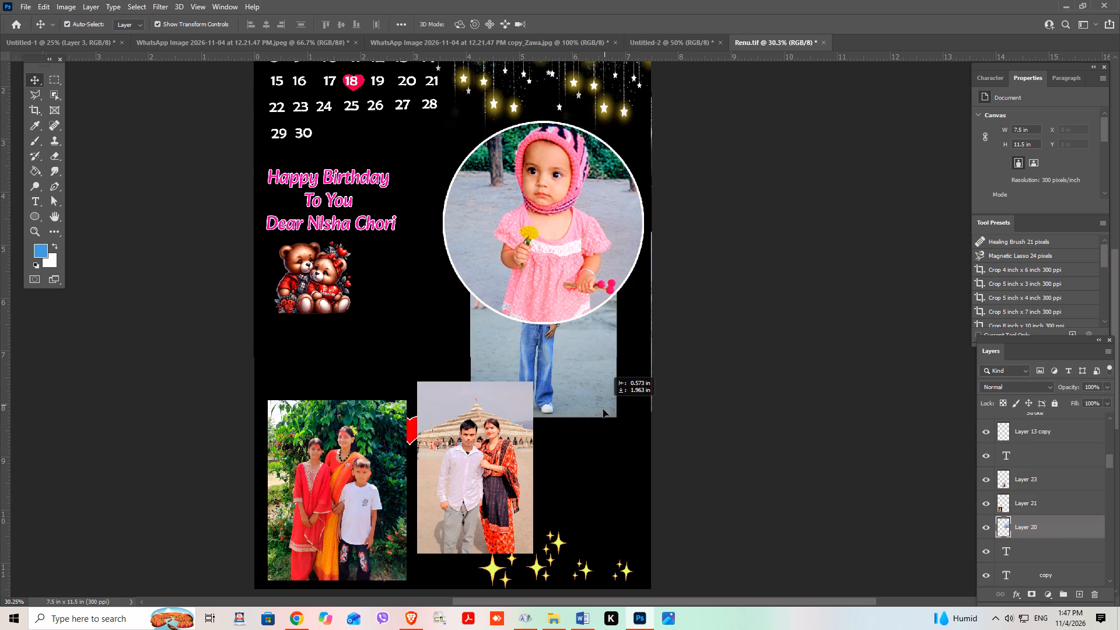
pyautogui.moveTo(603, 409); pyautogui.dragTo(628, 488)
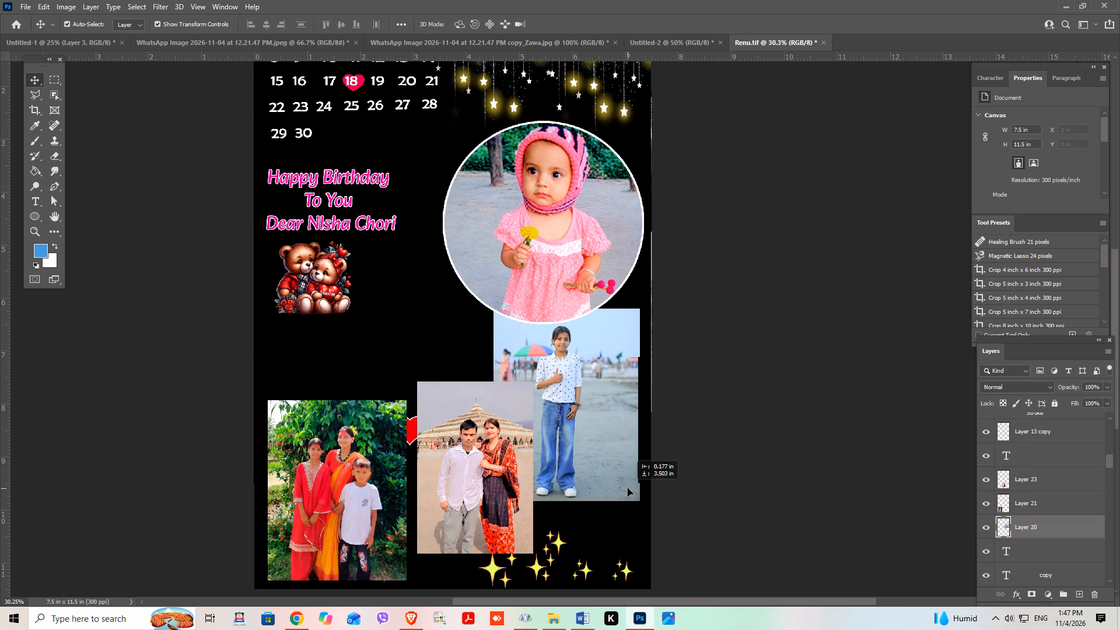
pyautogui.moveTo(628, 488); pyautogui.dragTo(627, 489)
pyautogui.click(726, 367)
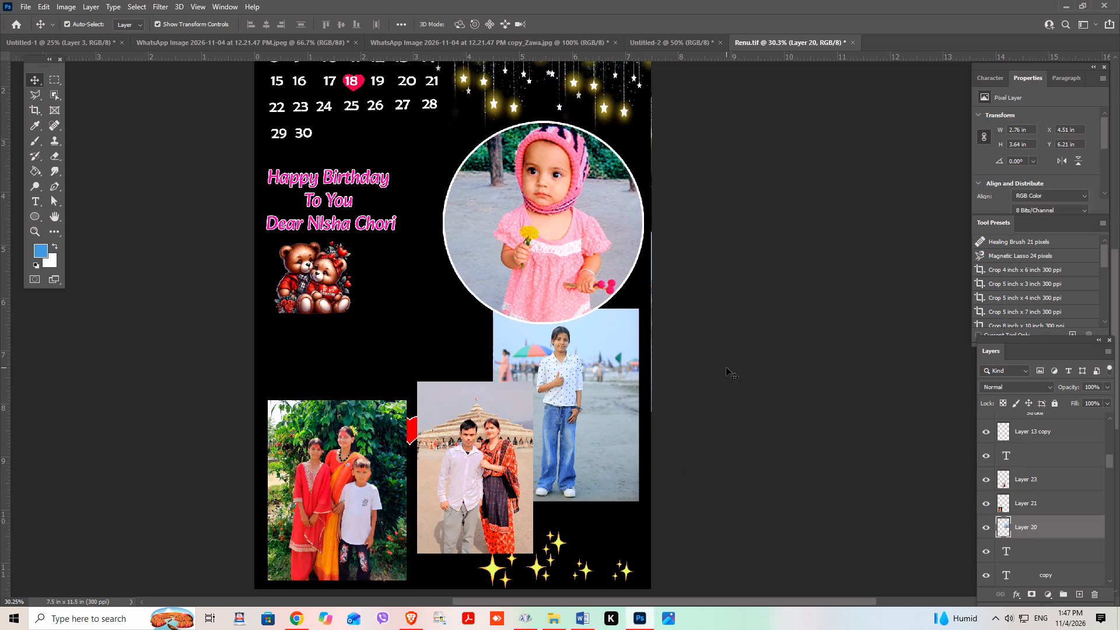
# Delete the Ellipse 1 layer that frames the toddler's photo, and leave all layers deselected.
pyautogui.scroll(-3, 726, 367)
pyautogui.click(600, 222)
pyautogui.scroll(2, 600, 222)
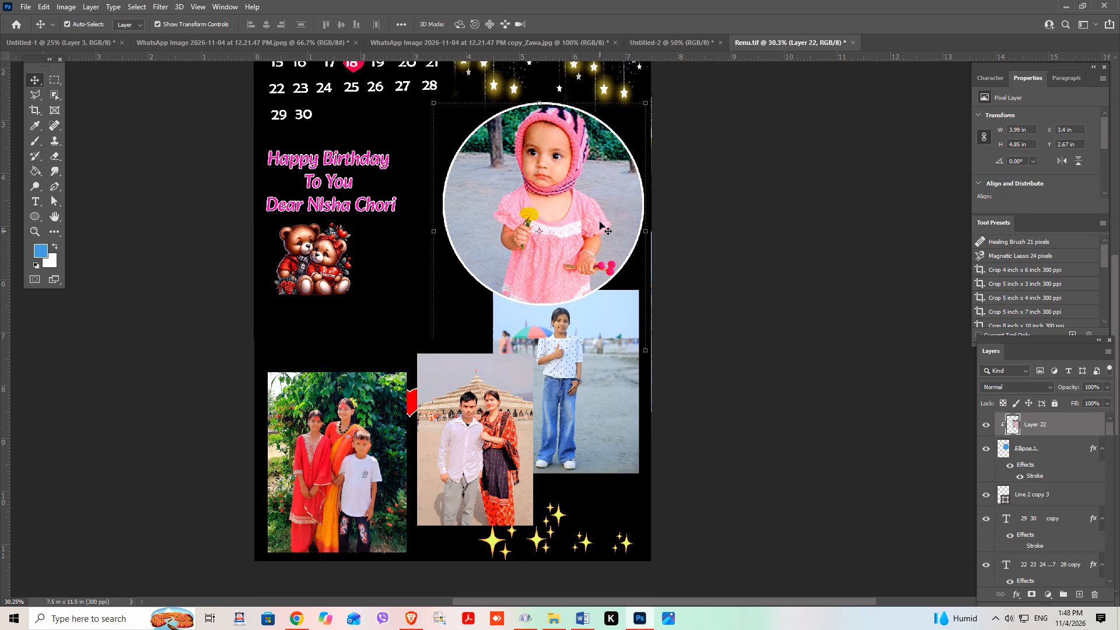
pyautogui.scroll(2, 600, 222)
pyautogui.click(1010, 449)
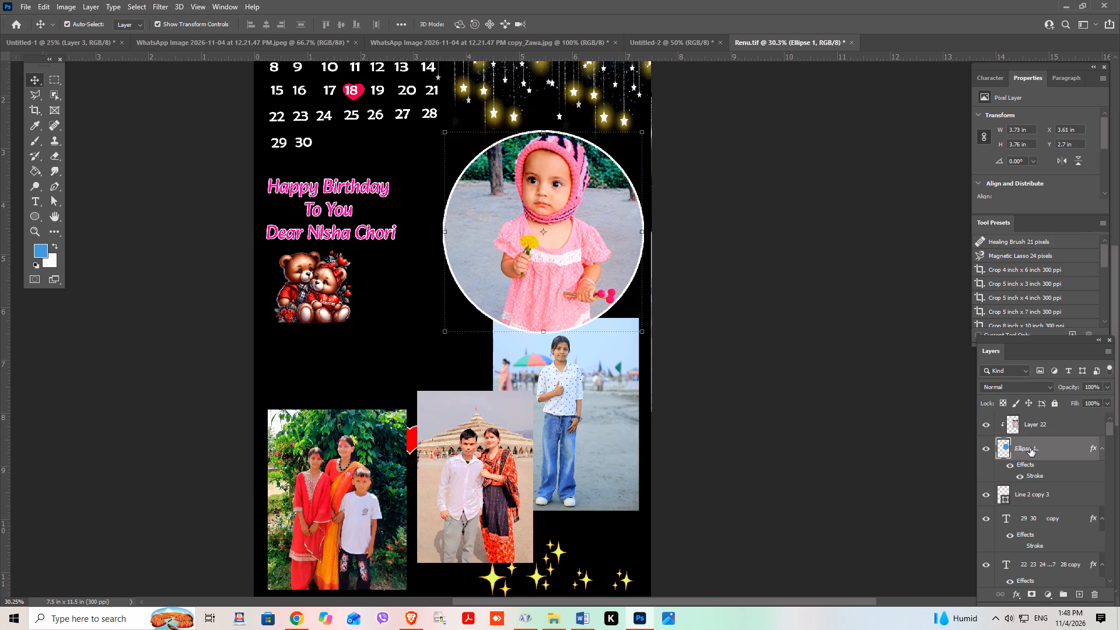
pyautogui.moveTo(1031, 447); pyautogui.dragTo(1099, 600)
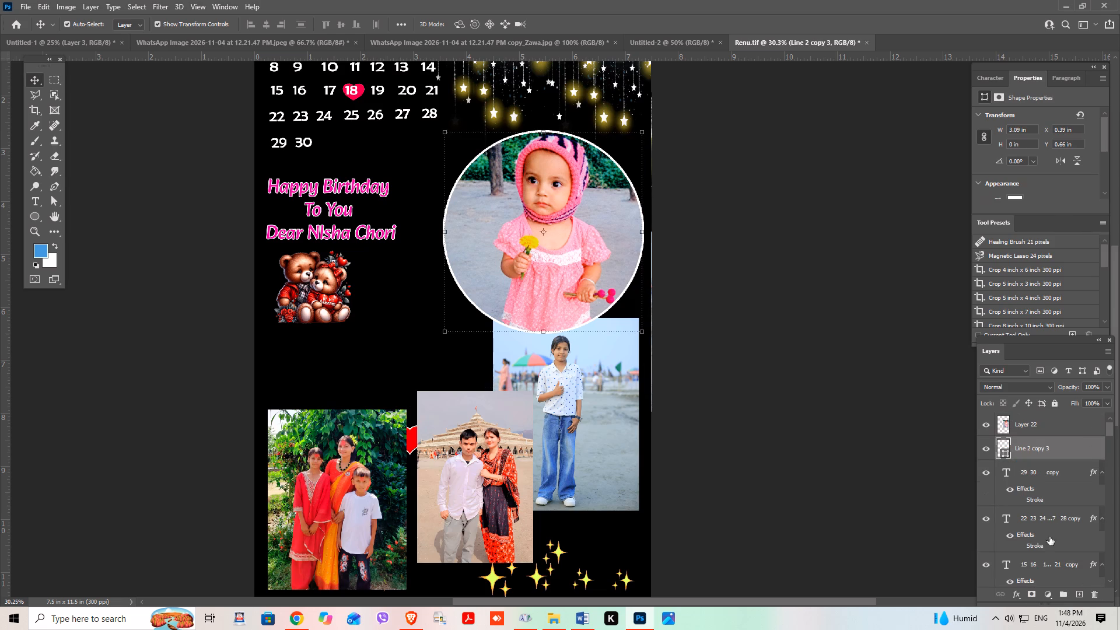
pyautogui.click(757, 260)
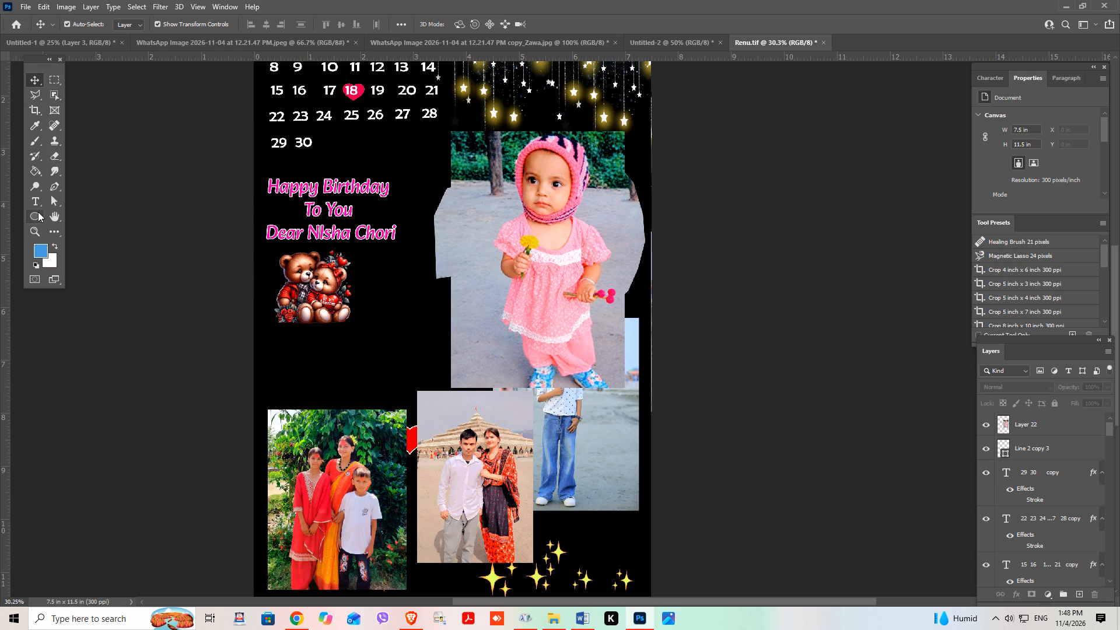
# Draw a black rectangle about 2.16 by 2.94 in overlapping the toddler photo's upper-left area, and slightly round its corners.
pyautogui.rightClick(38, 212)
pyautogui.click(77, 216)
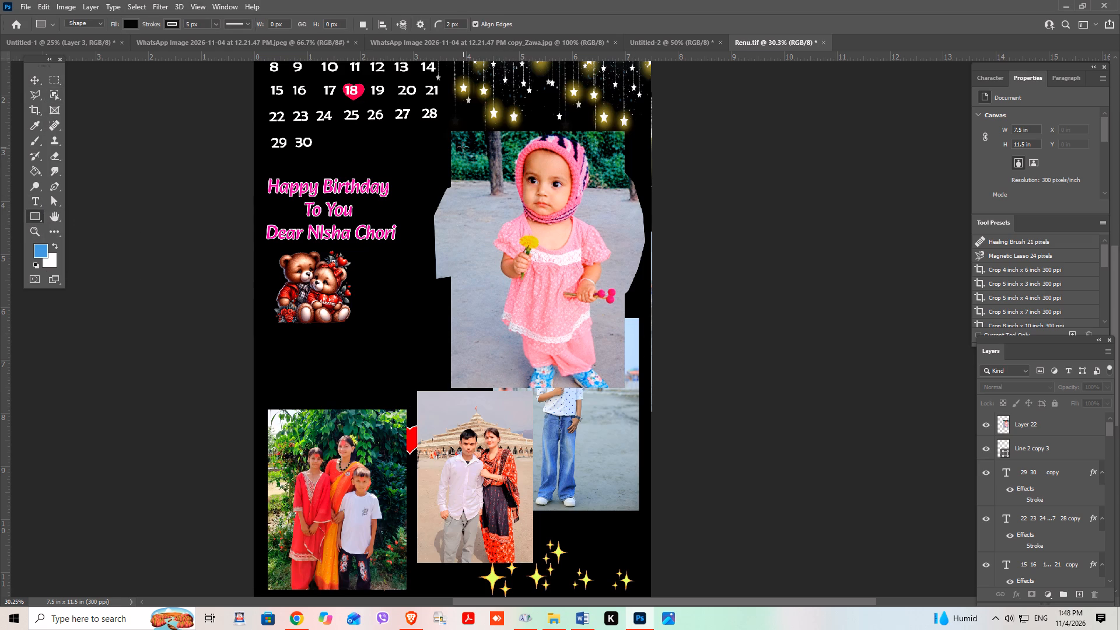
pyautogui.moveTo(464, 146); pyautogui.dragTo(521, 224)
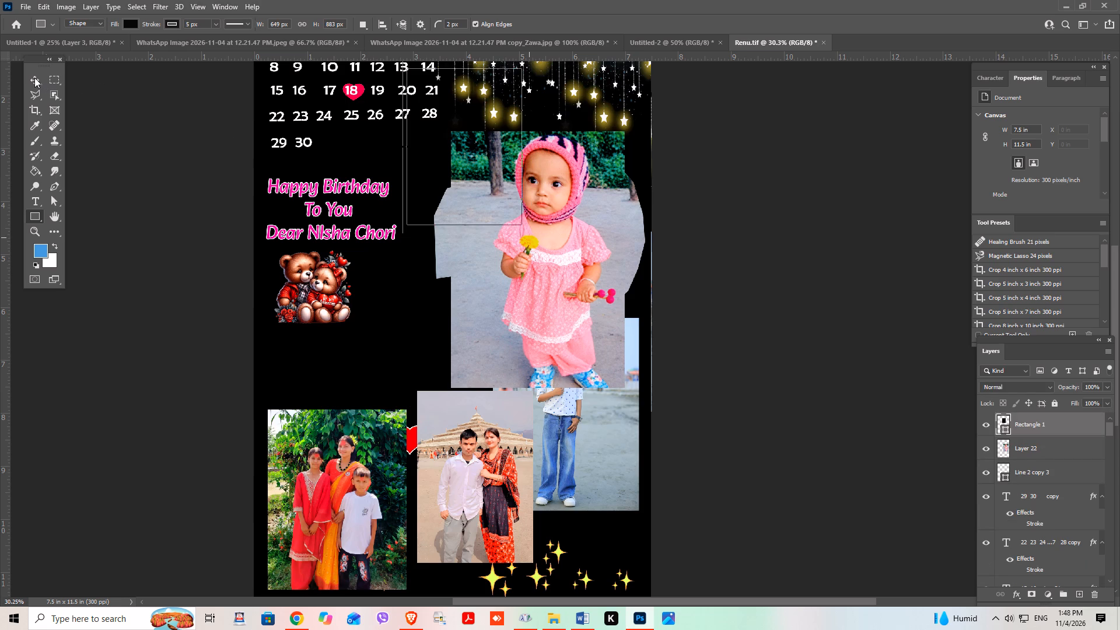
pyautogui.click(34, 78)
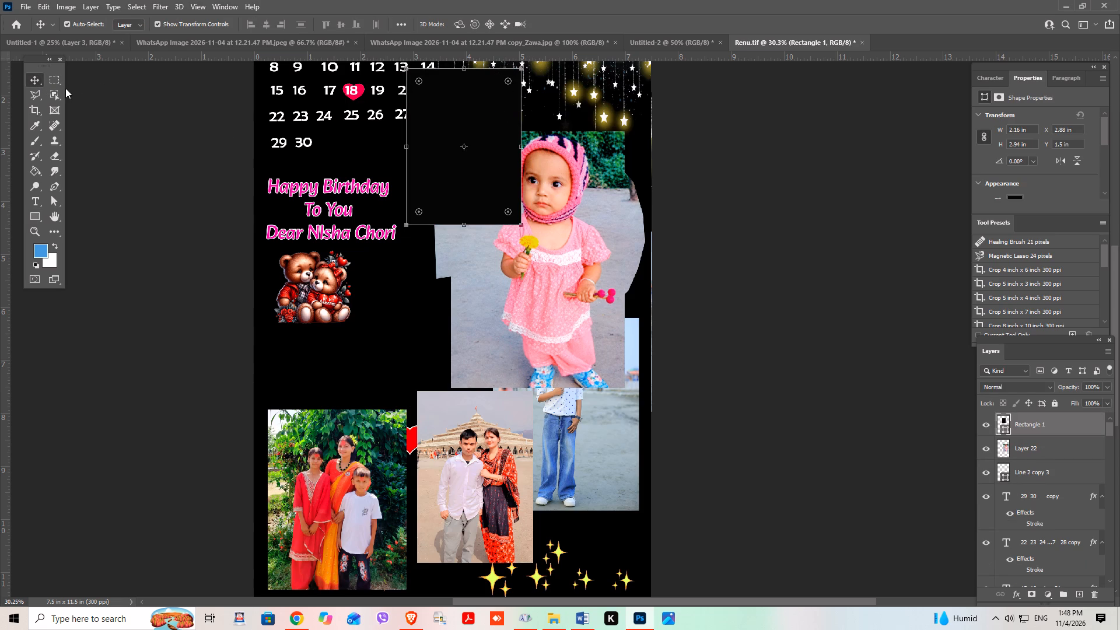
pyautogui.click(418, 213)
pyautogui.click(39, 79)
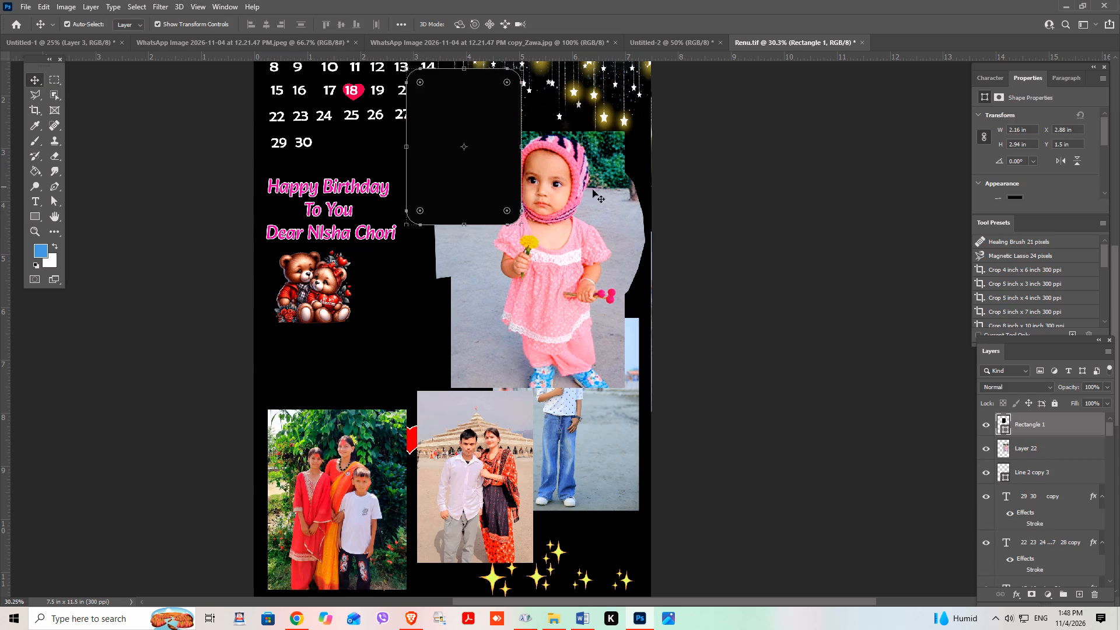
# Rasterize the rounded rectangle and fill it with the blue foreground colour using the Paint Bucket.
pyautogui.rightClick(1065, 426)
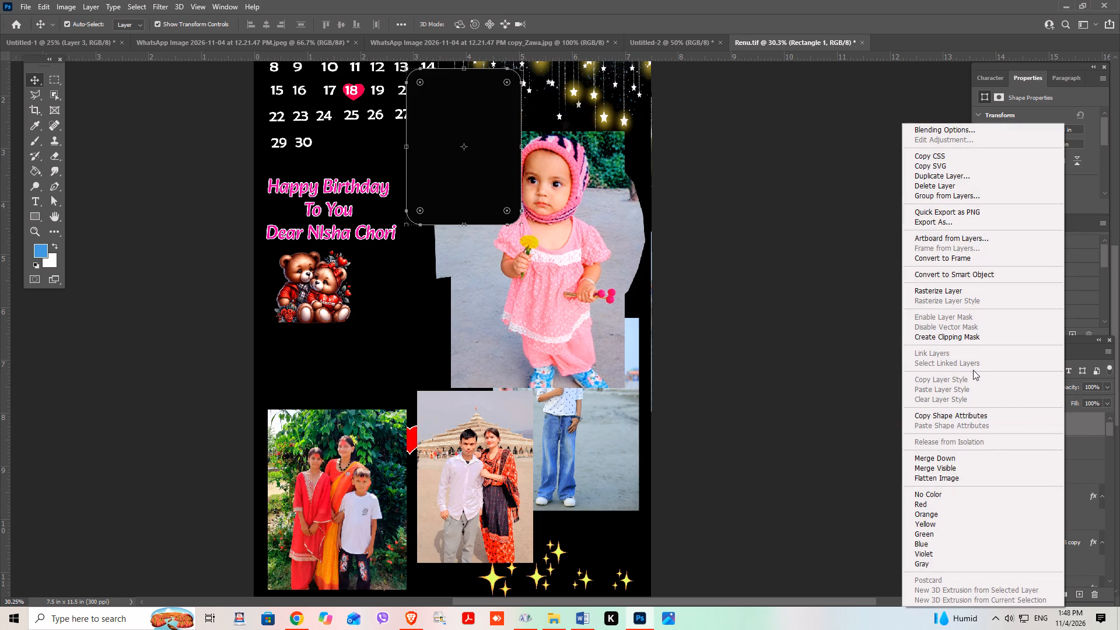
pyautogui.click(942, 290)
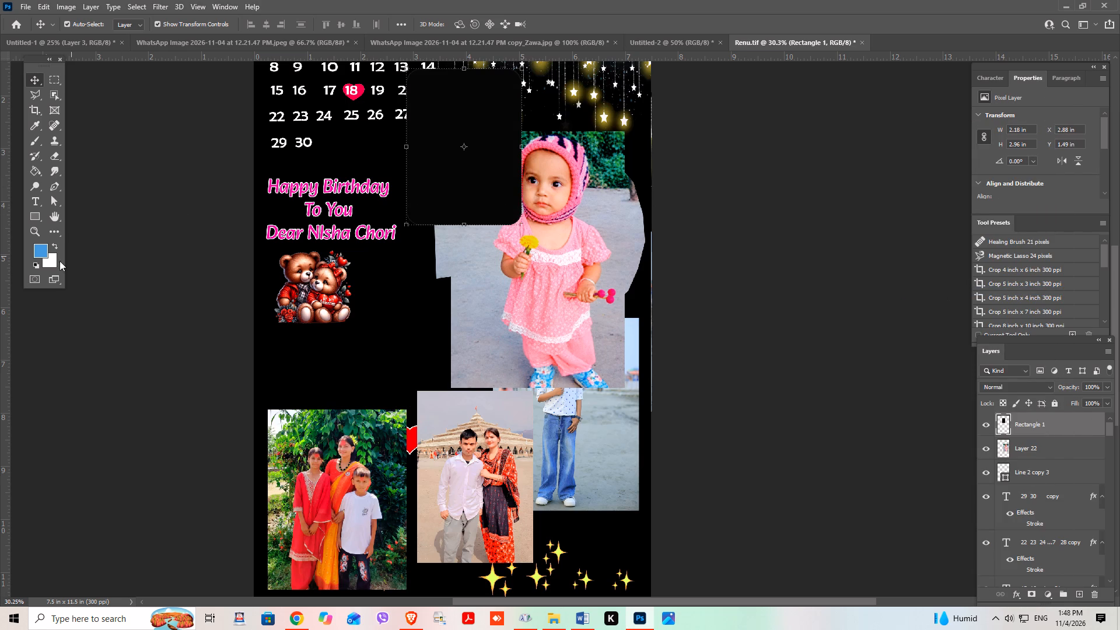
pyautogui.click(34, 172)
pyautogui.click(447, 181)
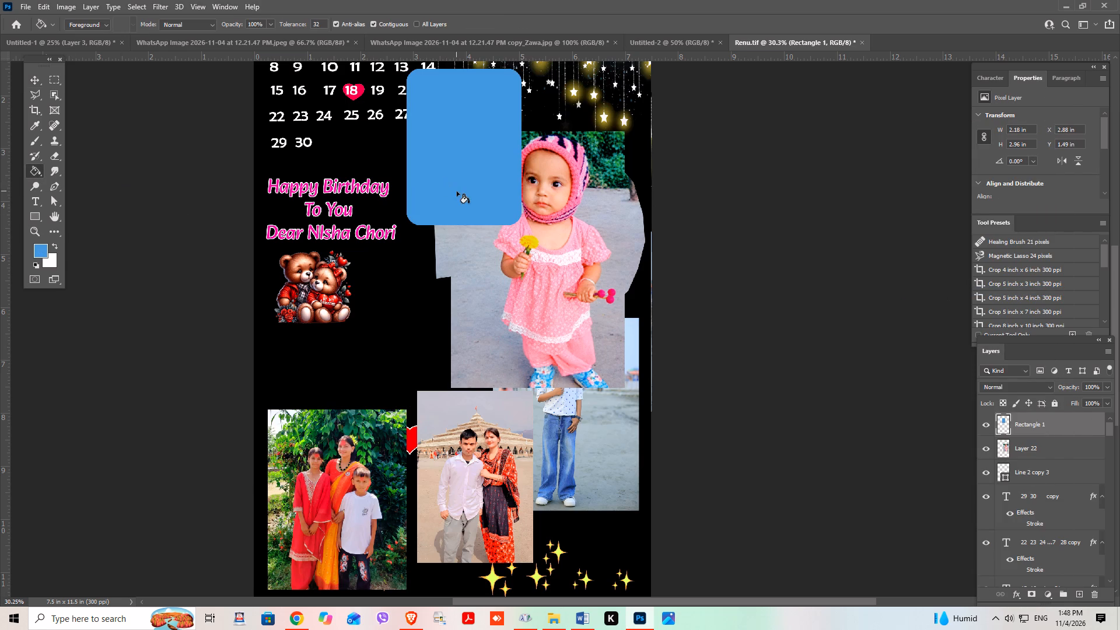
# Move the blue rounded rectangle over the middle of the toddler's photo.
pyautogui.click(37, 76)
pyautogui.moveTo(498, 181); pyautogui.dragTo(501, 184)
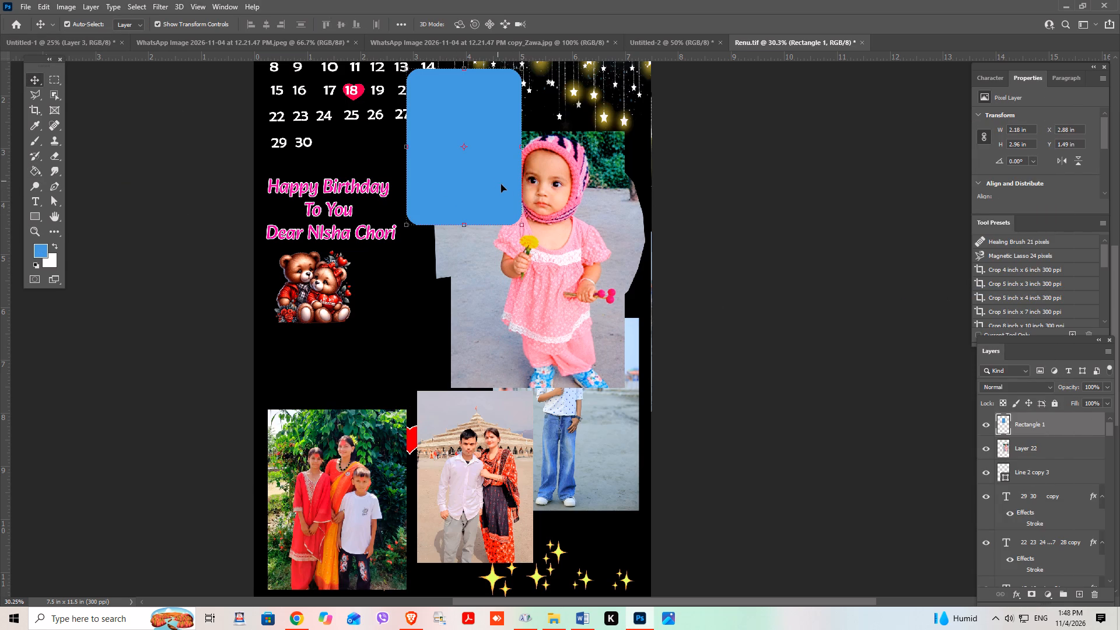
pyautogui.moveTo(501, 184); pyautogui.dragTo(576, 276)
# Bring the toddler's photo on Layer 22 to the front and clip it to the rounded rectangle with a clipping mask.
pyautogui.click(613, 147)
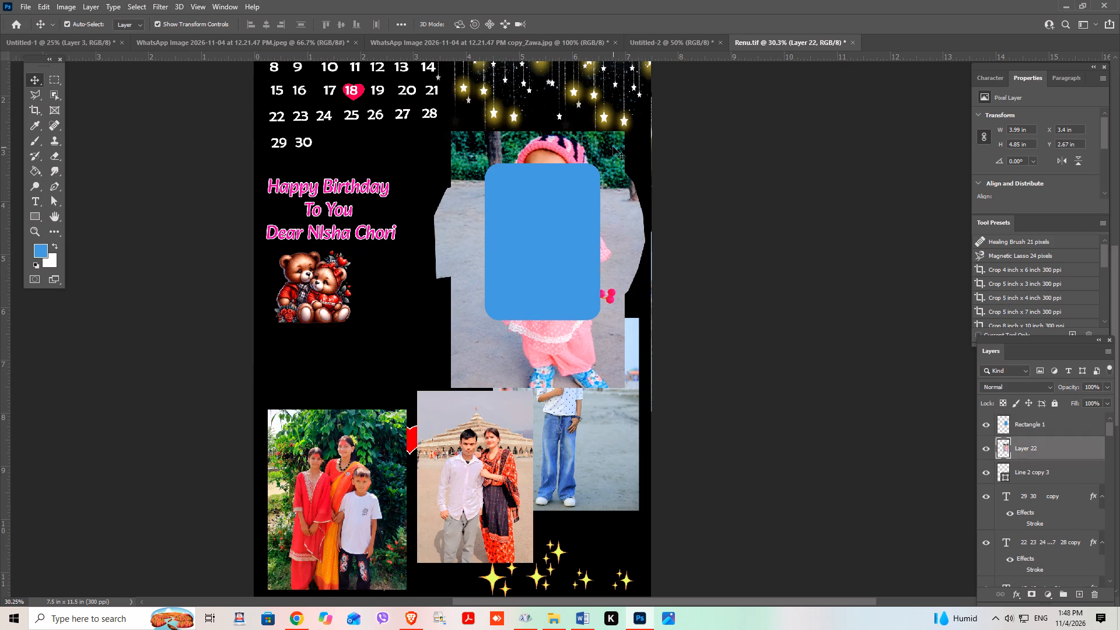
pyautogui.hotkey('ctrl', 'shift', ']')
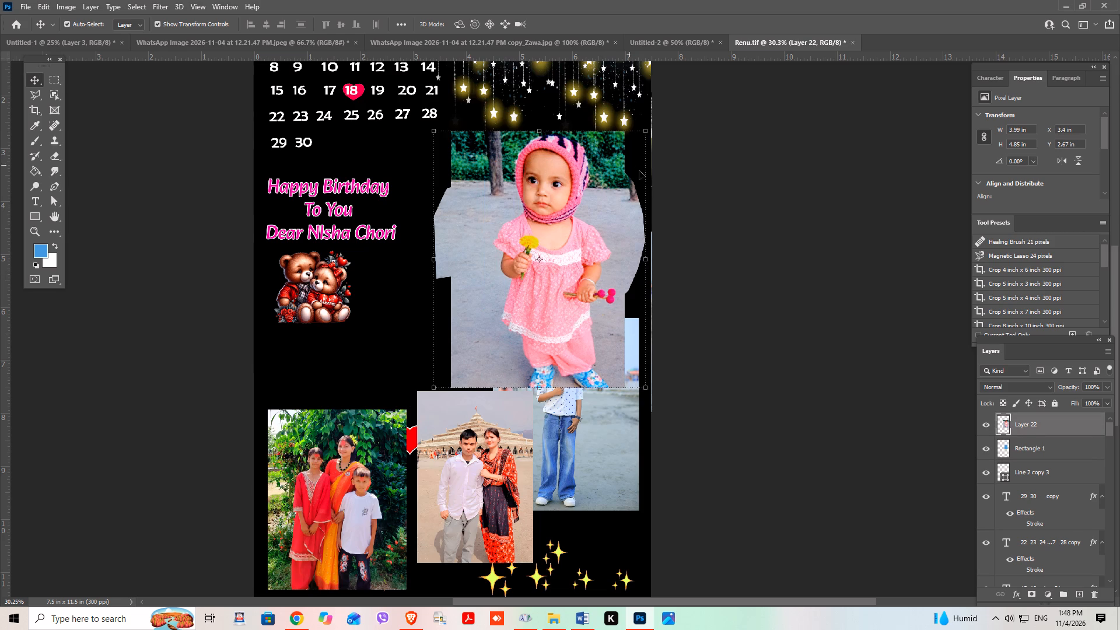
pyautogui.click(579, 209)
pyautogui.rightClick(580, 218)
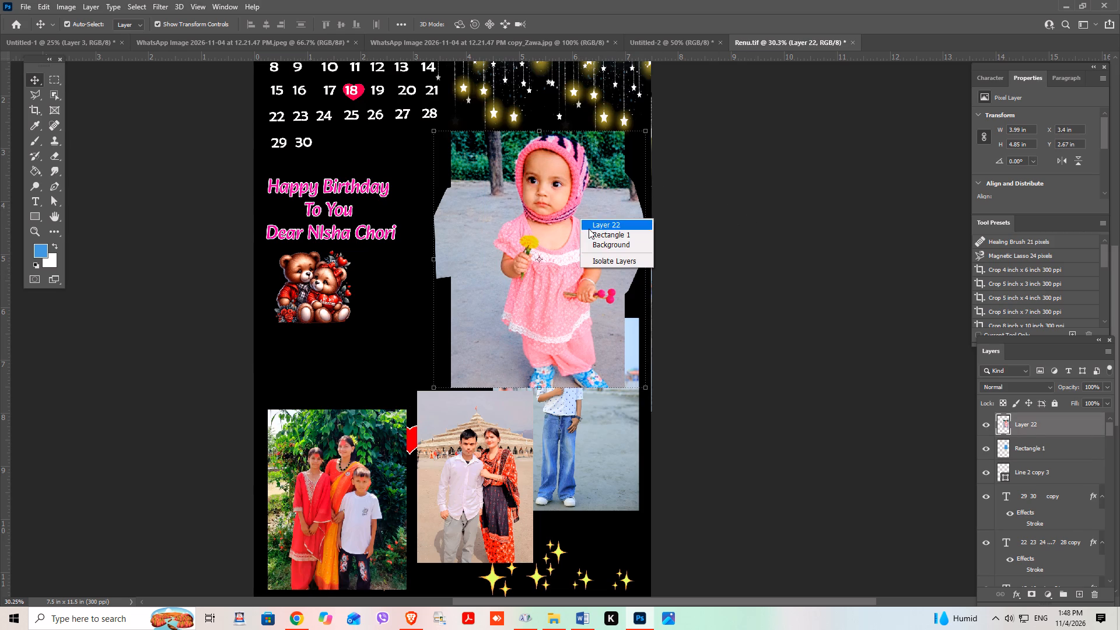
pyautogui.rightClick(1044, 423)
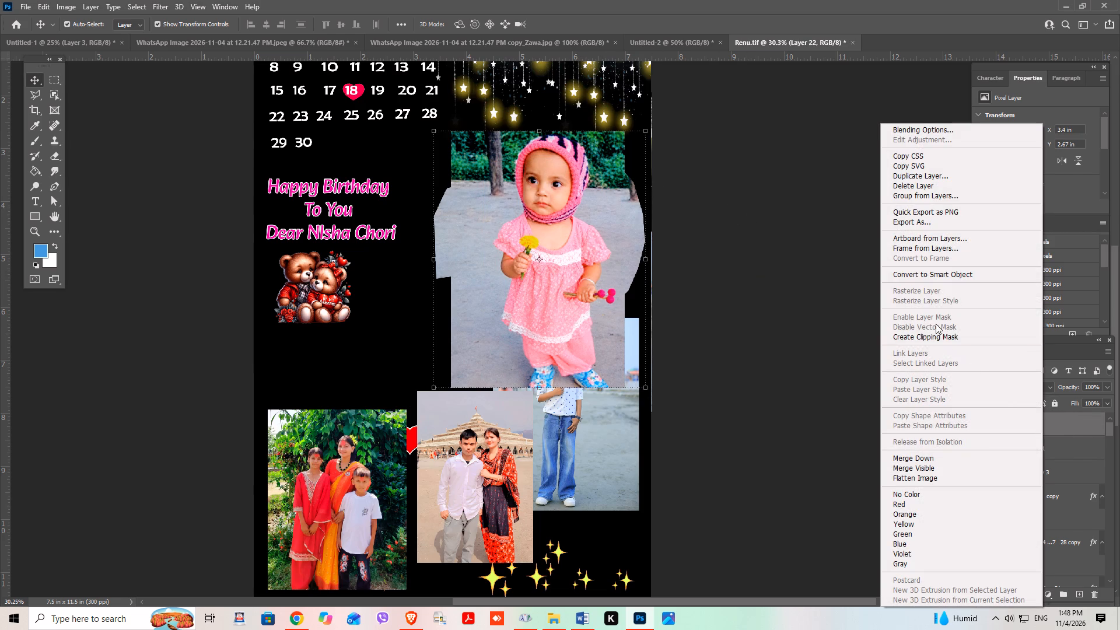
pyautogui.click(939, 333)
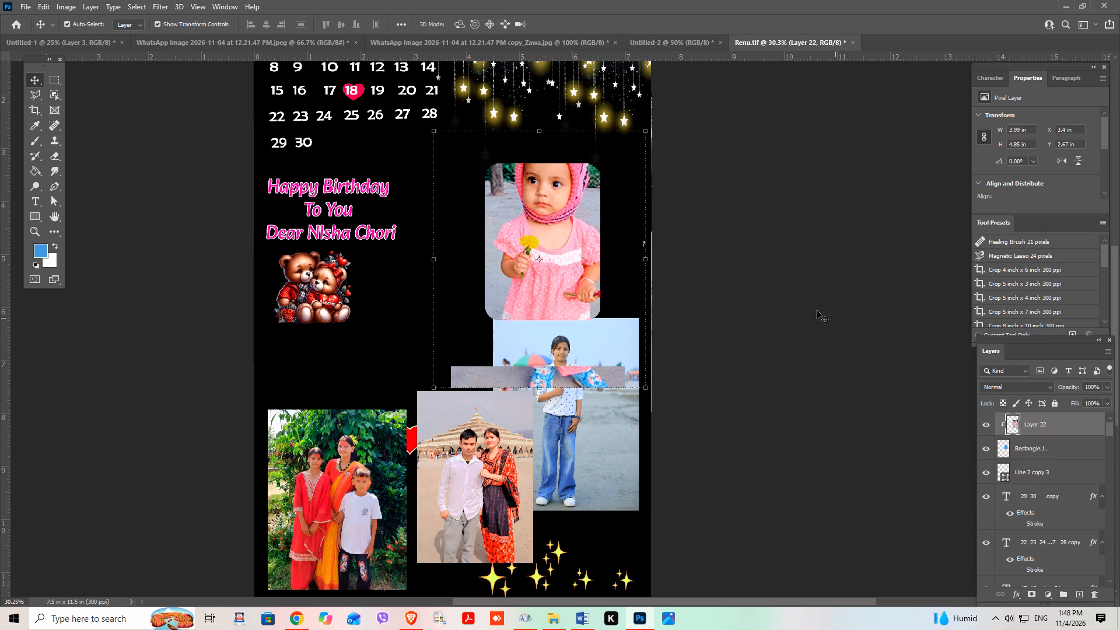
# Scale the toddler's photo down to about 2.75 by 3.34 in within the rounded rectangle.
pyautogui.scroll(-3, 679, 279)
pyautogui.click(552, 215)
pyautogui.scroll(3, 552, 215)
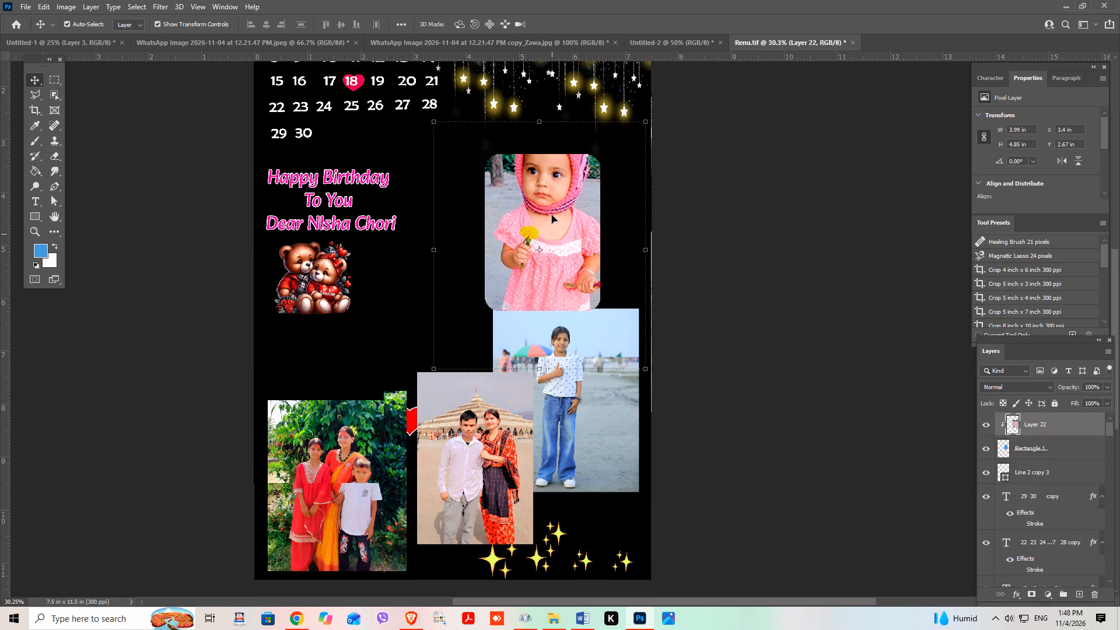
pyautogui.moveTo(540, 387); pyautogui.dragTo(542, 342)
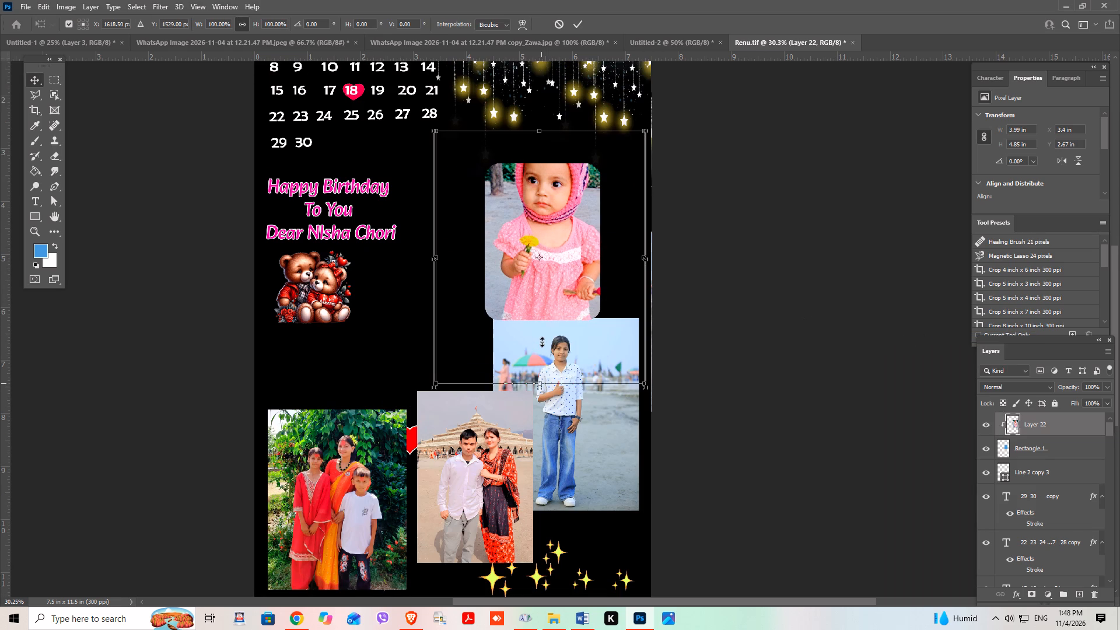
pyautogui.moveTo(542, 342); pyautogui.dragTo(547, 330)
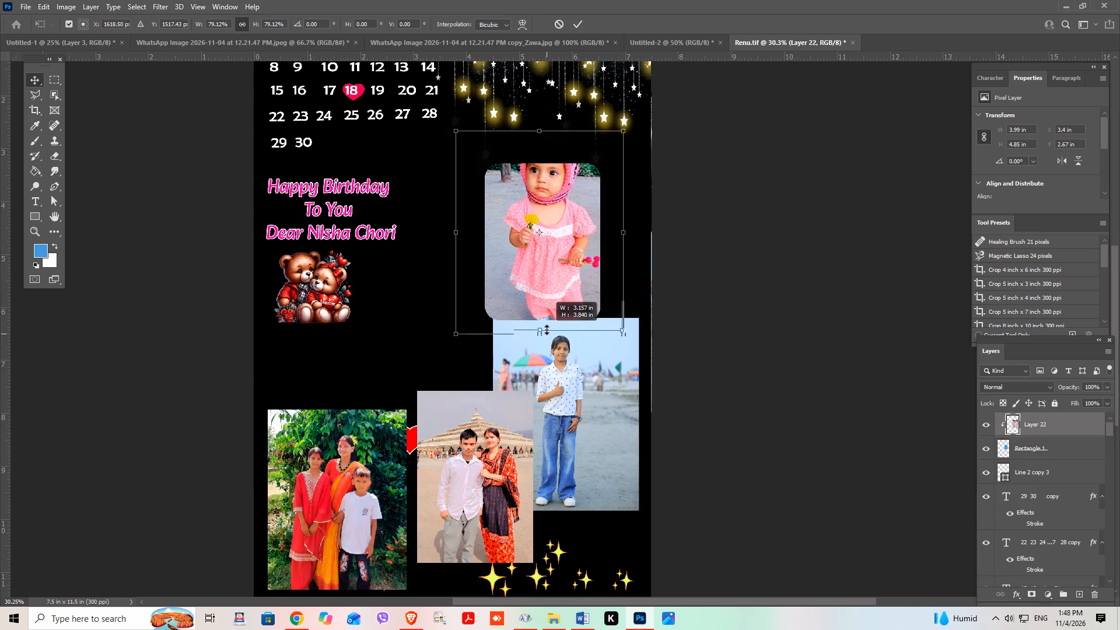
pyautogui.moveTo(547, 330); pyautogui.dragTo(547, 325)
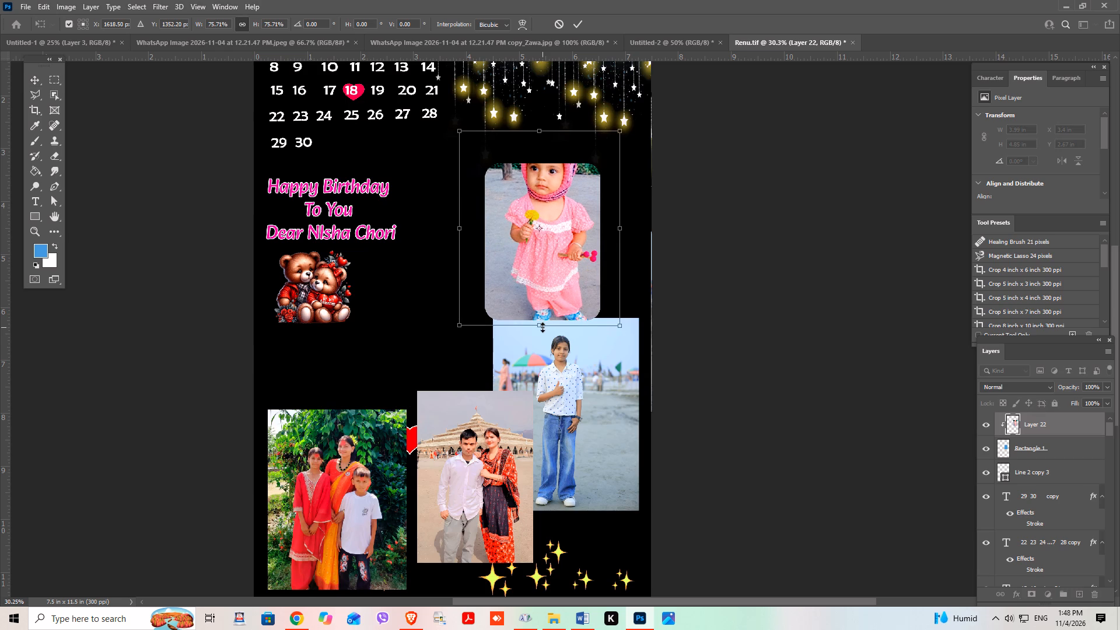
pyautogui.click(622, 132)
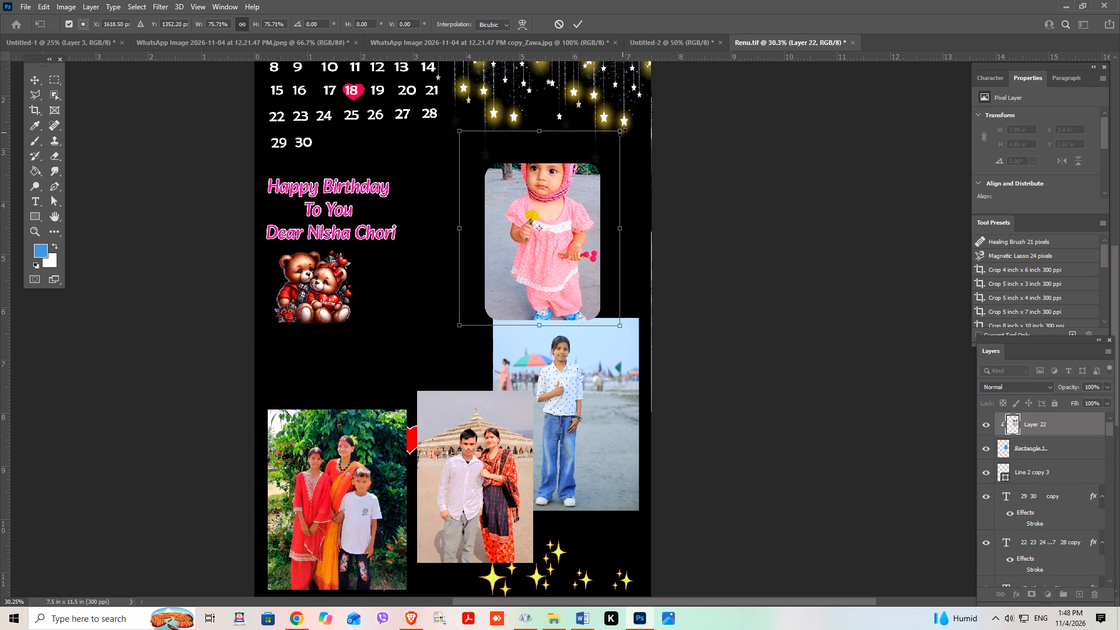
pyautogui.moveTo(621, 132); pyautogui.dragTo(606, 170)
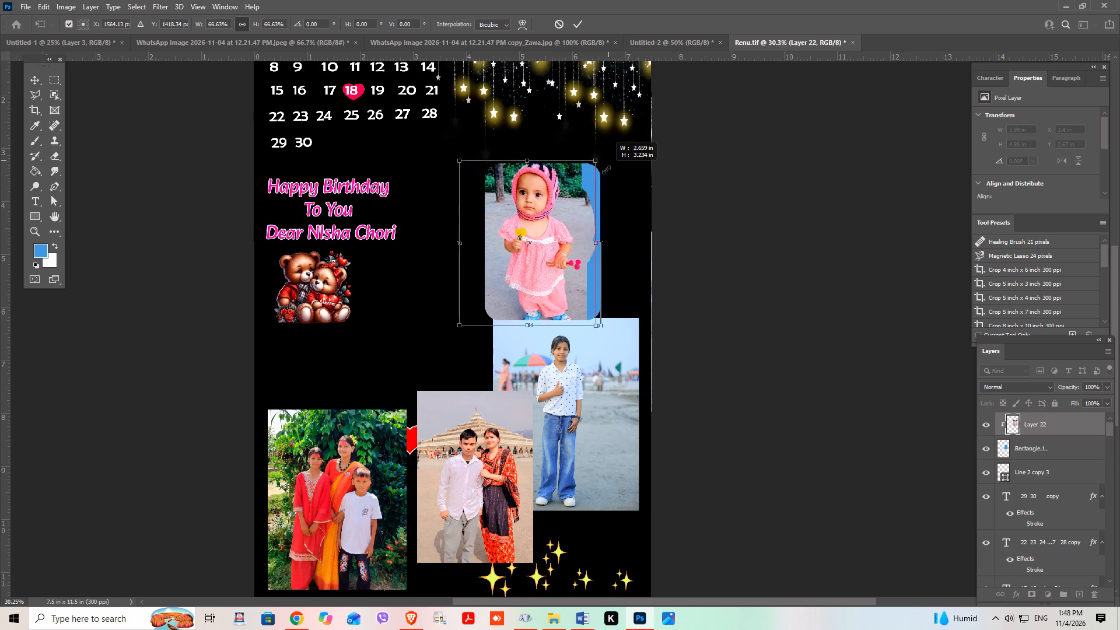
pyautogui.moveTo(606, 170); pyautogui.dragTo(607, 172)
pyautogui.scroll(-4, 607, 172)
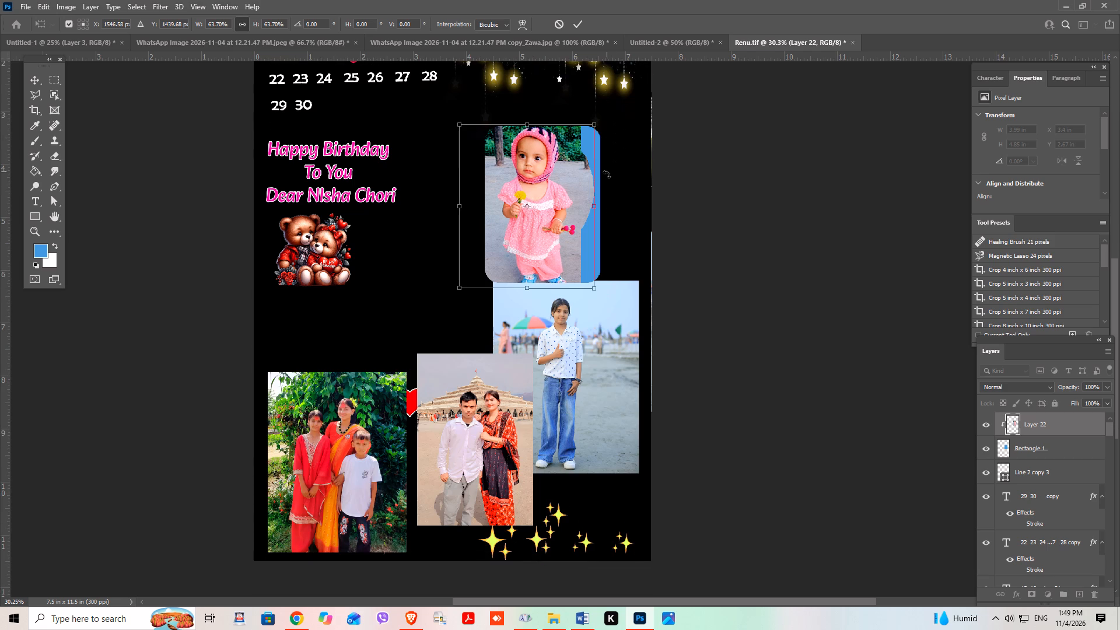
pyautogui.moveTo(592, 286); pyautogui.dragTo(607, 296)
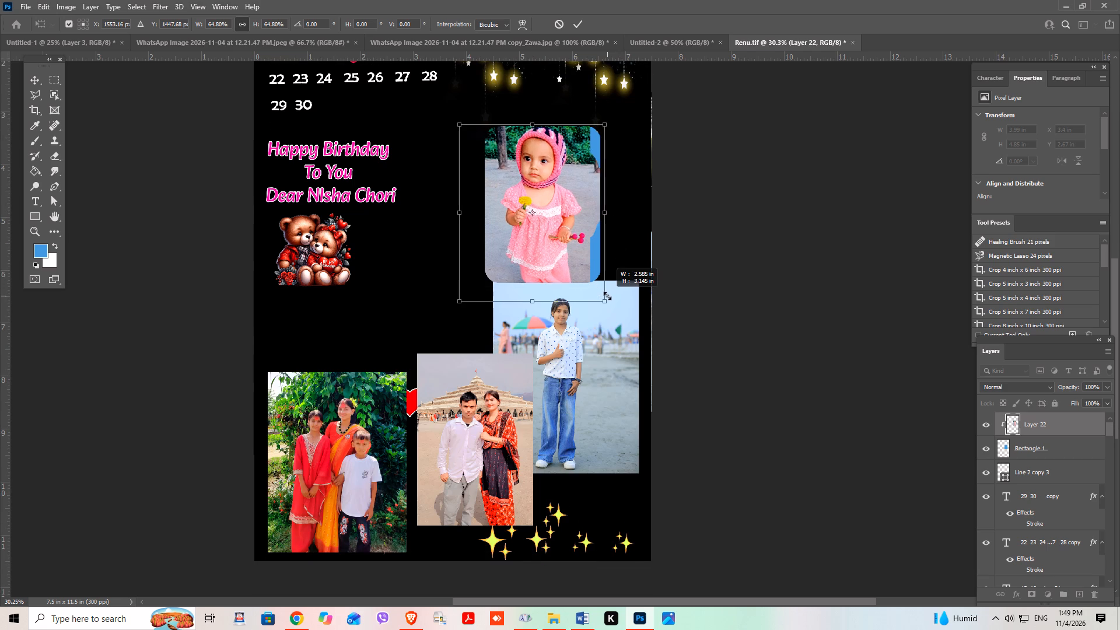
pyautogui.moveTo(607, 296); pyautogui.dragTo(608, 296)
pyautogui.click(580, 22)
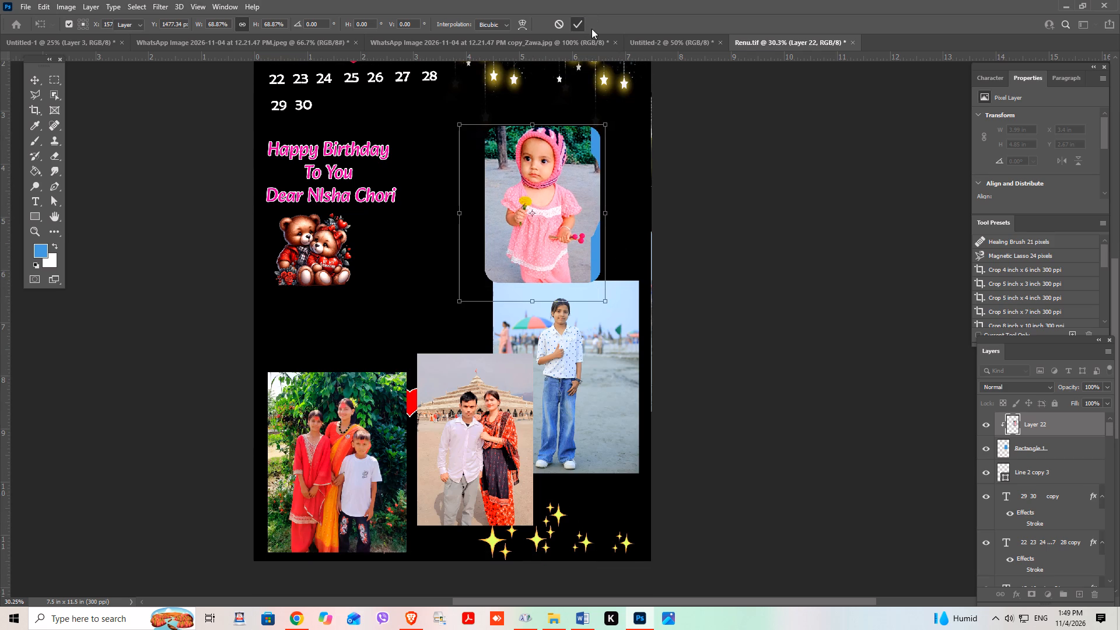
pyautogui.click(754, 211)
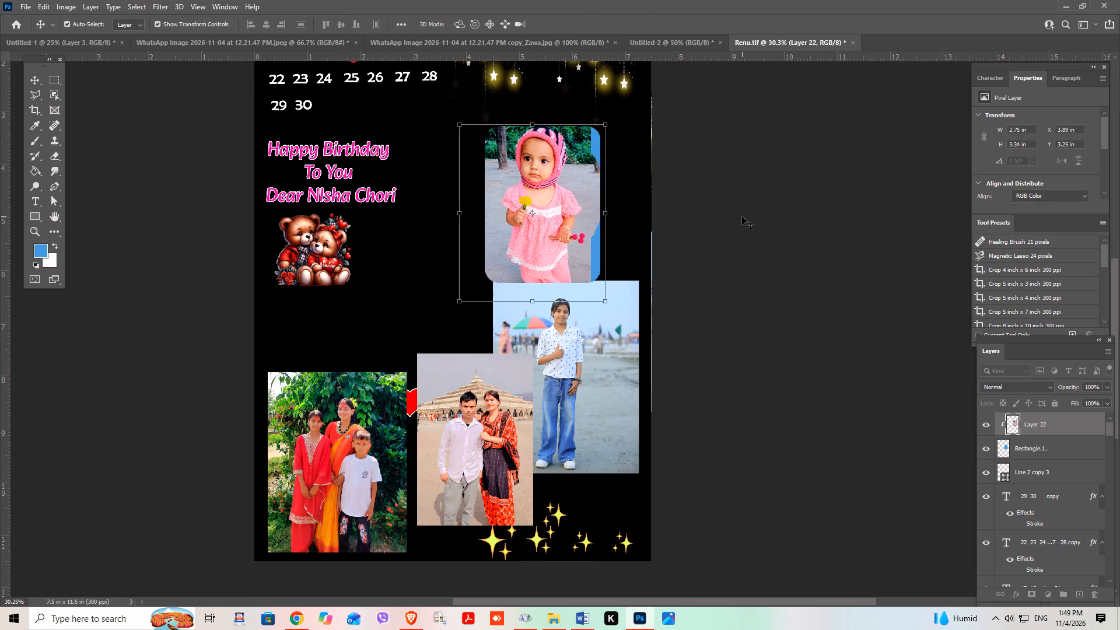
# Add a 12 px white outside stroke at 100% opacity to the Rectangle 1 layer.
pyautogui.scroll(4, 742, 216)
pyautogui.click(1032, 453)
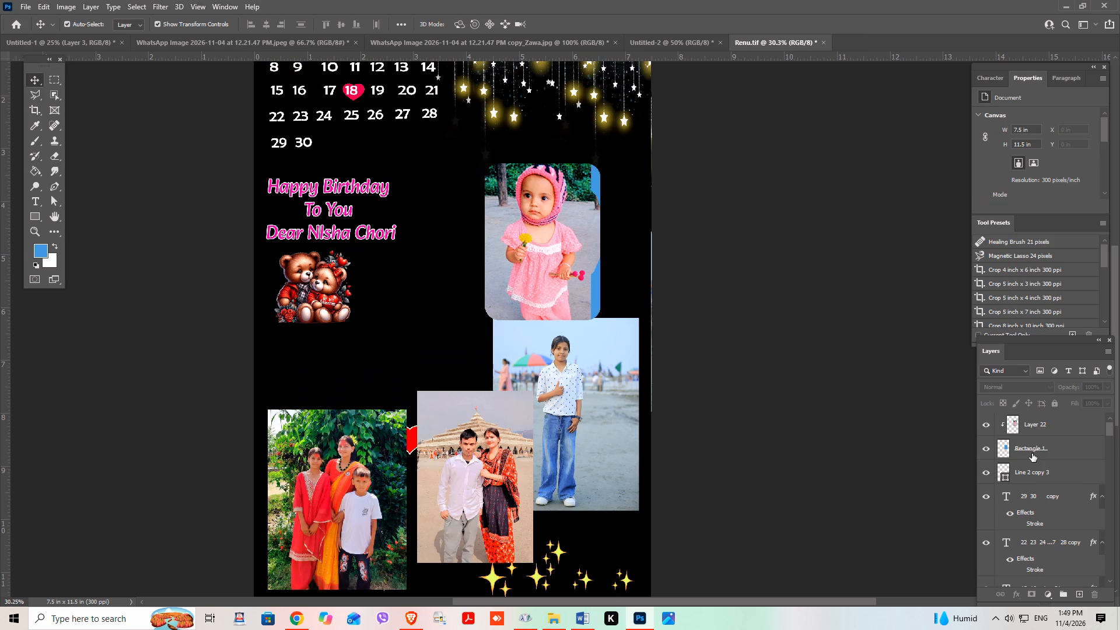
pyautogui.click(1021, 595)
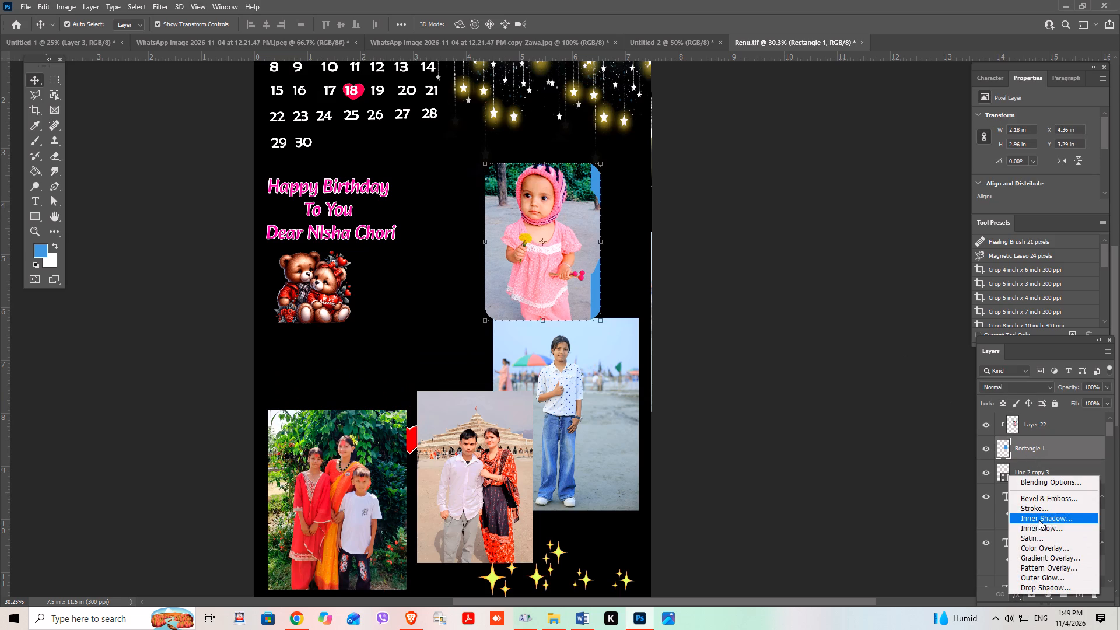
pyautogui.click(1030, 512)
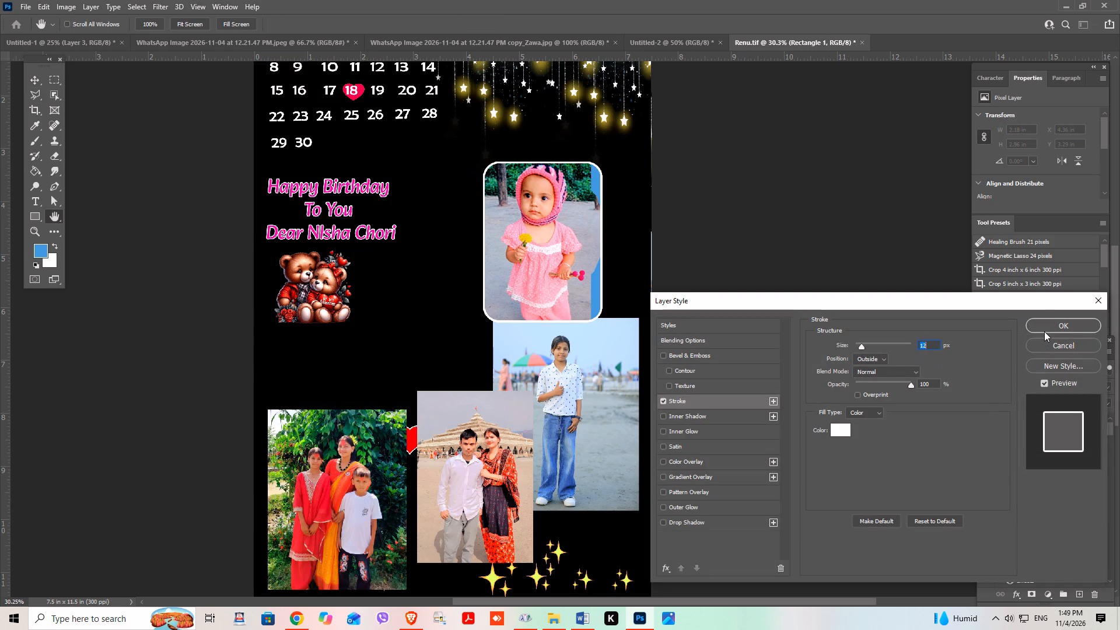
pyautogui.click(1045, 329)
pyautogui.click(794, 281)
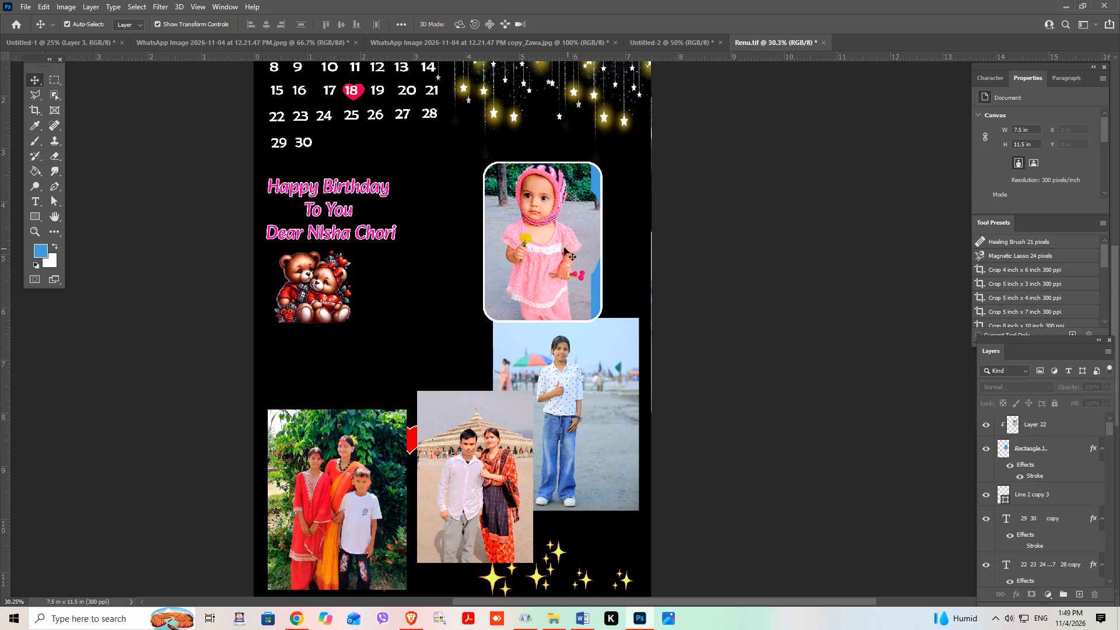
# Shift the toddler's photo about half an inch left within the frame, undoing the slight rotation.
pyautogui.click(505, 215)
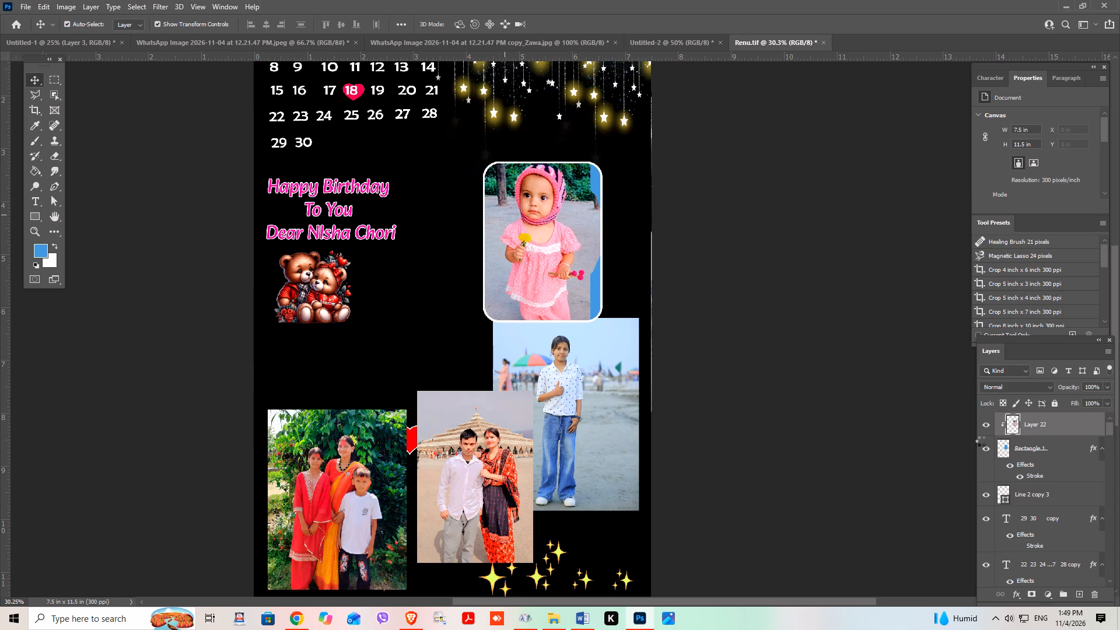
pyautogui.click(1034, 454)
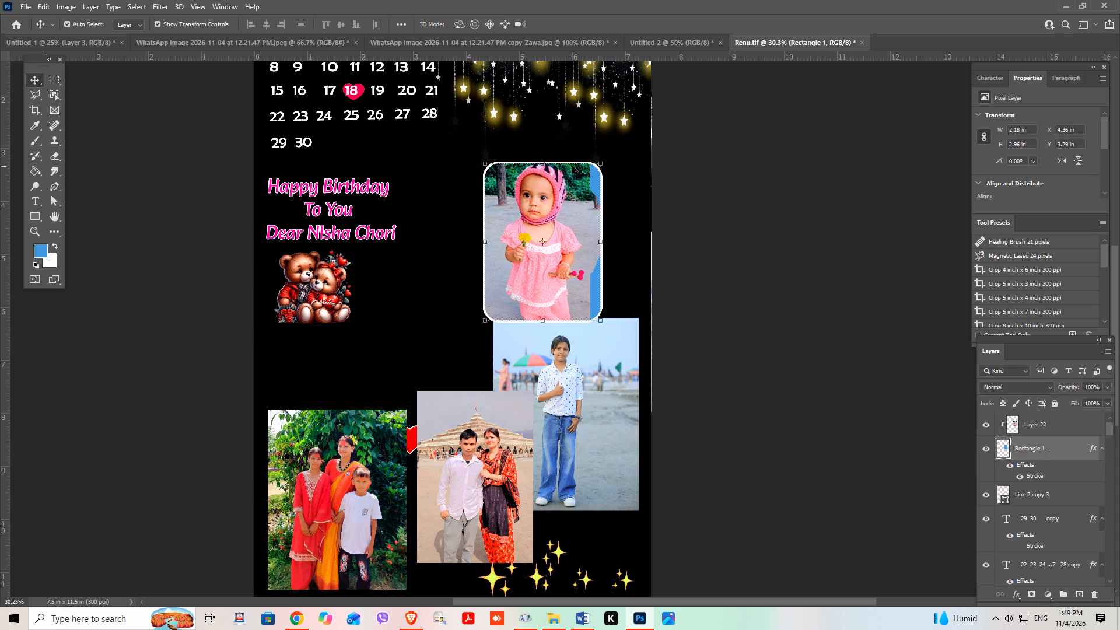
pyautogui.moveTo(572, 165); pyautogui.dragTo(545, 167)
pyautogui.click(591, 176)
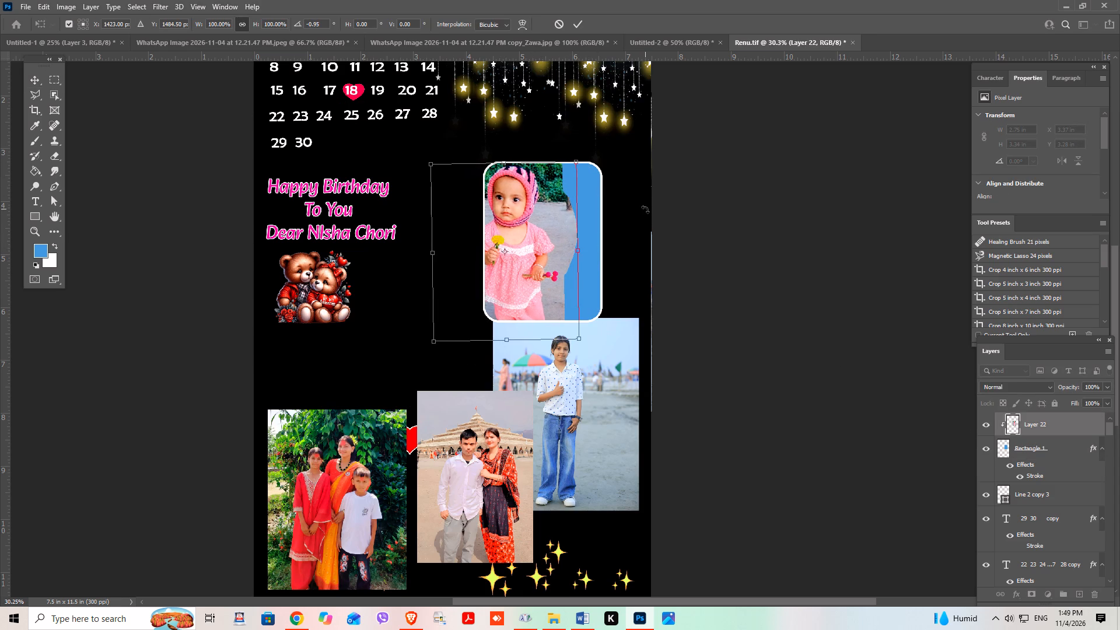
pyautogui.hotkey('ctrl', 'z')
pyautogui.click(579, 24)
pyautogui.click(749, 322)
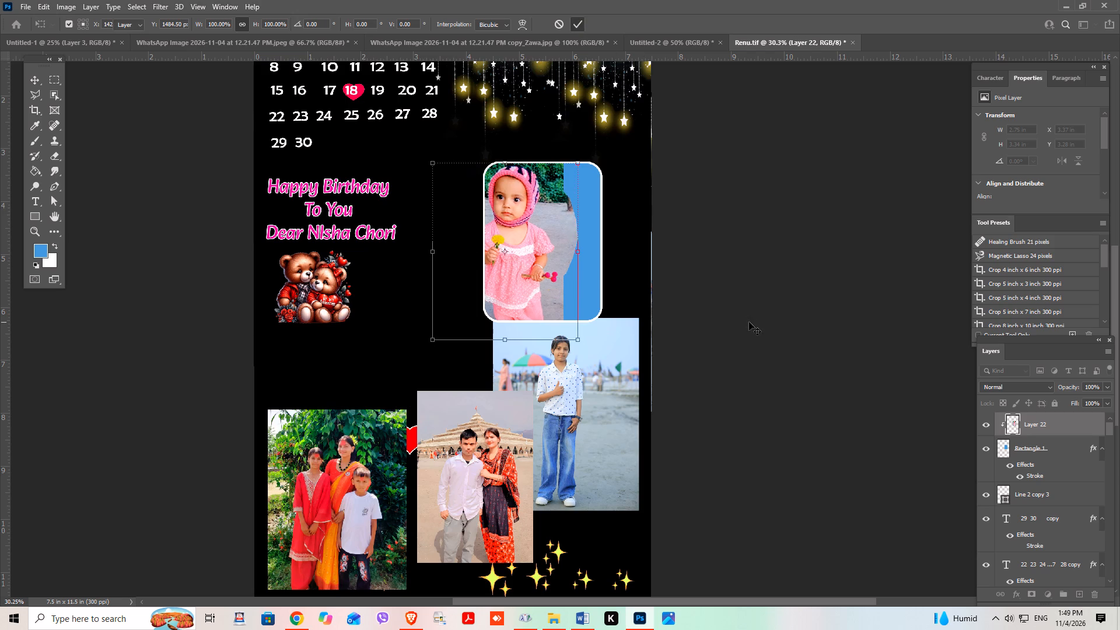
# Move the stroked rounded rectangle beside the Happy Birthday text, to about X 2.89 in, Y 2.69 in.
pyautogui.moveTo(594, 271); pyautogui.dragTo(528, 268)
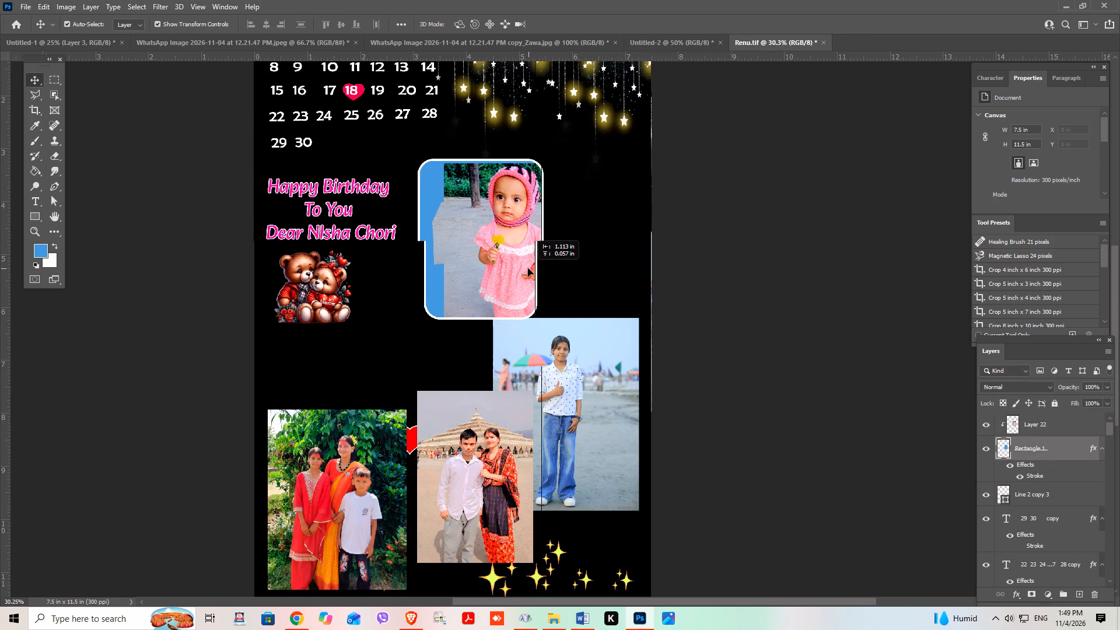
pyautogui.moveTo(528, 268); pyautogui.dragTo(513, 247)
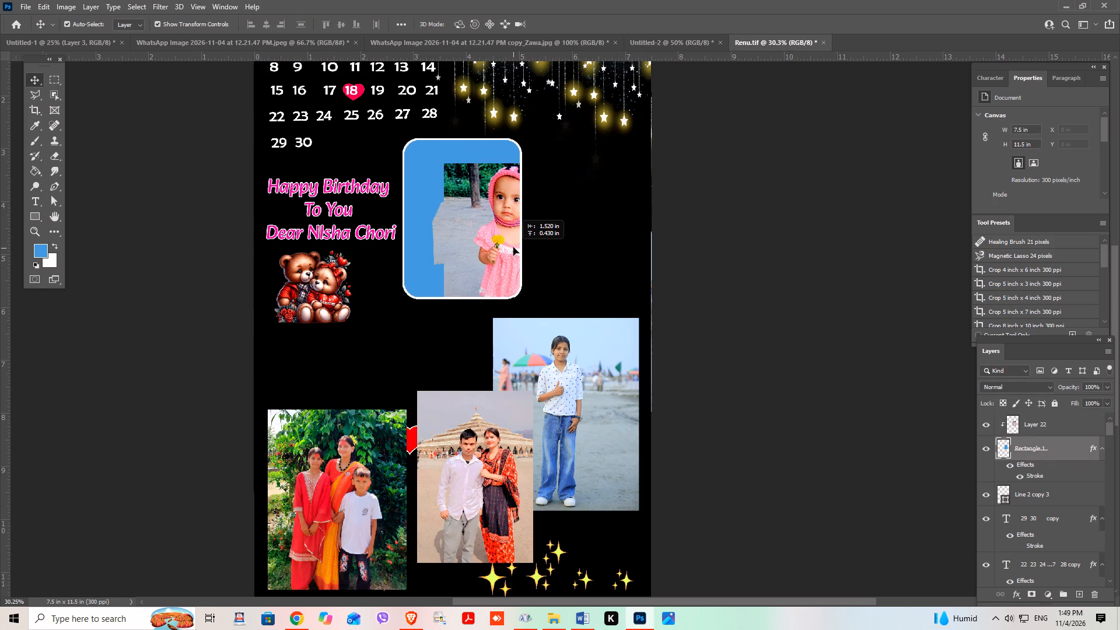
pyautogui.moveTo(513, 247); pyautogui.dragTo(516, 240)
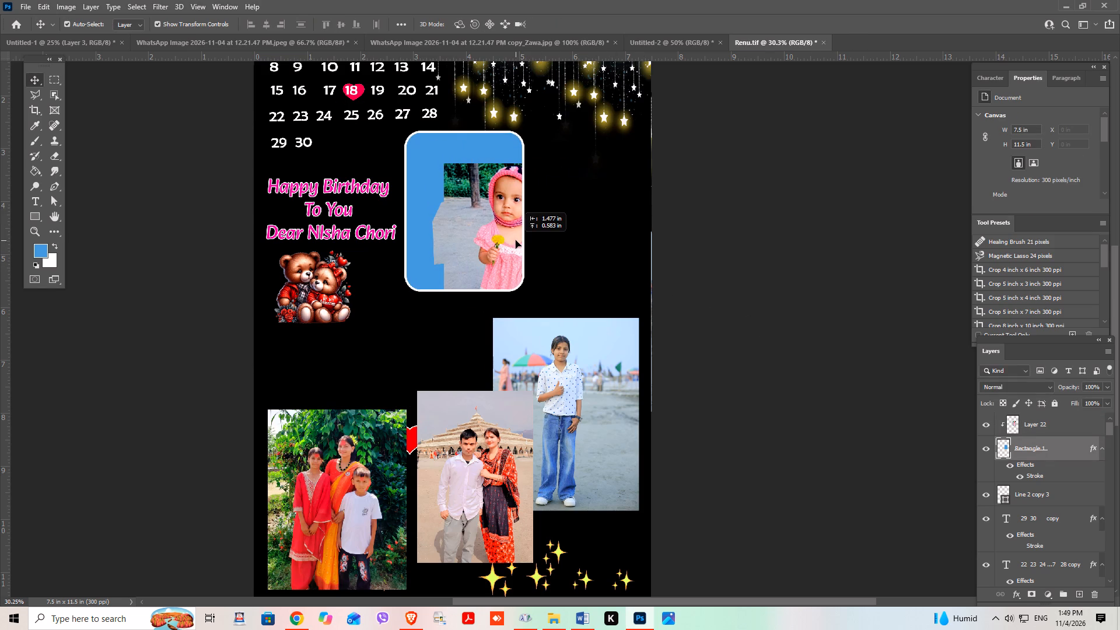
pyautogui.moveTo(516, 240); pyautogui.dragTo(516, 240)
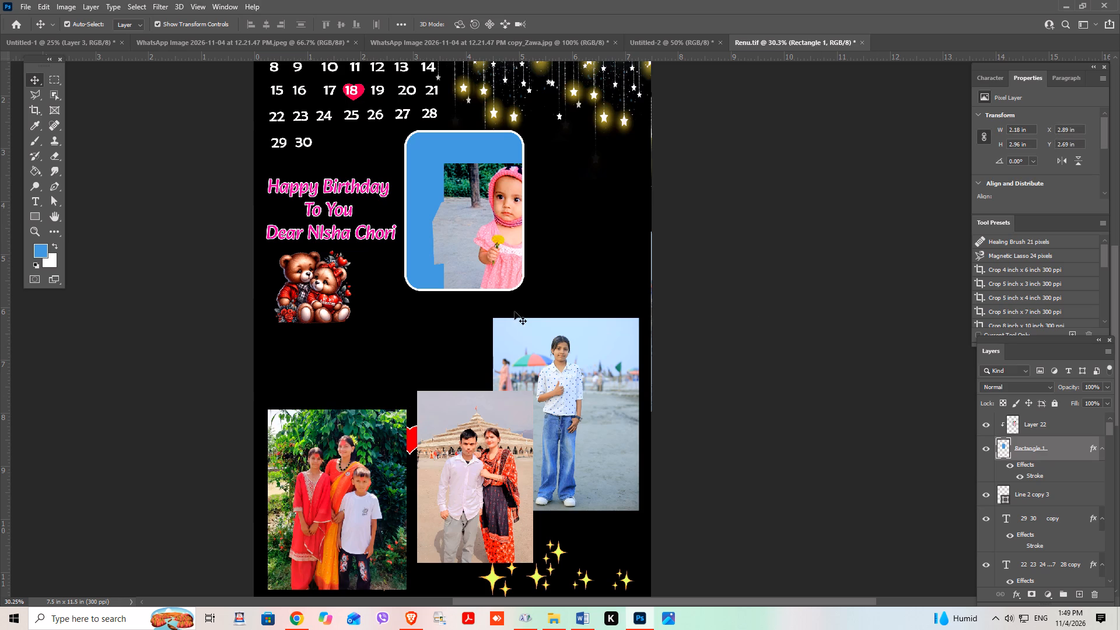
# Move the toddler's photo over the relocated frame and enlarge it to about 2.85 by 3.47 in to fill the frame.
pyautogui.moveTo(501, 278); pyautogui.dragTo(455, 243)
pyautogui.scroll(-1, 463, 257)
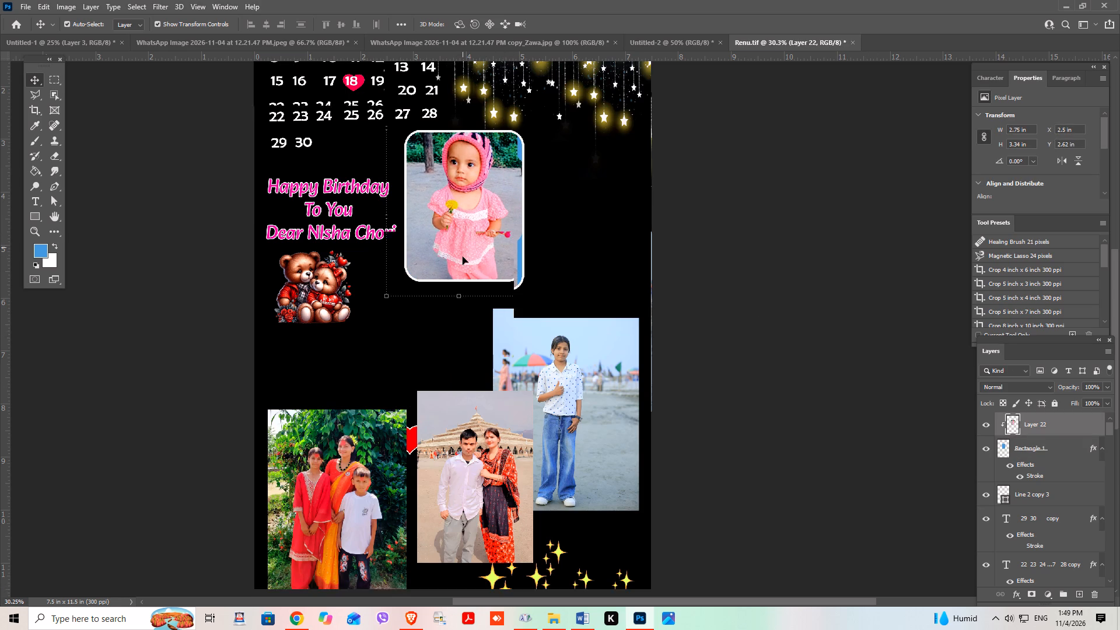
pyautogui.scroll(-1, 463, 257)
pyautogui.moveTo(534, 288); pyautogui.dragTo(541, 293)
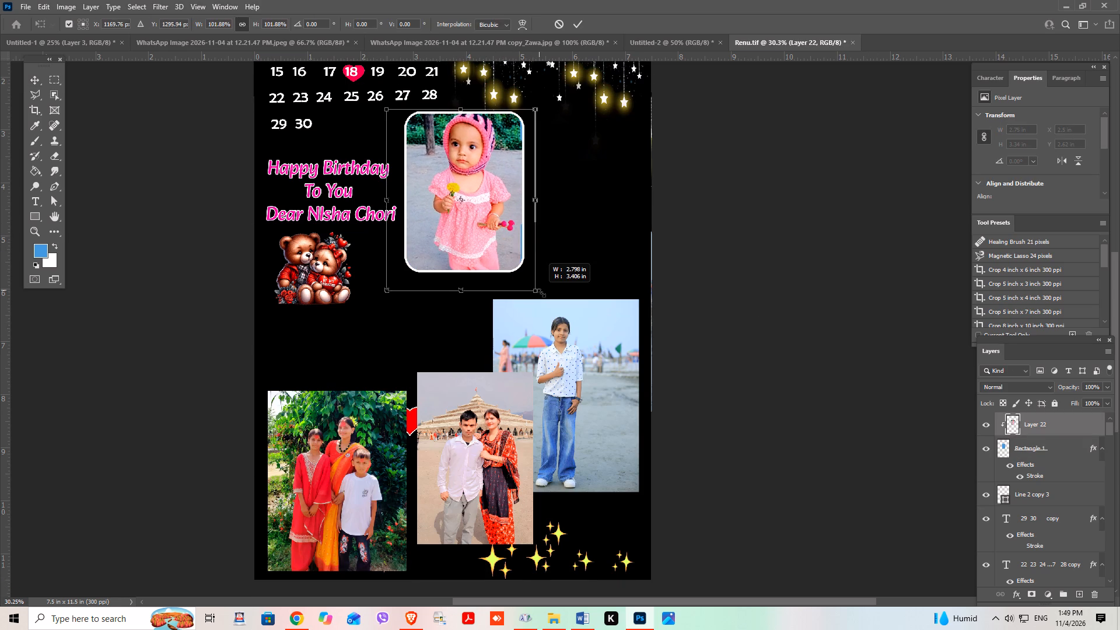
pyautogui.moveTo(541, 293); pyautogui.dragTo(542, 293)
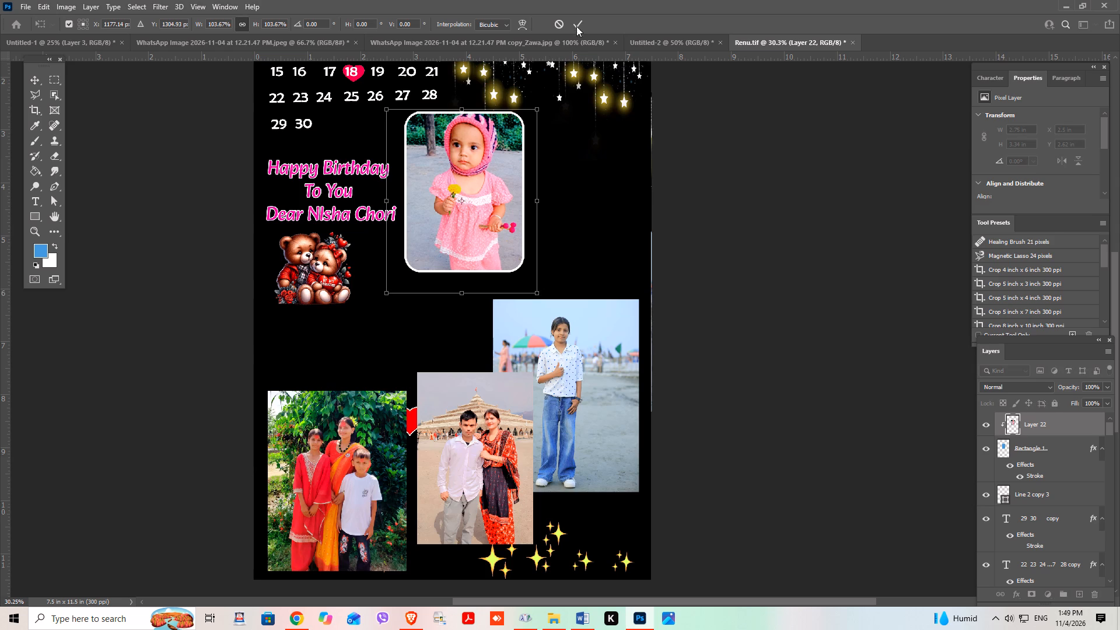
pyautogui.click(576, 22)
pyautogui.click(745, 260)
# Duplicate the Rectangle 1 layer.
pyautogui.scroll(2, 745, 260)
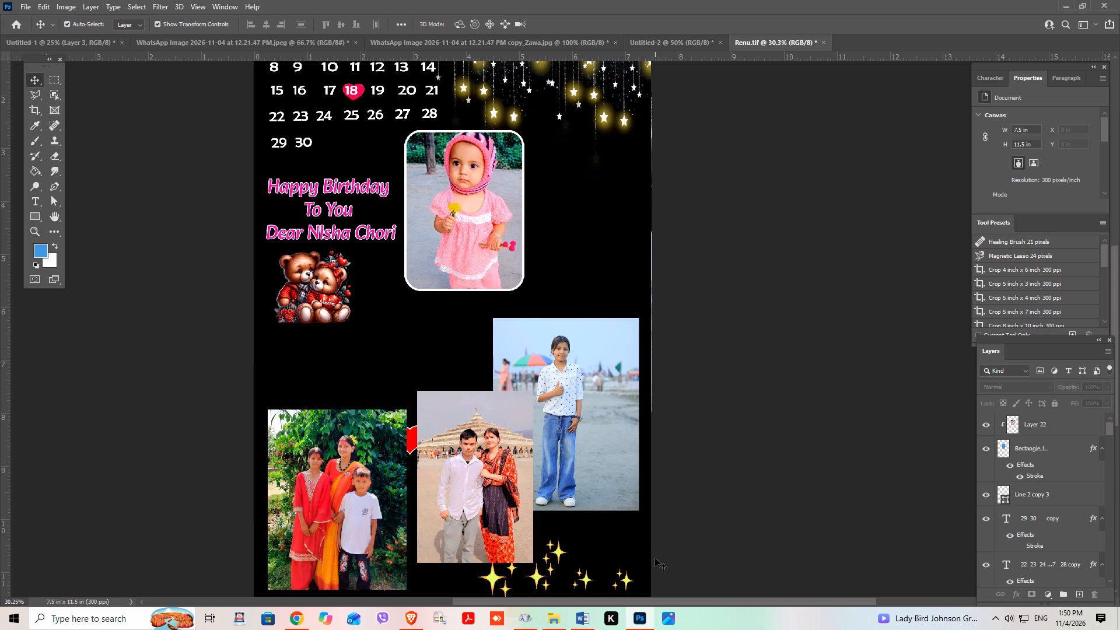
pyautogui.click(1032, 450)
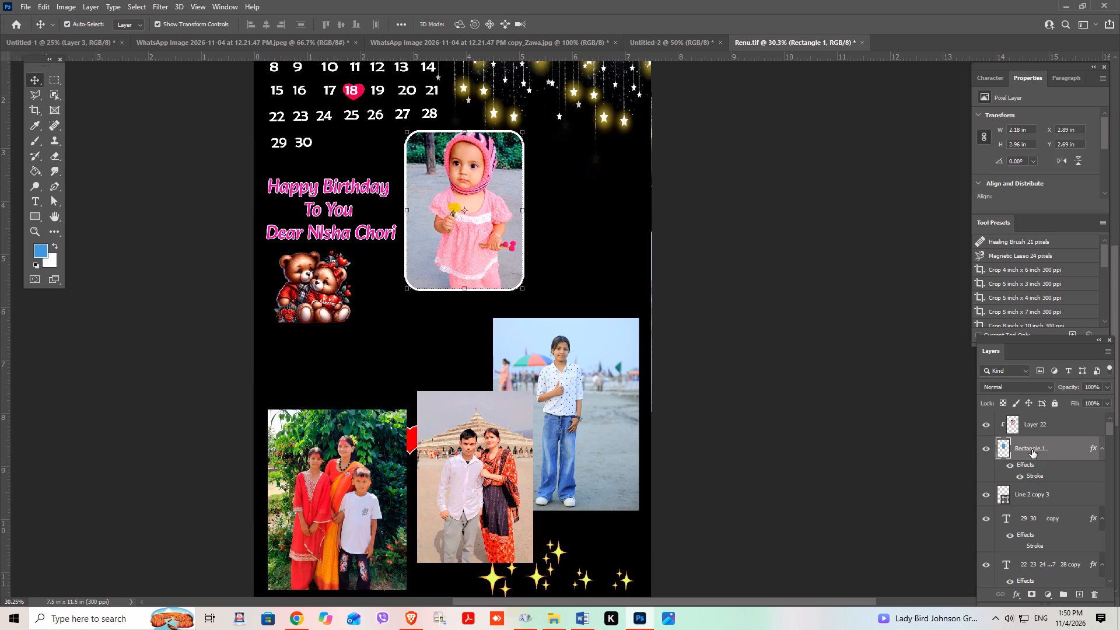
pyautogui.rightClick(1032, 450)
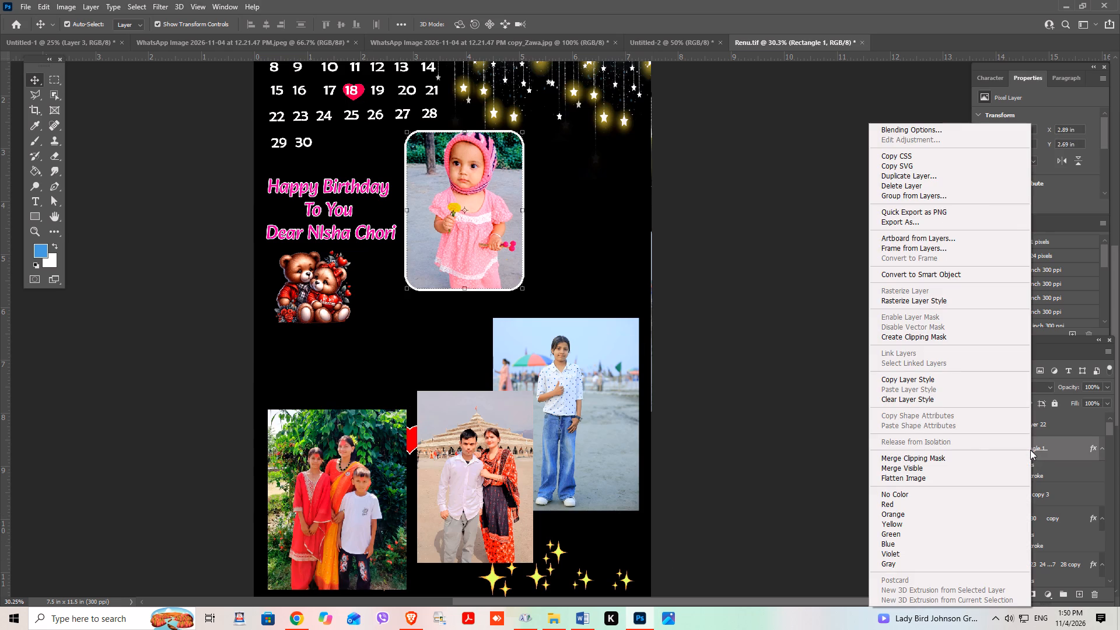
pyautogui.click(792, 467)
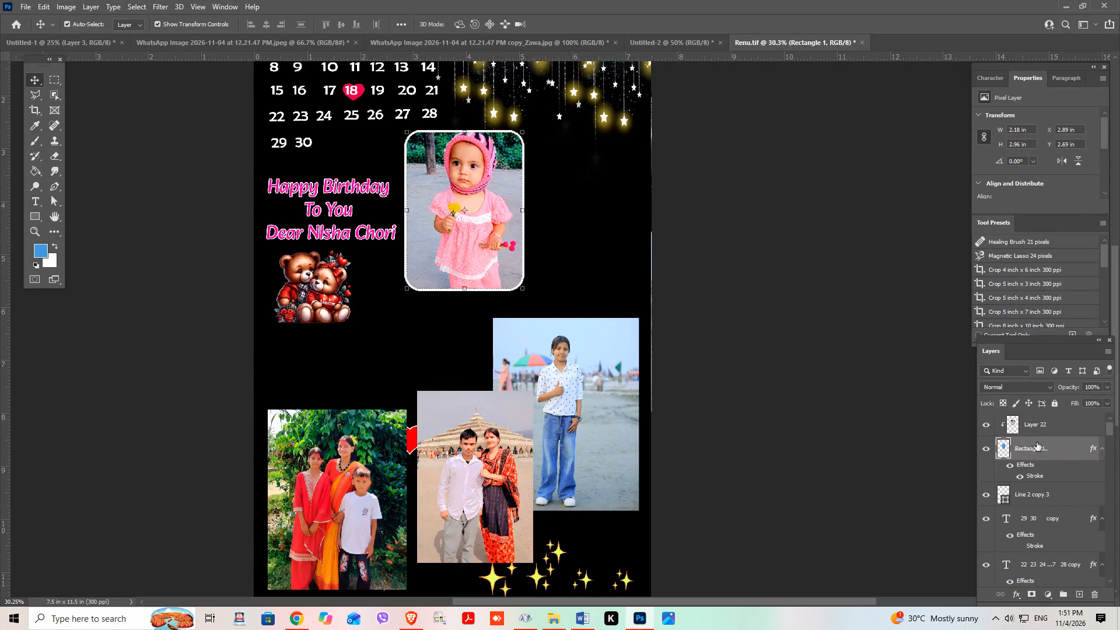
pyautogui.moveTo(1038, 444); pyautogui.dragTo(1076, 593)
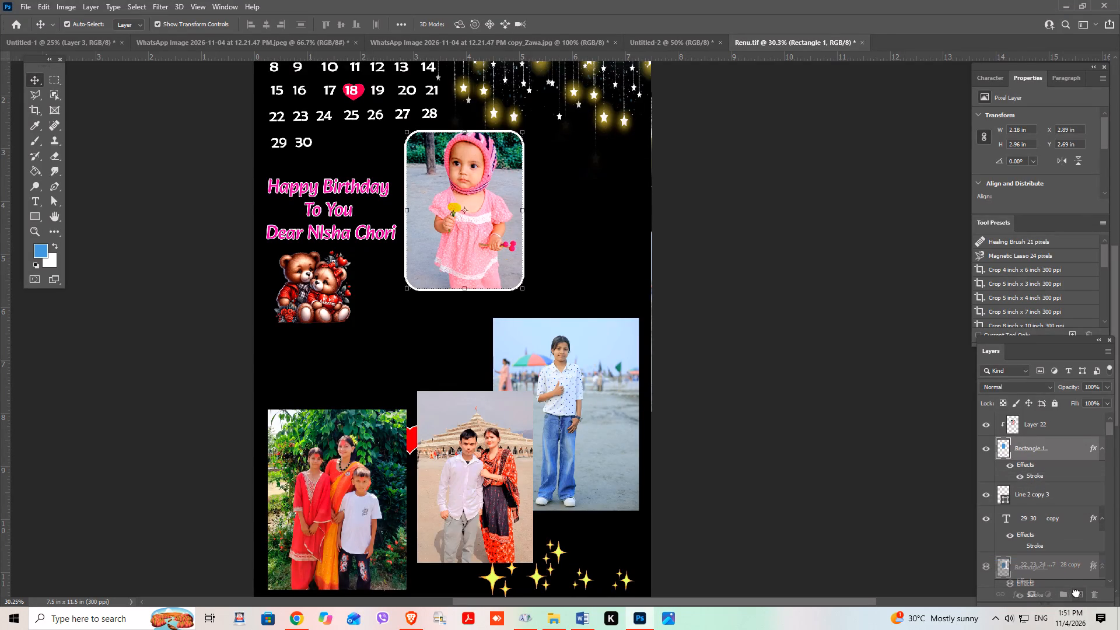
pyautogui.moveTo(1076, 593); pyautogui.dragTo(1080, 596)
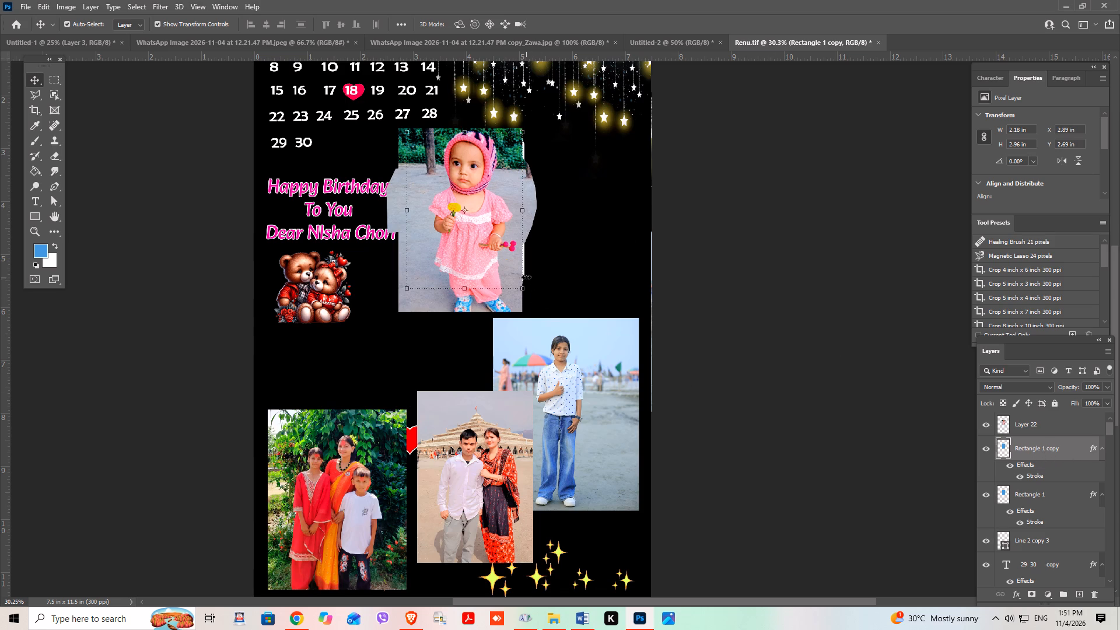
pyautogui.click(720, 289)
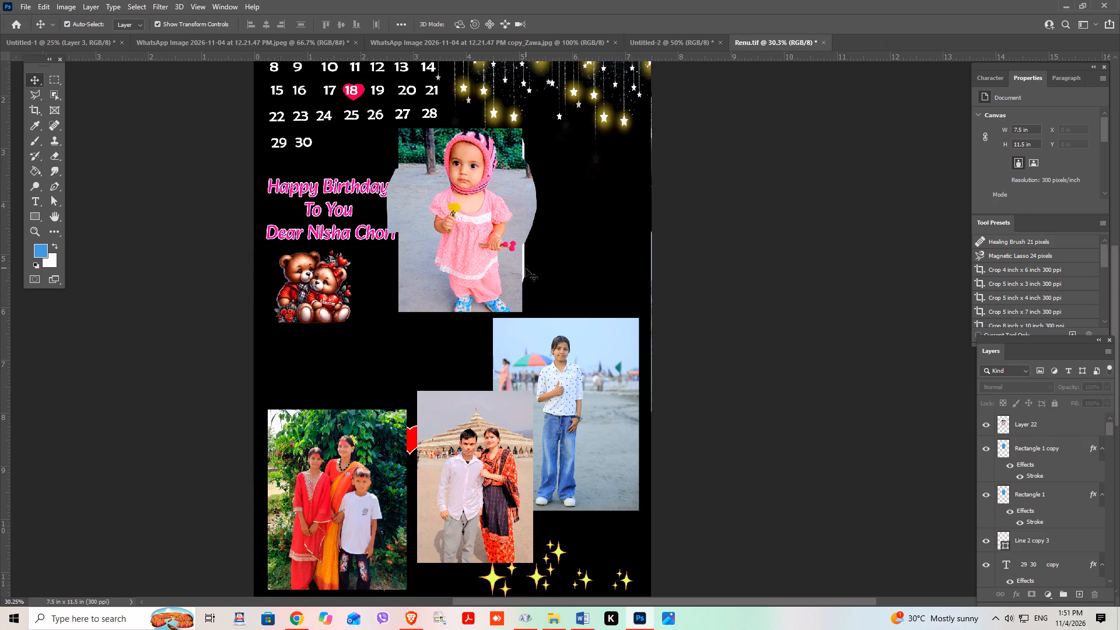
# Move the Rectangle 1 copy frame away from the toddler's photo, over the jeans-wearing person's photo, to about X 5.11 in, Y 5.57 in.
pyautogui.moveTo(524, 269); pyautogui.dragTo(577, 295)
pyautogui.click(688, 325)
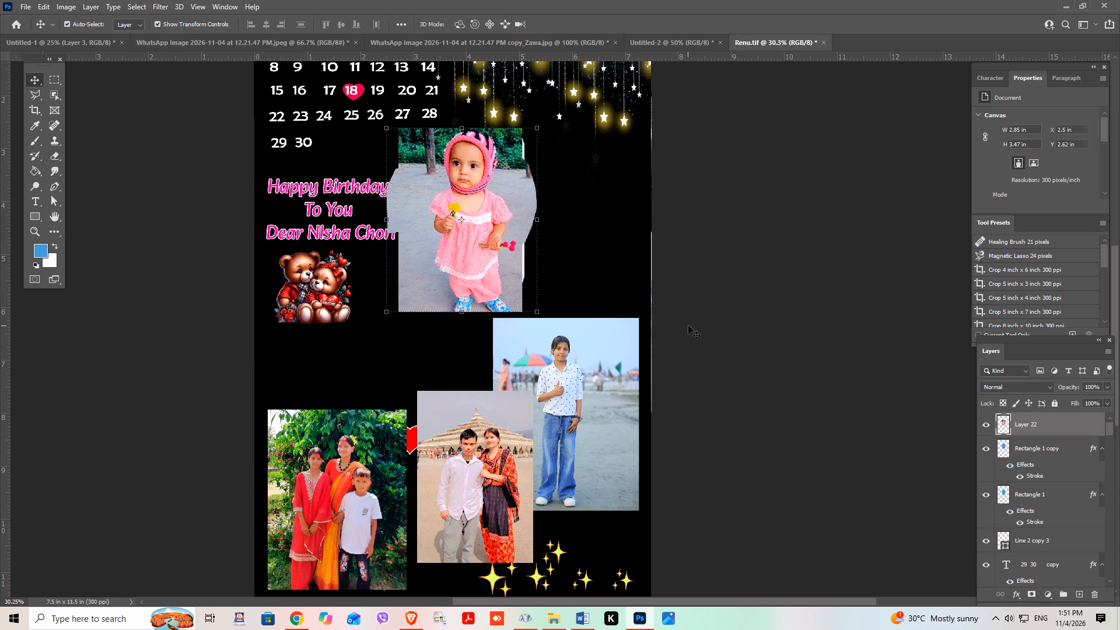
pyautogui.click(1067, 458)
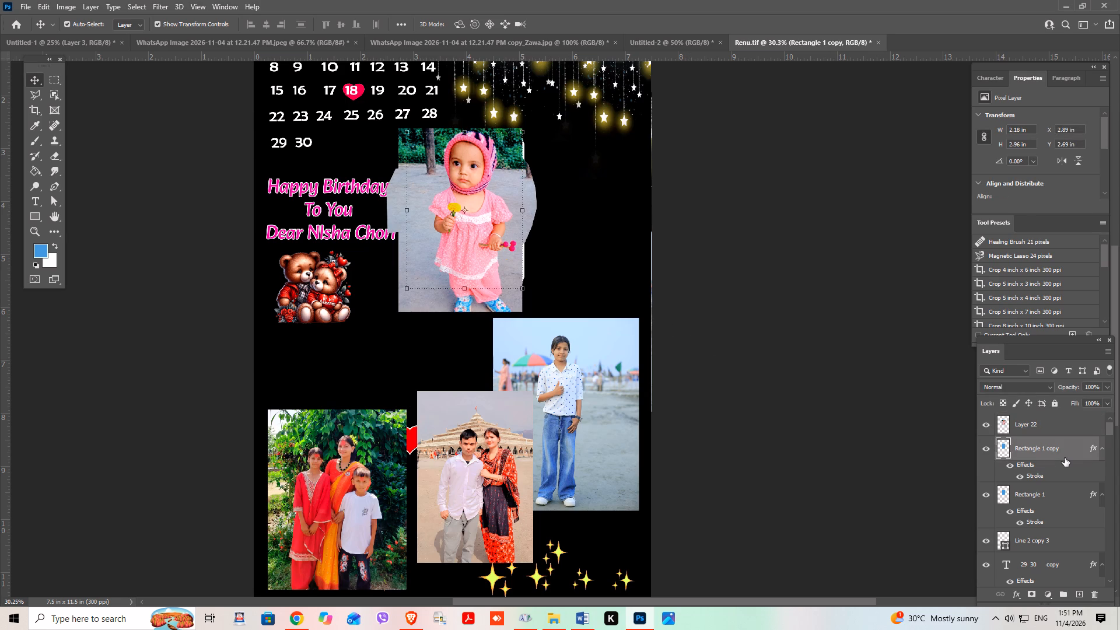
pyautogui.press('Right')
pyautogui.press('Right')
pyautogui.press('Right')
pyautogui.press('Right')
pyautogui.press('Right')
pyautogui.press('Right')
pyautogui.press('Right')
pyautogui.press('Right')
pyautogui.press('Right')
pyautogui.press('Right')
pyautogui.press('Right')
pyautogui.press('Right')
pyautogui.press('Right')
pyautogui.press('Right')
pyautogui.press('Right')
pyautogui.press('Right')
pyautogui.press('Right')
pyautogui.press('Right')
pyautogui.press('Right')
pyautogui.press('Right')
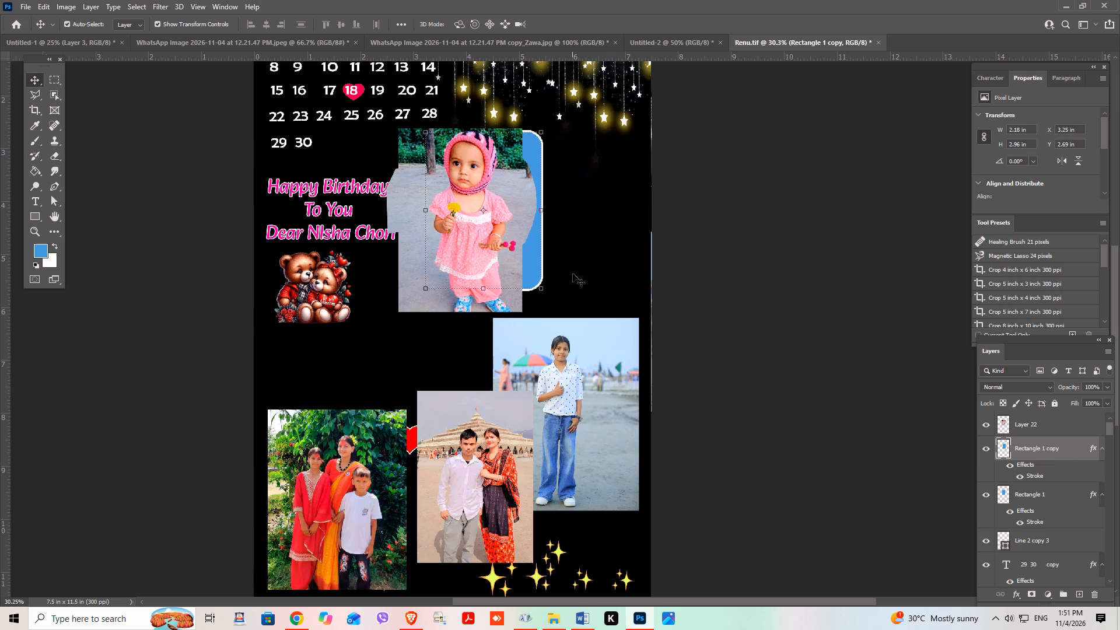
pyautogui.moveTo(538, 268); pyautogui.dragTo(618, 345)
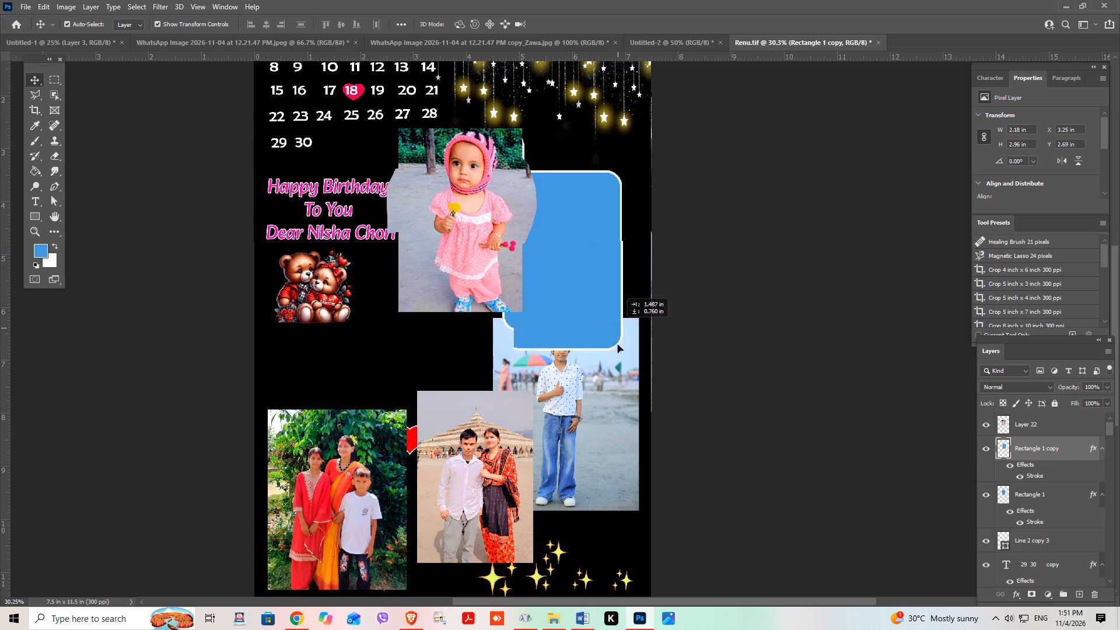
pyautogui.moveTo(618, 345); pyautogui.dragTo(631, 425)
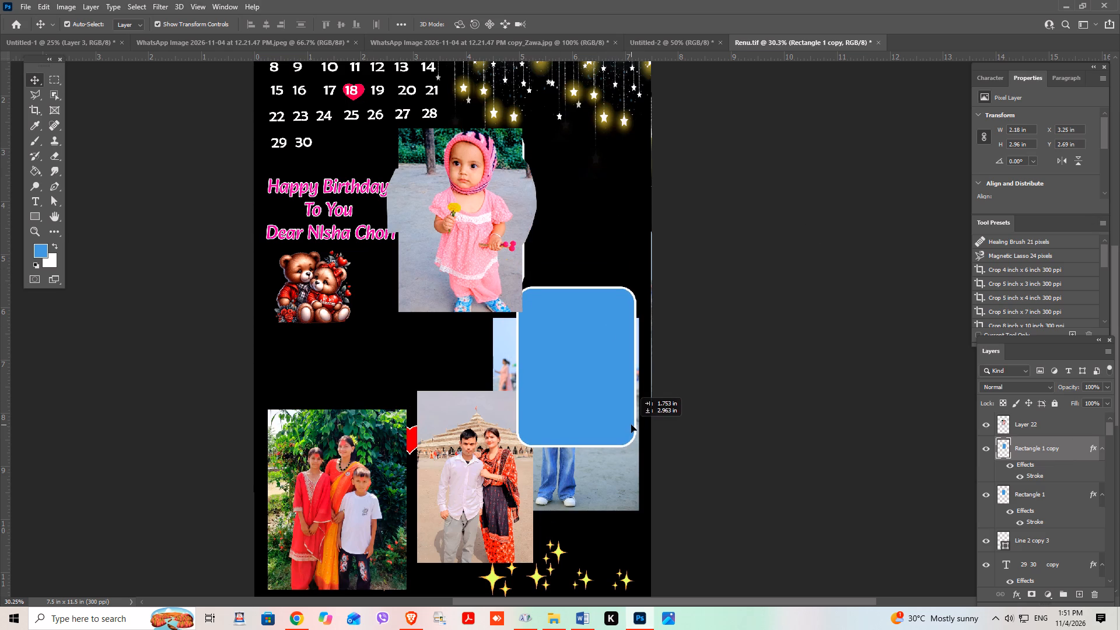
pyautogui.moveTo(631, 425); pyautogui.dragTo(635, 424)
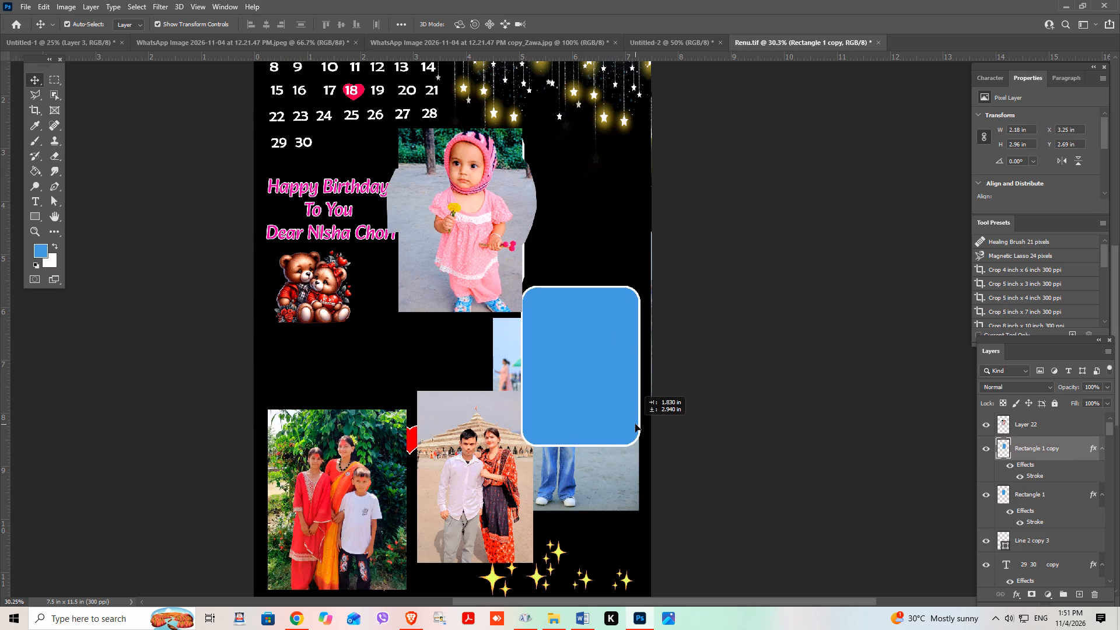
pyautogui.moveTo(635, 424); pyautogui.dragTo(637, 421)
pyautogui.click(714, 356)
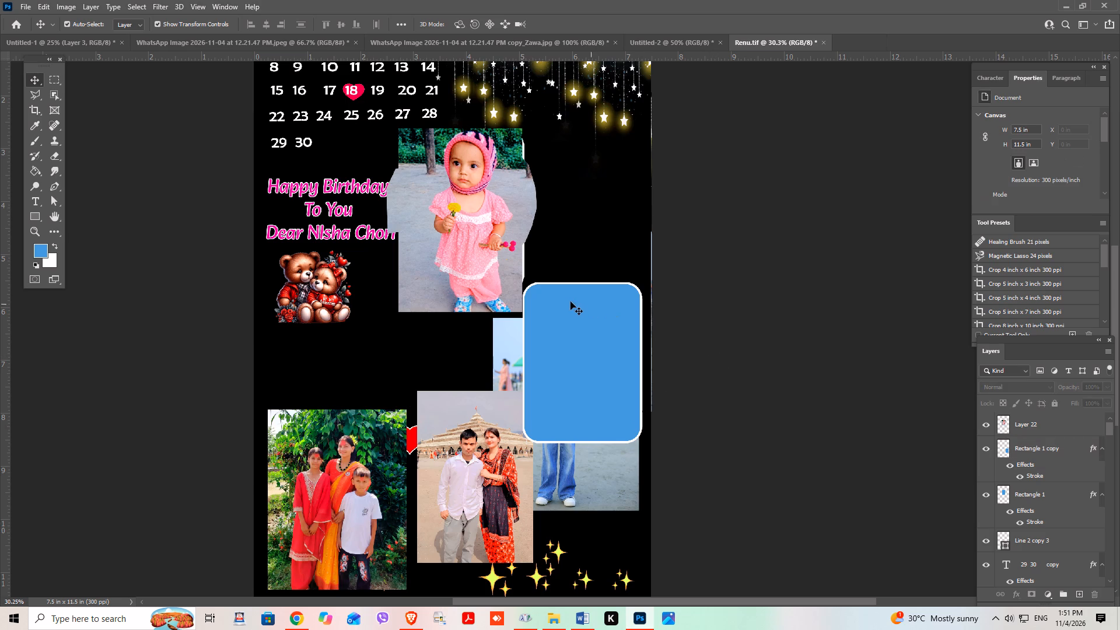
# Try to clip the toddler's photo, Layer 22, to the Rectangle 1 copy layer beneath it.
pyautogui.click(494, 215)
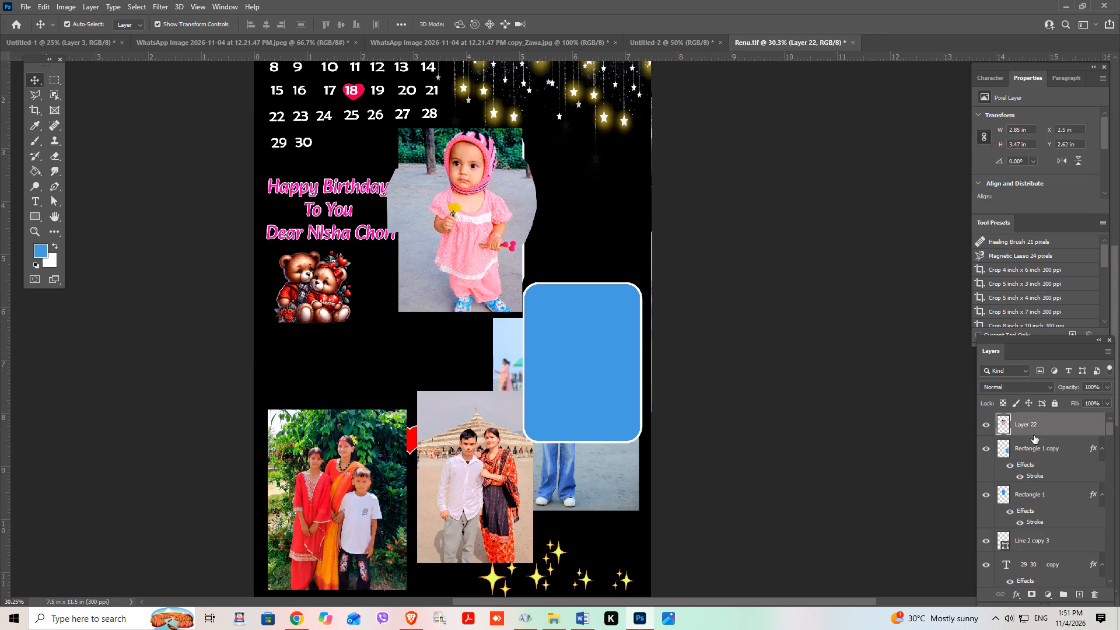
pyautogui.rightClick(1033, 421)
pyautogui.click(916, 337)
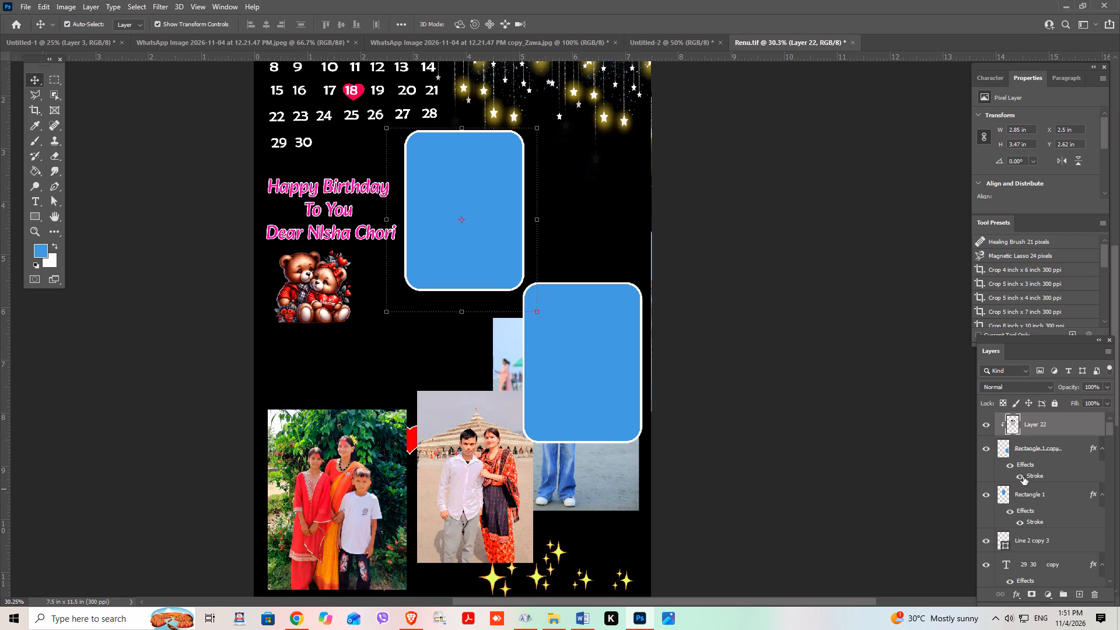
# Reorder Layer 22 directly above Rectangle 1 and clip the toddler's photo to that frame.
pyautogui.moveTo(1032, 420); pyautogui.dragTo(1029, 471)
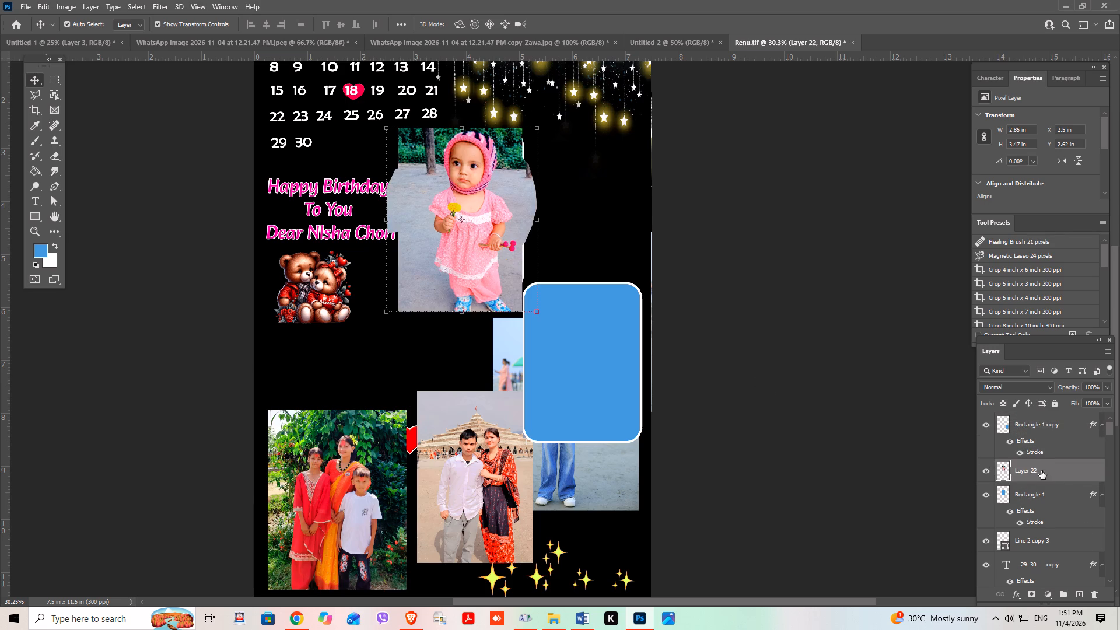
pyautogui.rightClick(1041, 470)
pyautogui.click(935, 337)
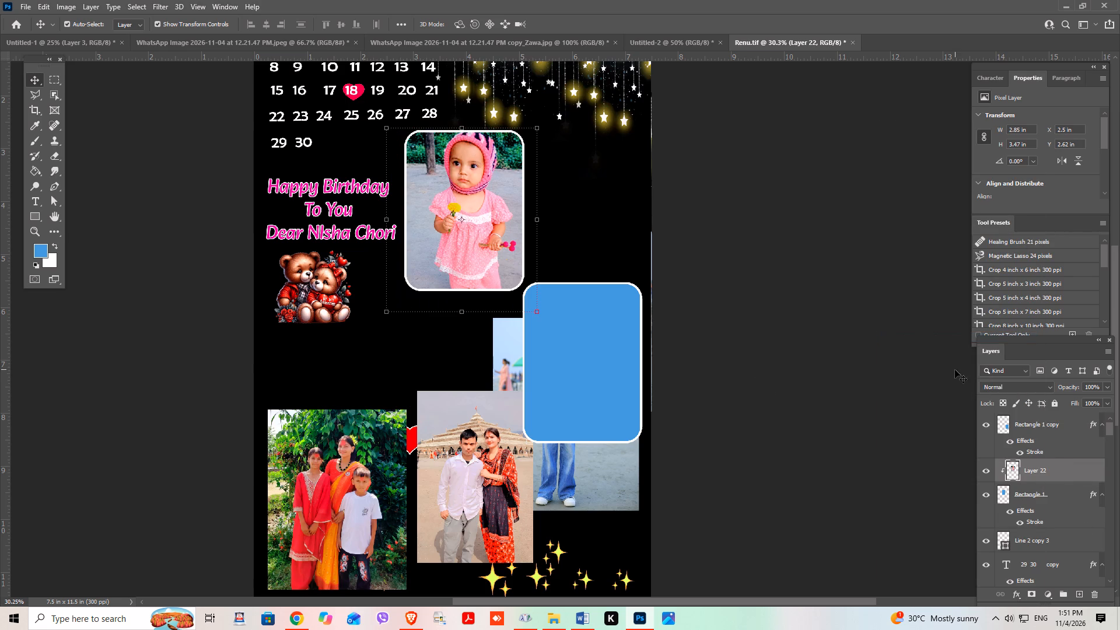
pyautogui.click(757, 292)
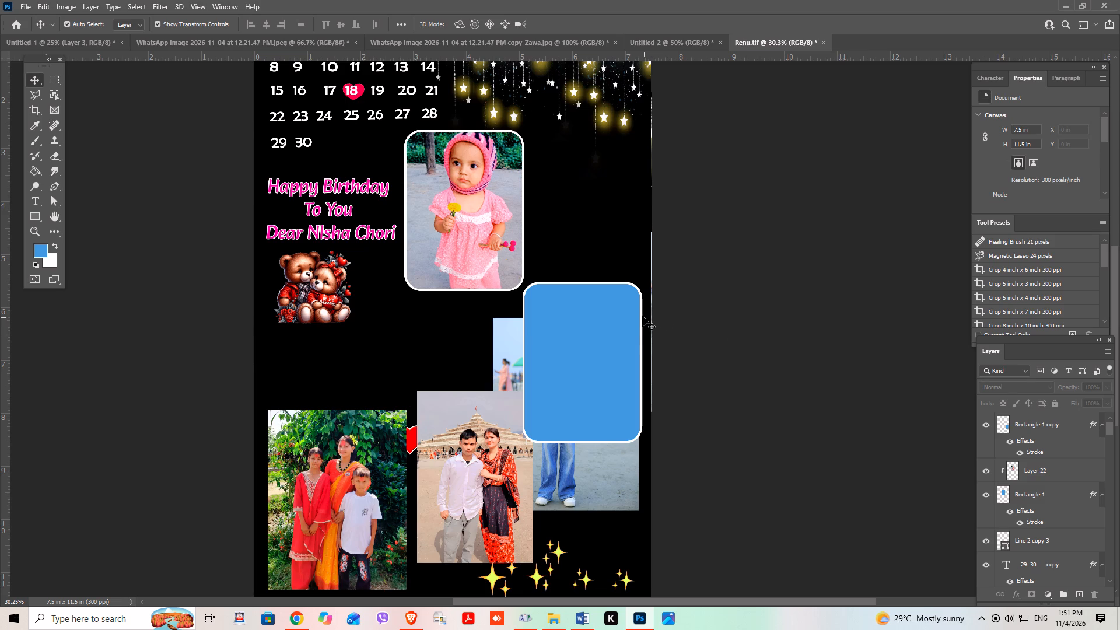
# Scale the Rectangle 1 frame around the toddler's photo down proportionally to about 90.4%.
pyautogui.click(426, 214)
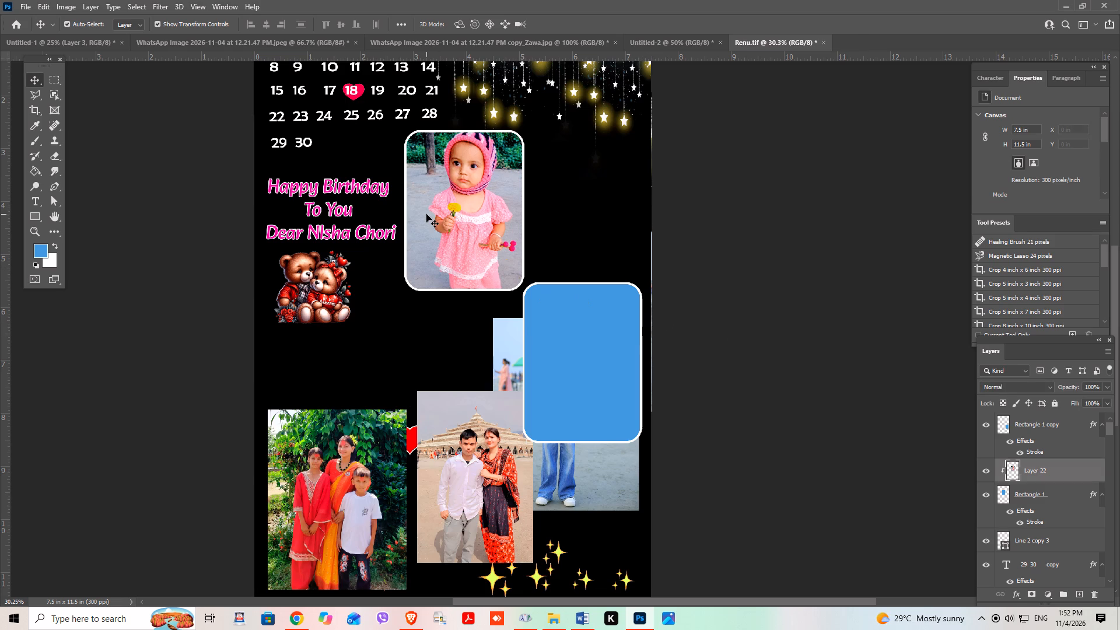
pyautogui.click(877, 281)
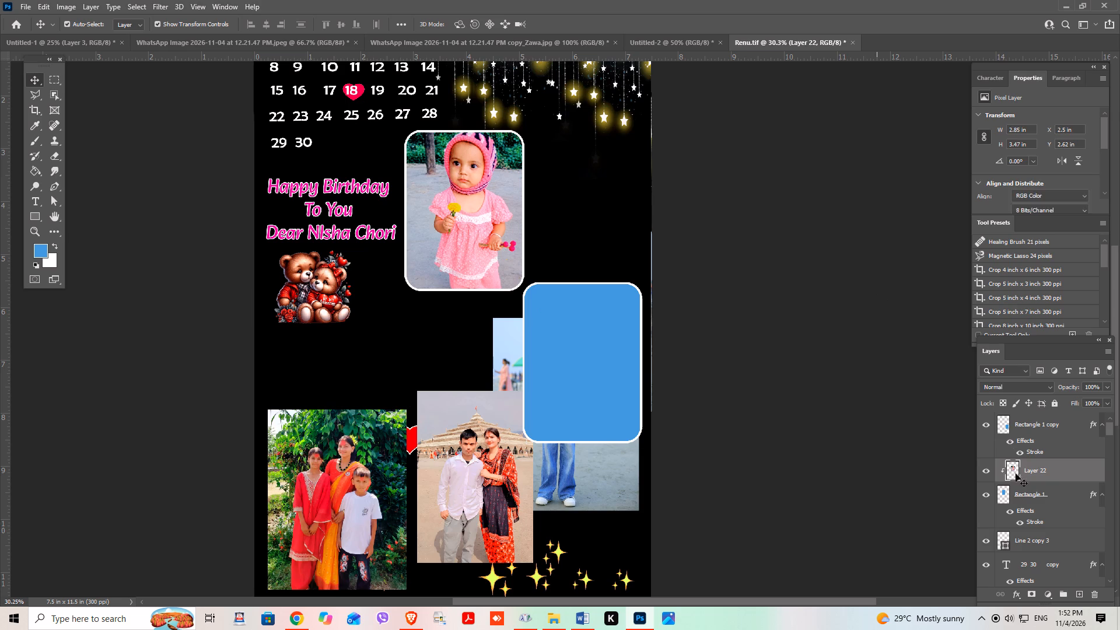
pyautogui.click(1027, 425)
pyautogui.scroll(2, 687, 306)
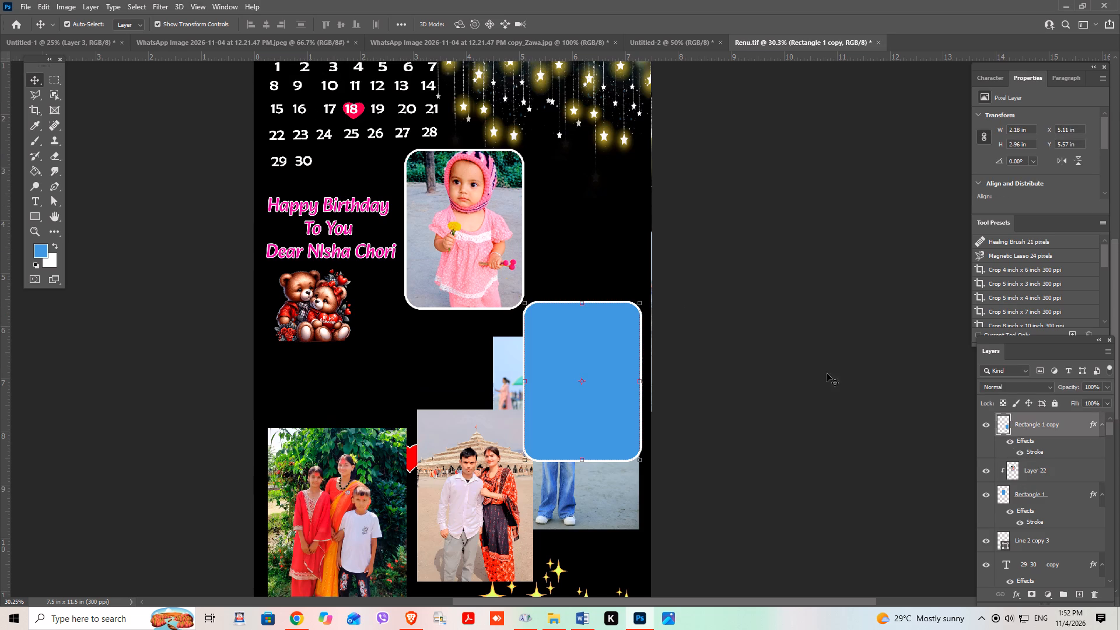
pyautogui.click(1038, 497)
pyautogui.scroll(2, 914, 453)
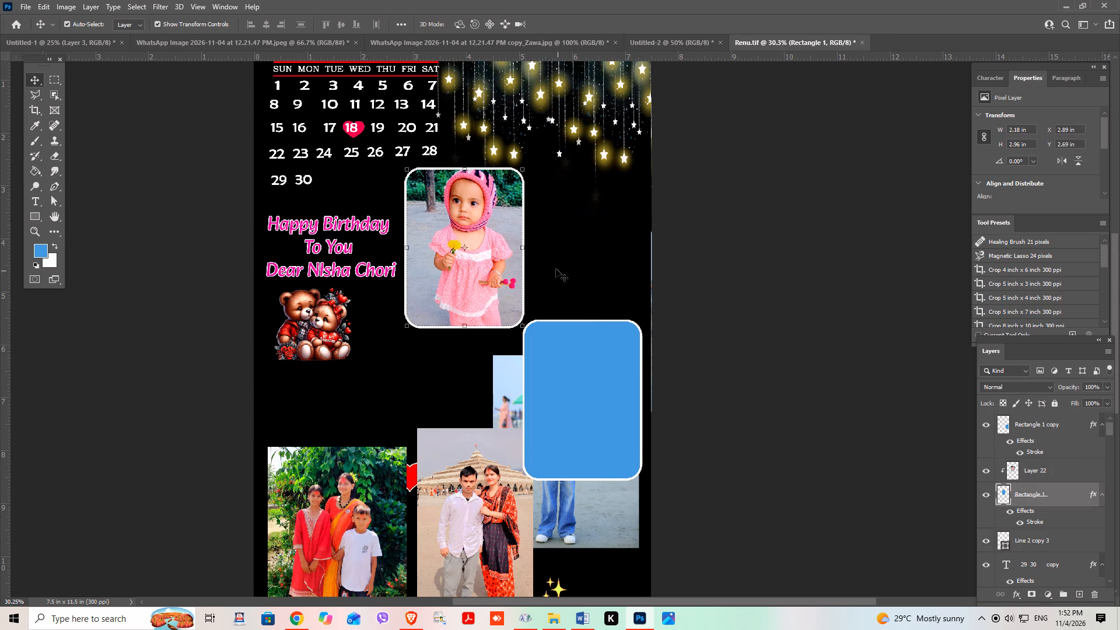
pyautogui.moveTo(526, 248); pyautogui.dragTo(517, 248)
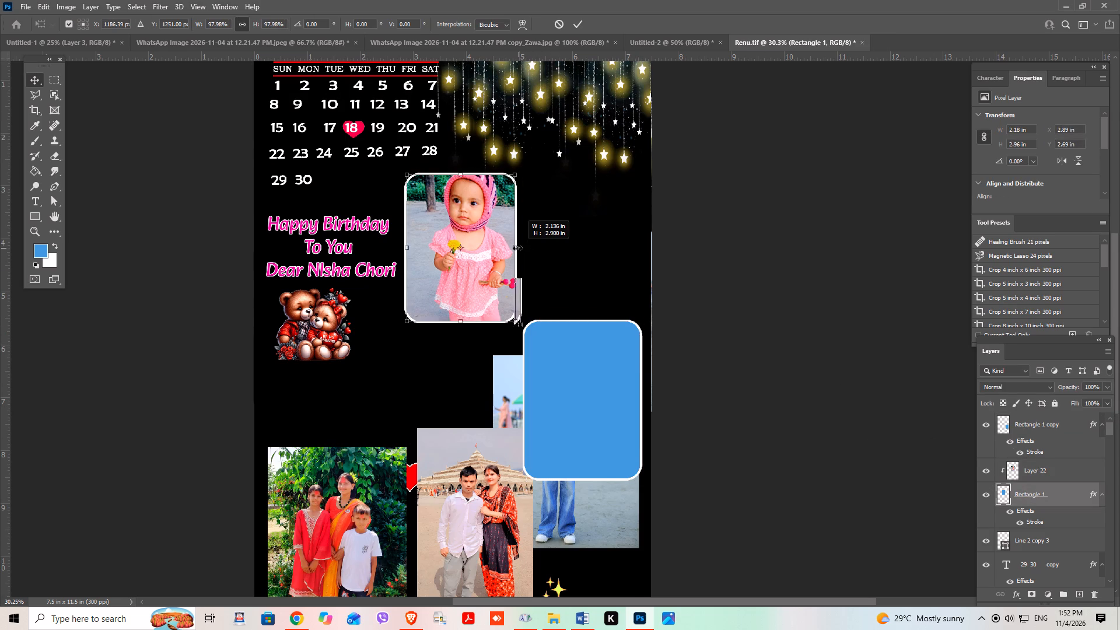
pyautogui.moveTo(517, 248); pyautogui.dragTo(515, 248)
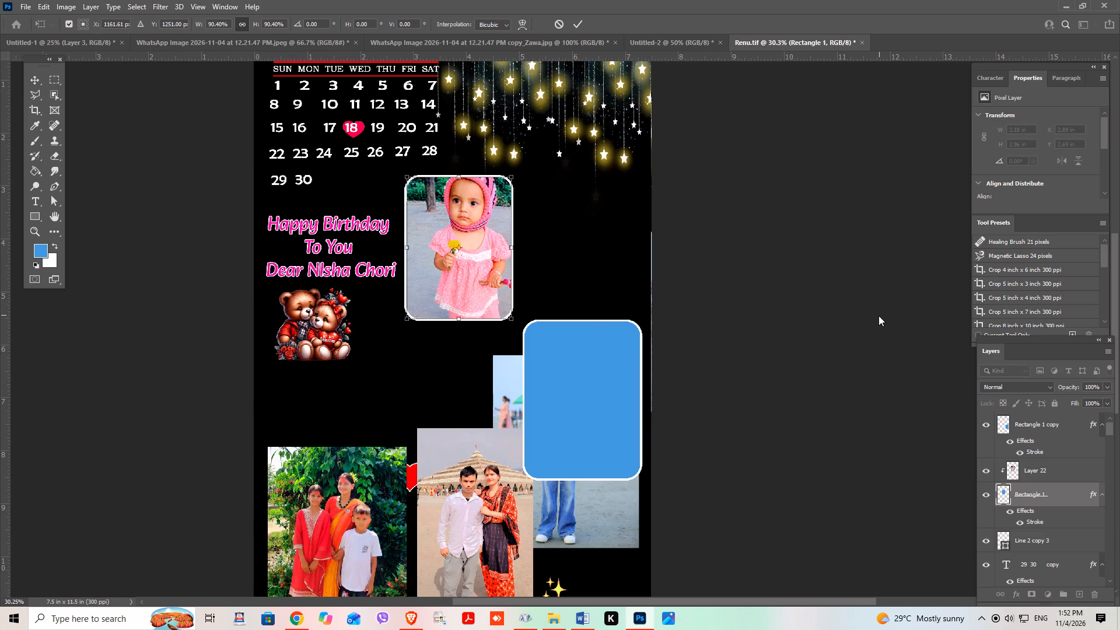
pyautogui.click(876, 317)
# Scale the toddler's photo inside its frame down to about 85.8%, roughly 2.44 by 2.97 in.
pyautogui.click(475, 222)
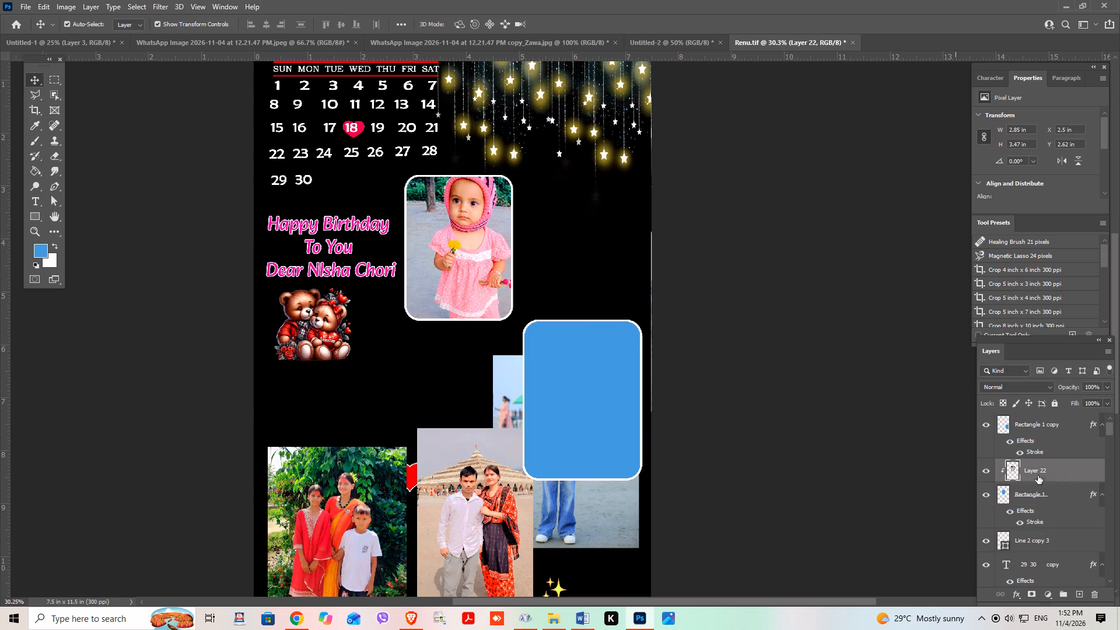
pyautogui.scroll(3, 584, 315)
pyautogui.moveTo(537, 378); pyautogui.dragTo(520, 369)
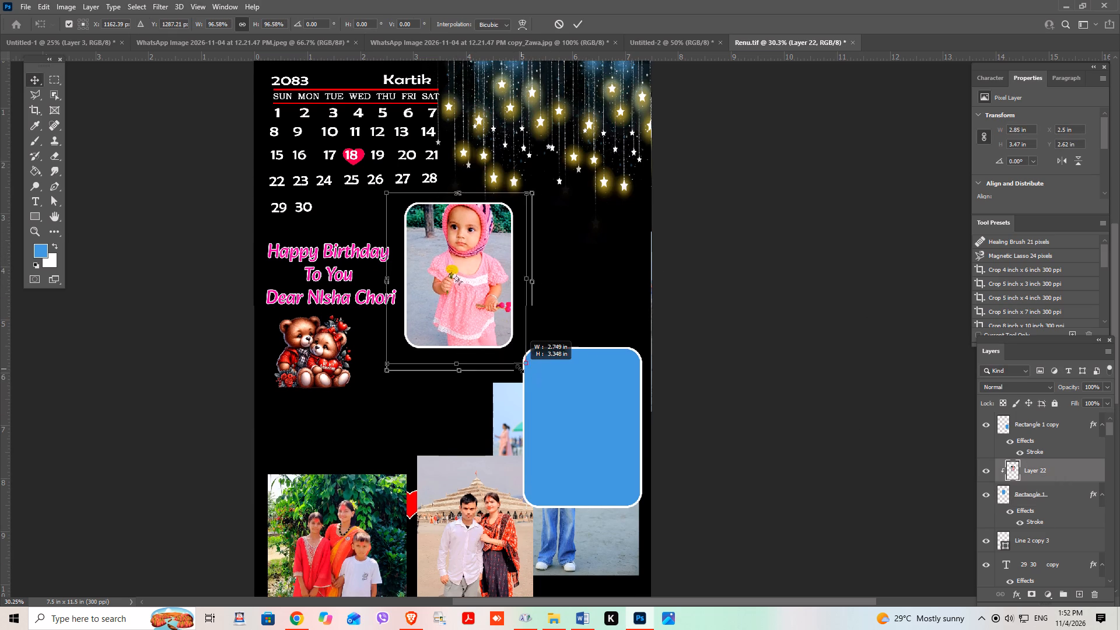
pyautogui.moveTo(520, 369); pyautogui.dragTo(519, 369)
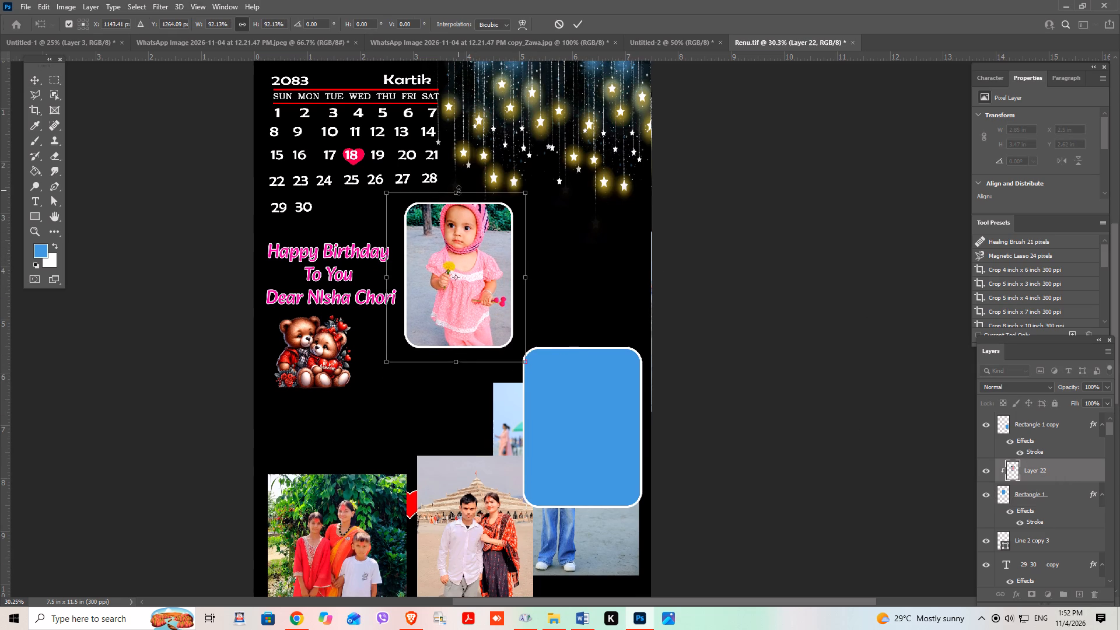
pyautogui.moveTo(457, 191); pyautogui.dragTo(457, 201)
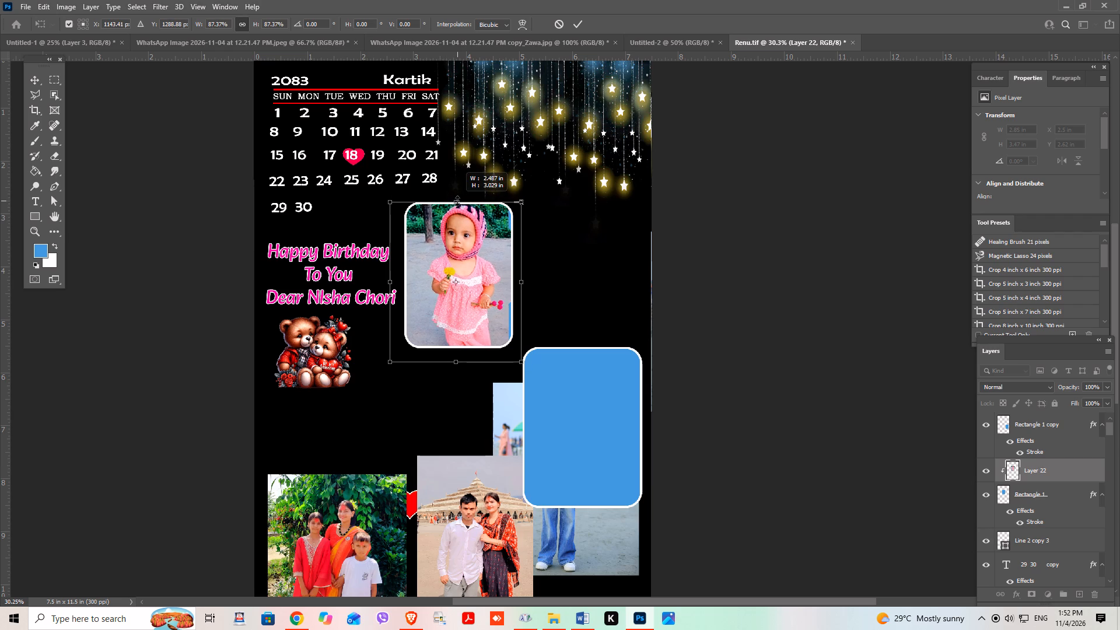
pyautogui.moveTo(457, 201); pyautogui.dragTo(460, 203)
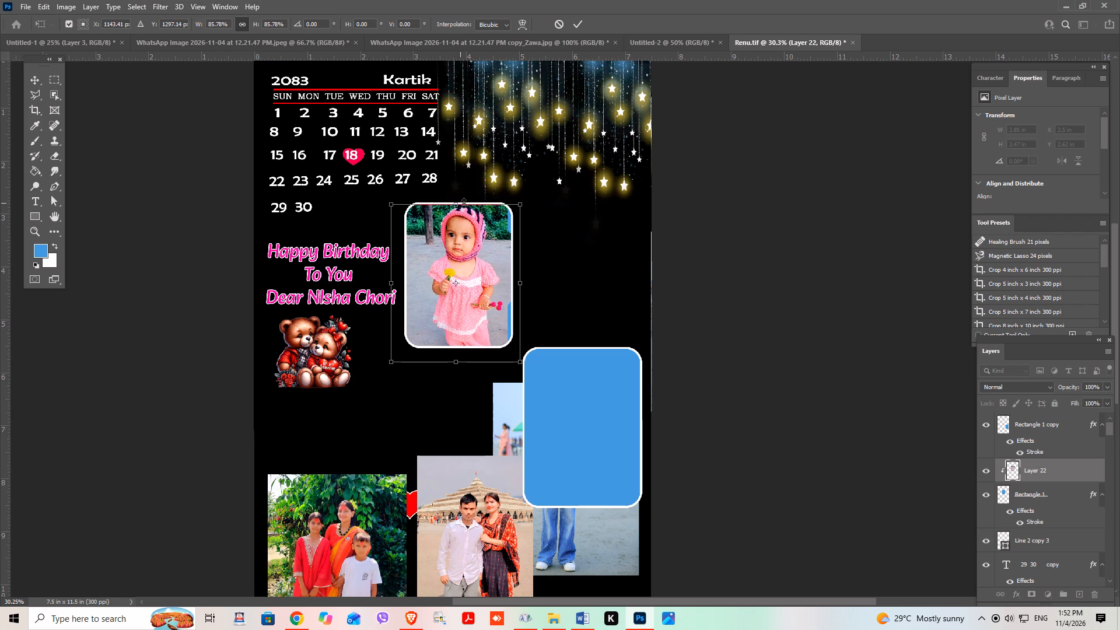
pyautogui.click(579, 23)
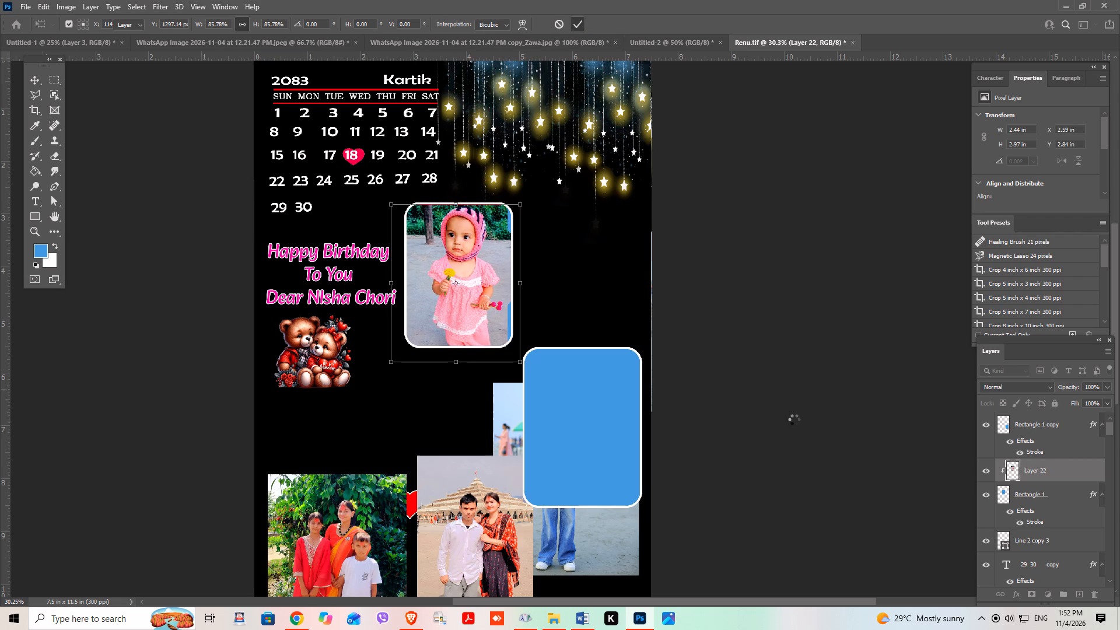
pyautogui.click(794, 419)
pyautogui.click(818, 435)
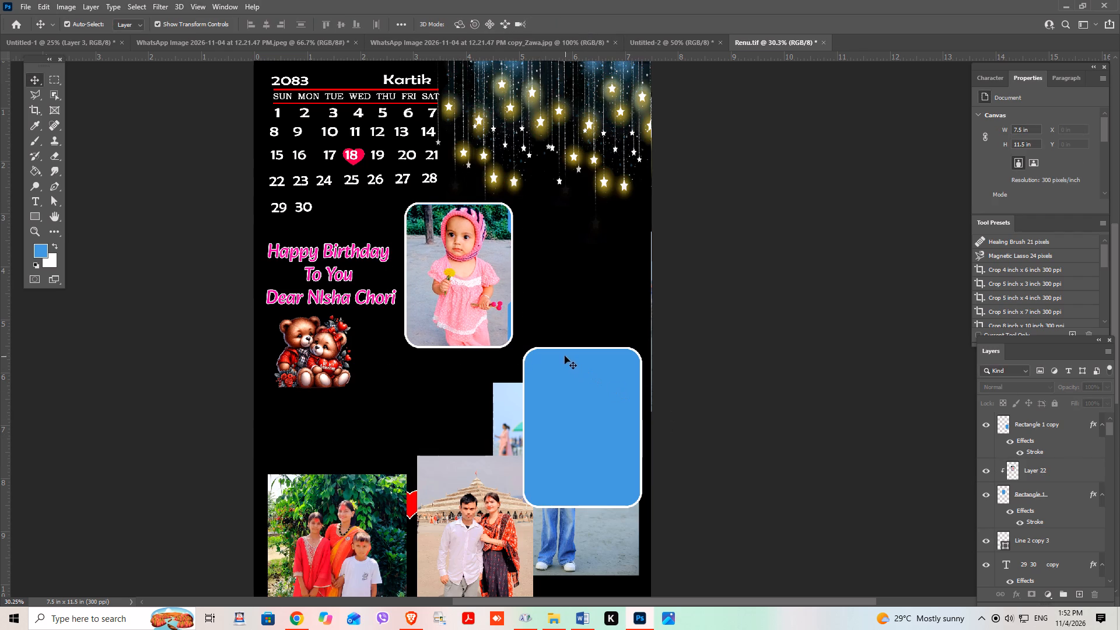
# Move the empty Rectangle 1 copy frame up to about X 5.07 in, Y 4.13 in.
pyautogui.moveTo(561, 352); pyautogui.dragTo(561, 289)
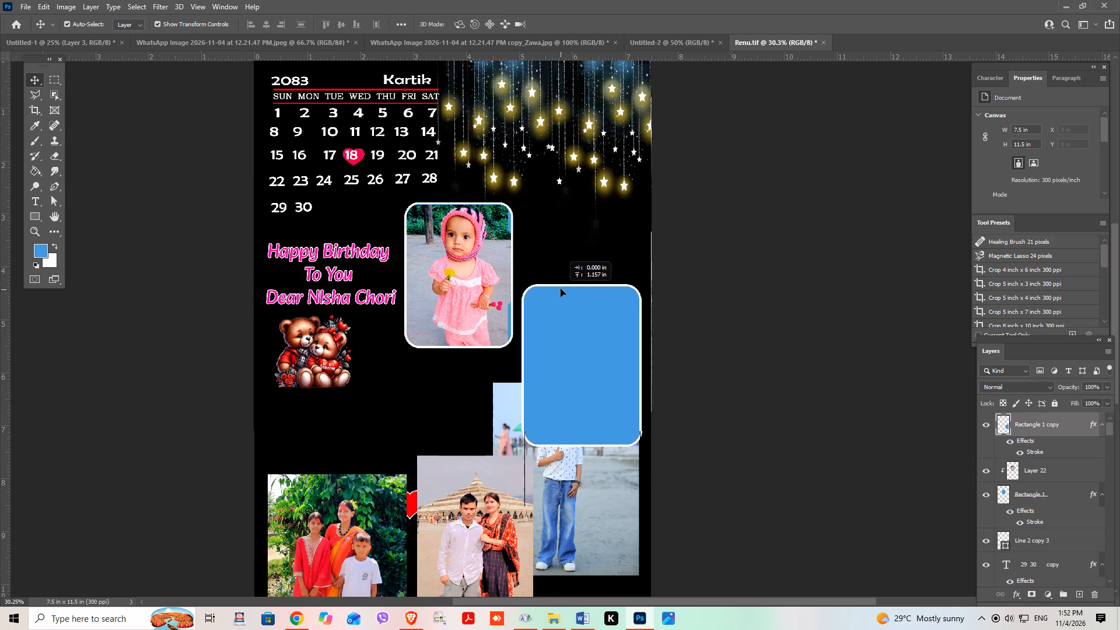
pyautogui.moveTo(561, 289); pyautogui.dragTo(558, 278)
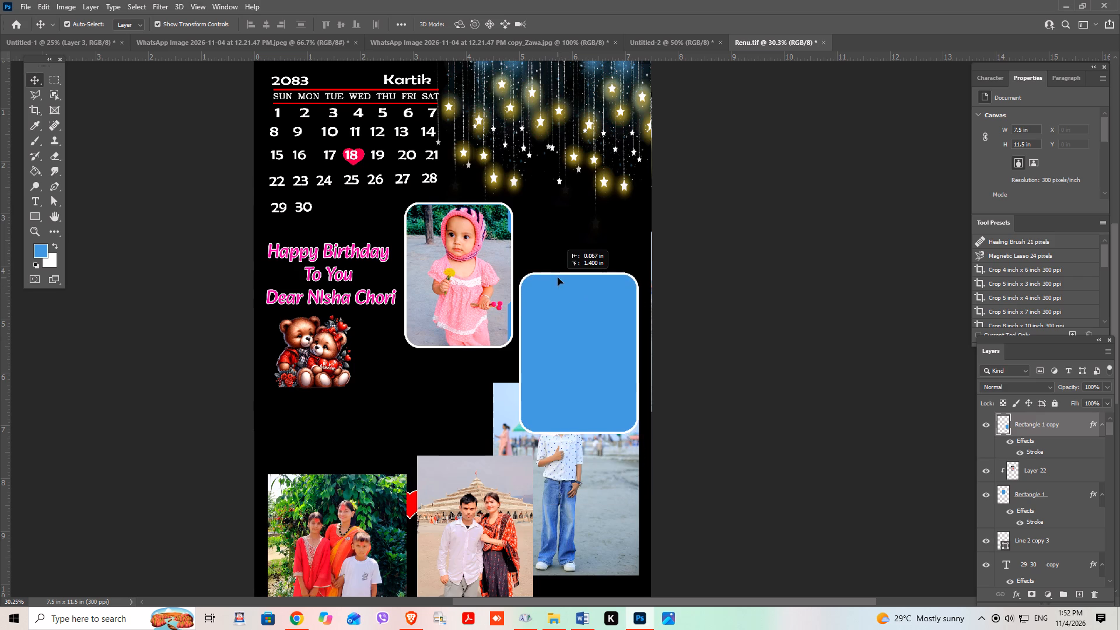
pyautogui.moveTo(558, 278); pyautogui.dragTo(559, 276)
pyautogui.scroll(-7, 559, 276)
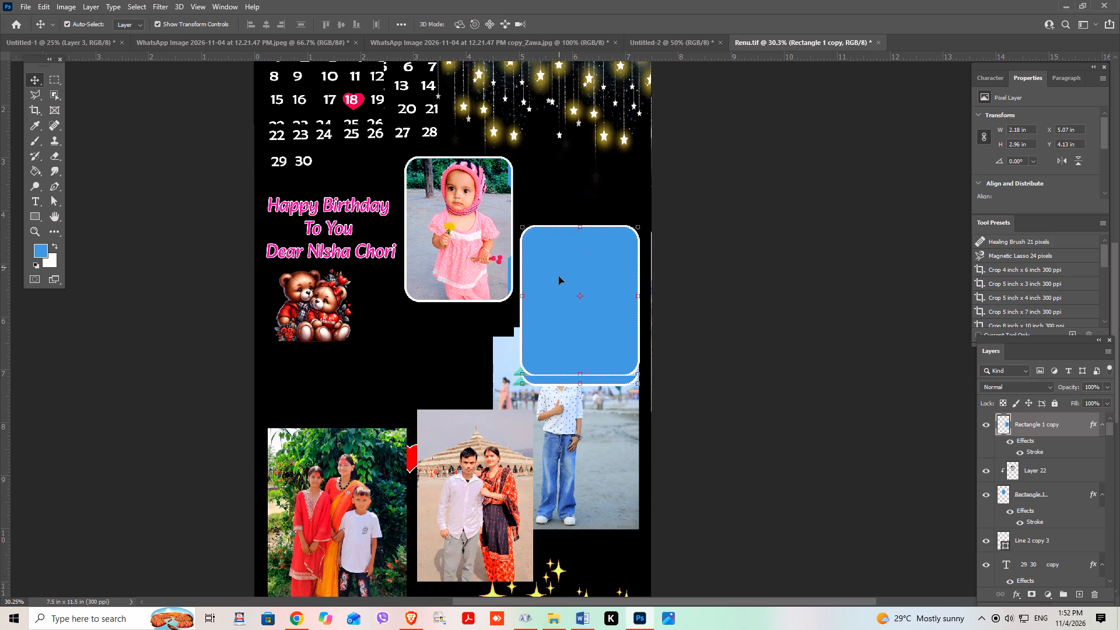
pyautogui.scroll(-8, 559, 276)
pyautogui.click(773, 387)
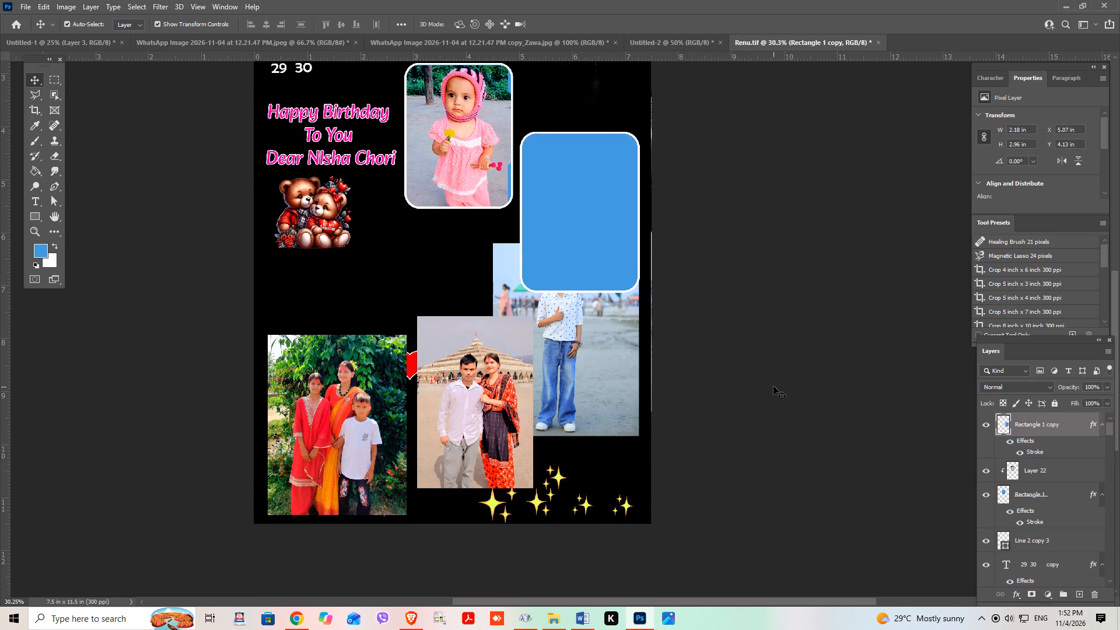
# Move the beach photo of the person in jeans, Layer 20, behind the empty blue frame, to about X 4.94 in, Y 3.53 in.
pyautogui.moveTo(605, 290); pyautogui.dragTo(602, 279)
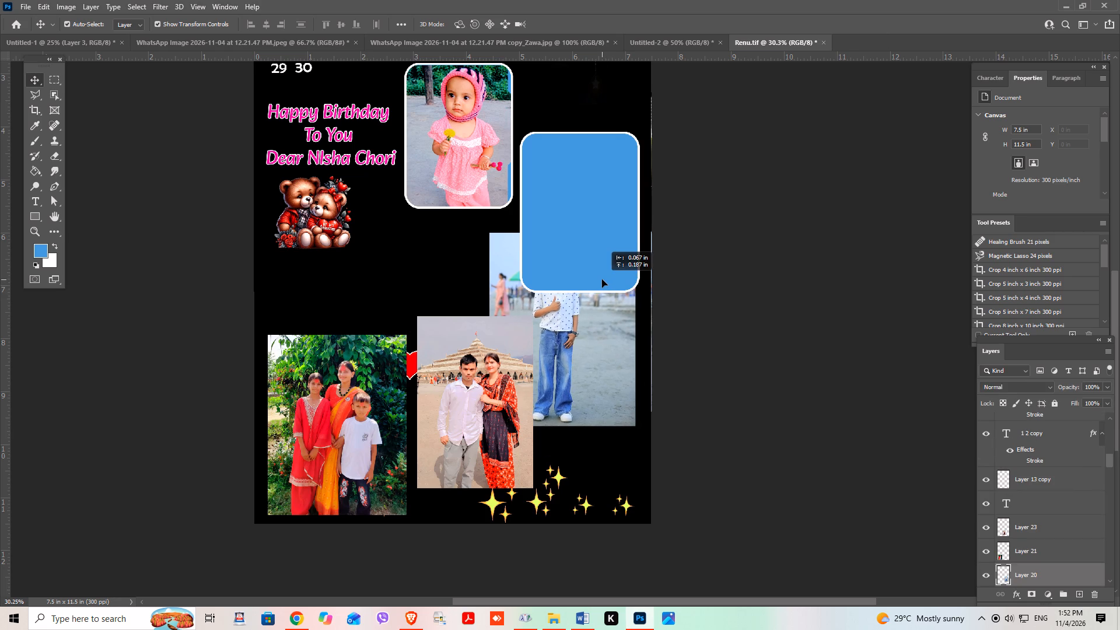
pyautogui.moveTo(602, 279); pyautogui.dragTo(605, 297)
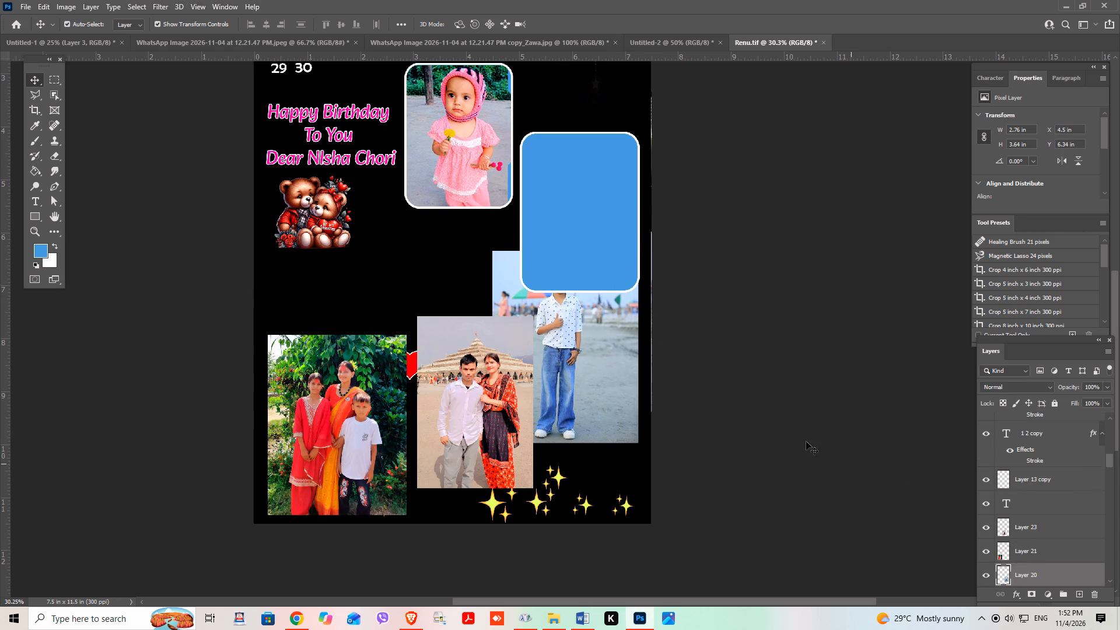
pyautogui.click(753, 420)
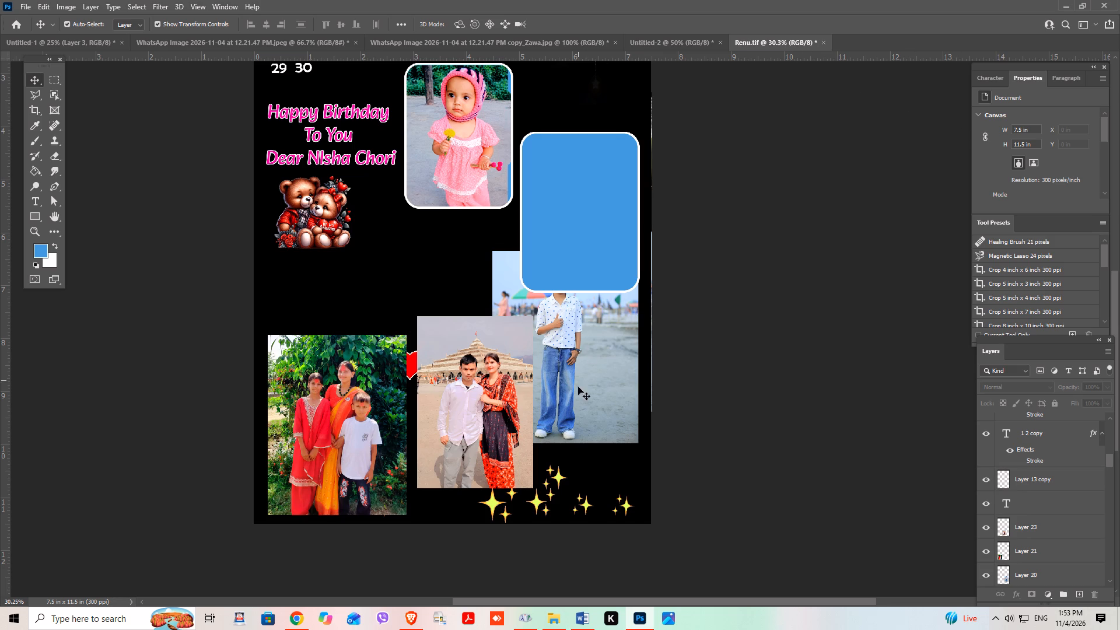
pyautogui.moveTo(579, 394); pyautogui.dragTo(603, 245)
pyautogui.click(777, 343)
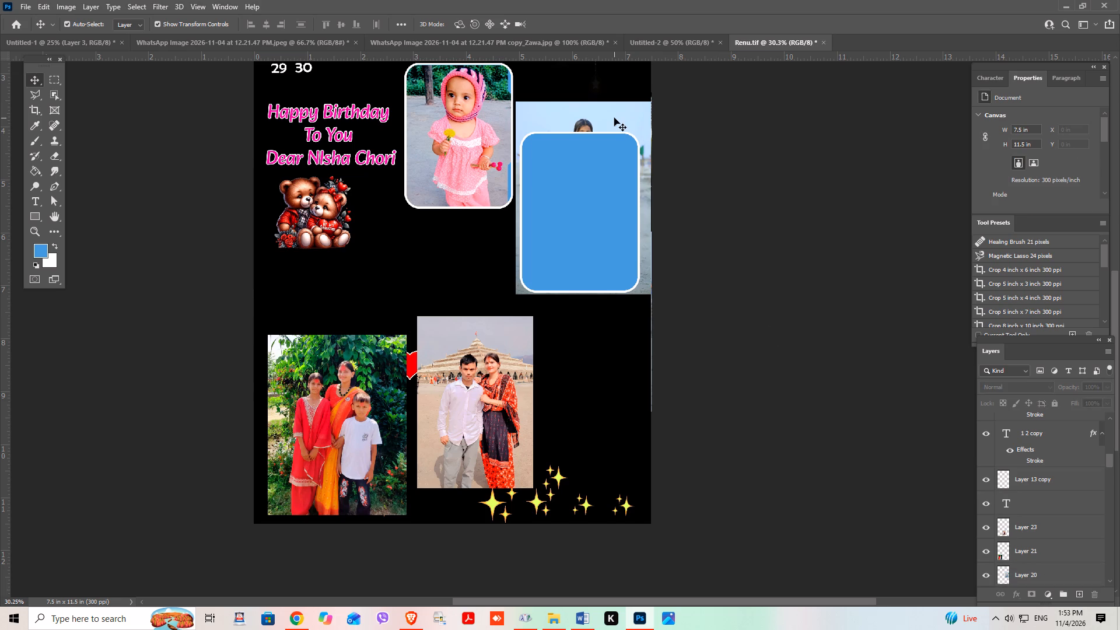
# Bring the beach photo, Layer 20, in front of the empty Rectangle 1 copy frame and clip it to that frame.
pyautogui.click(614, 118)
pyautogui.click(615, 182)
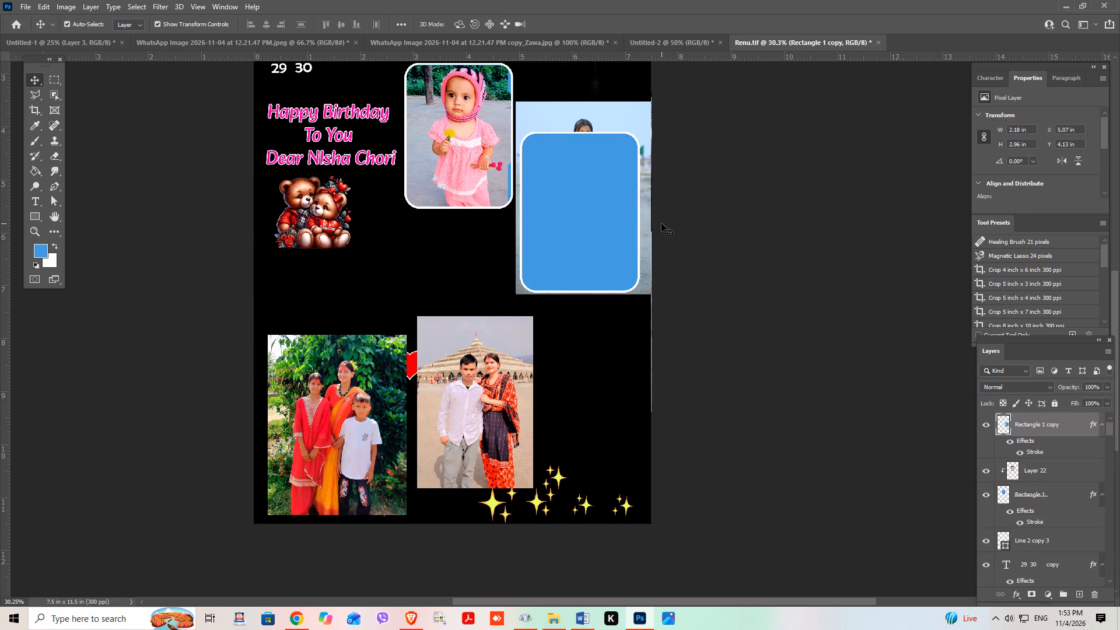
pyautogui.click(707, 111)
pyautogui.click(638, 111)
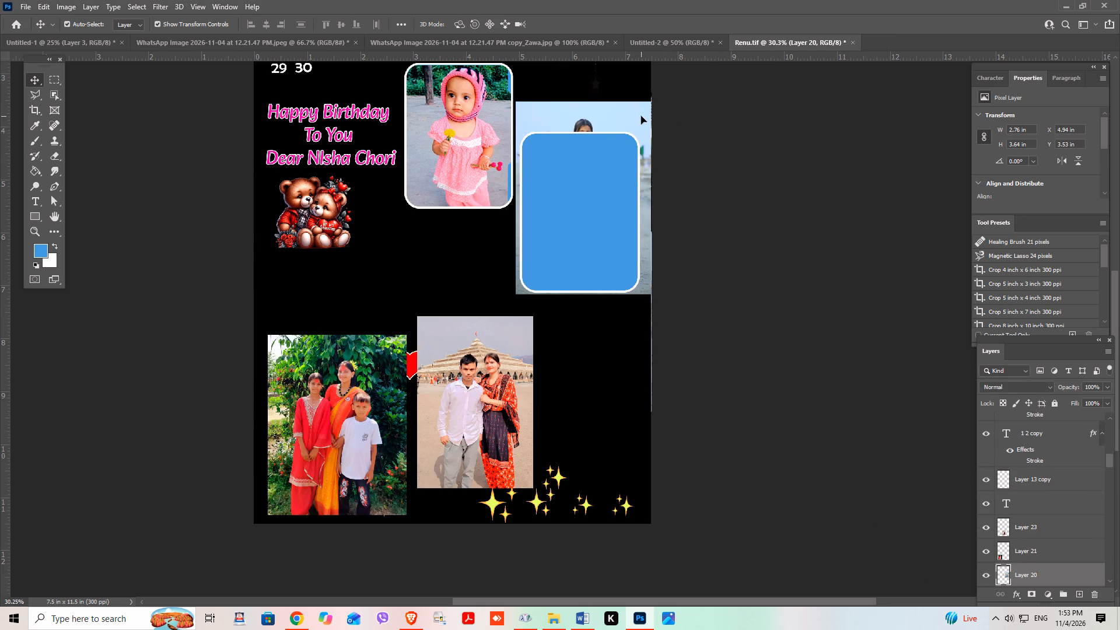
pyautogui.hotkey('ctrl', 'shift', ']')
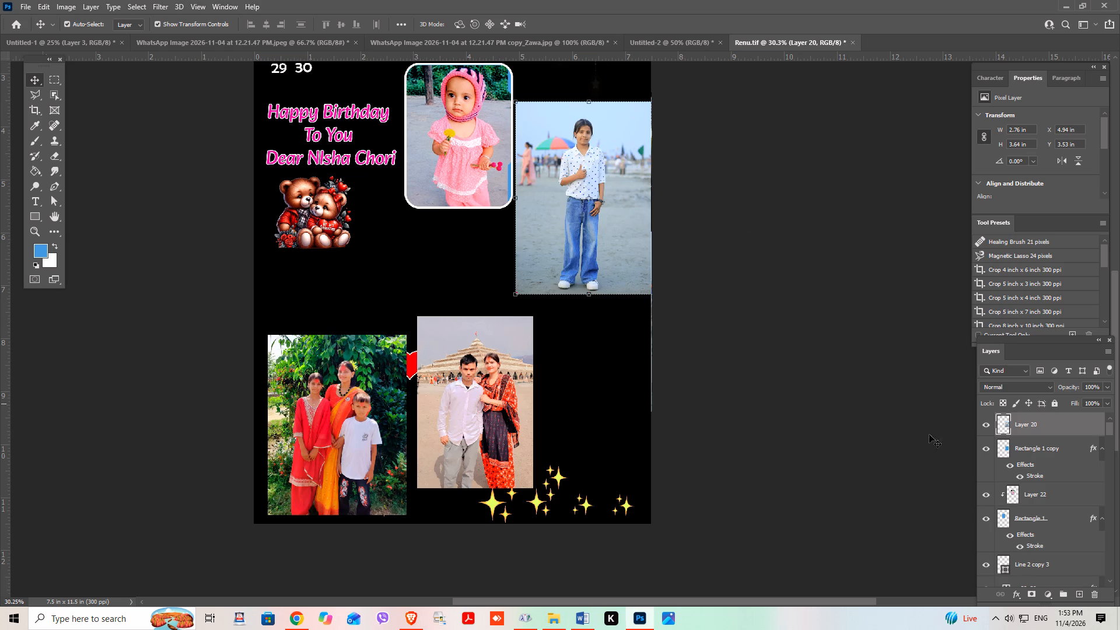
pyautogui.rightClick(1037, 425)
pyautogui.click(946, 337)
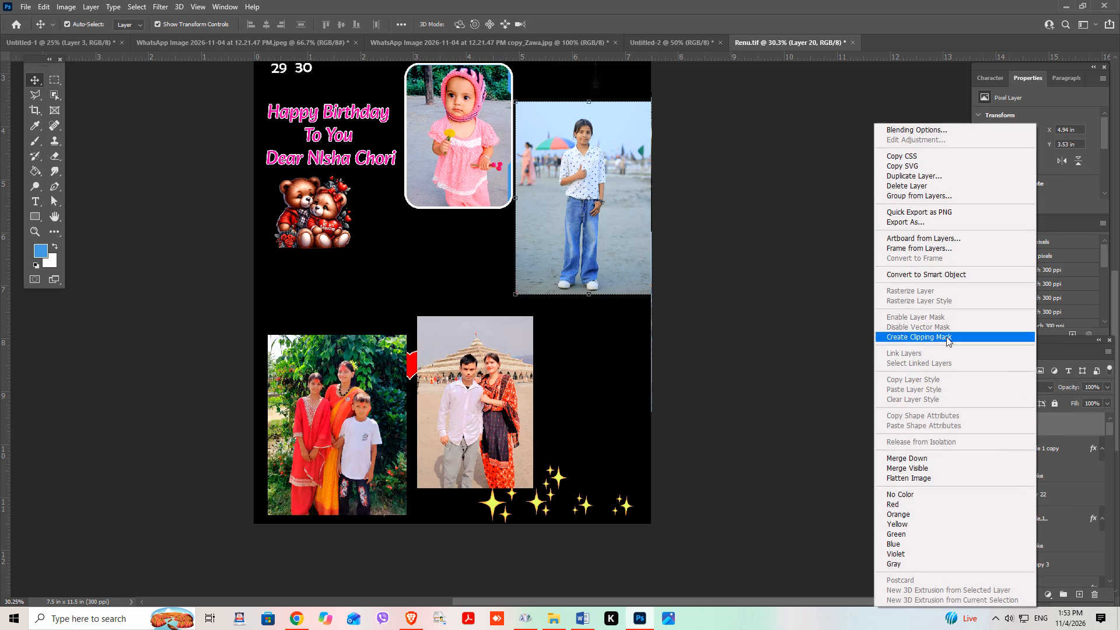
# Scale the clipped beach photo down to about 88.2% and shift it about 0.07 in left so it fills its frame.
pyautogui.click(593, 170)
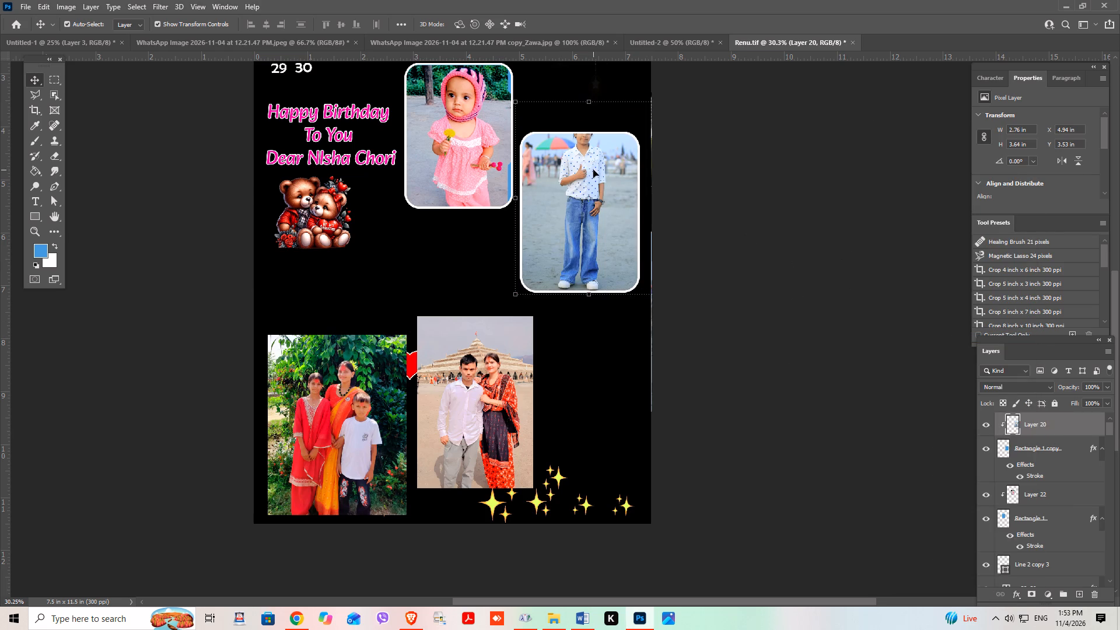
pyautogui.scroll(4, 596, 206)
pyautogui.click(590, 128)
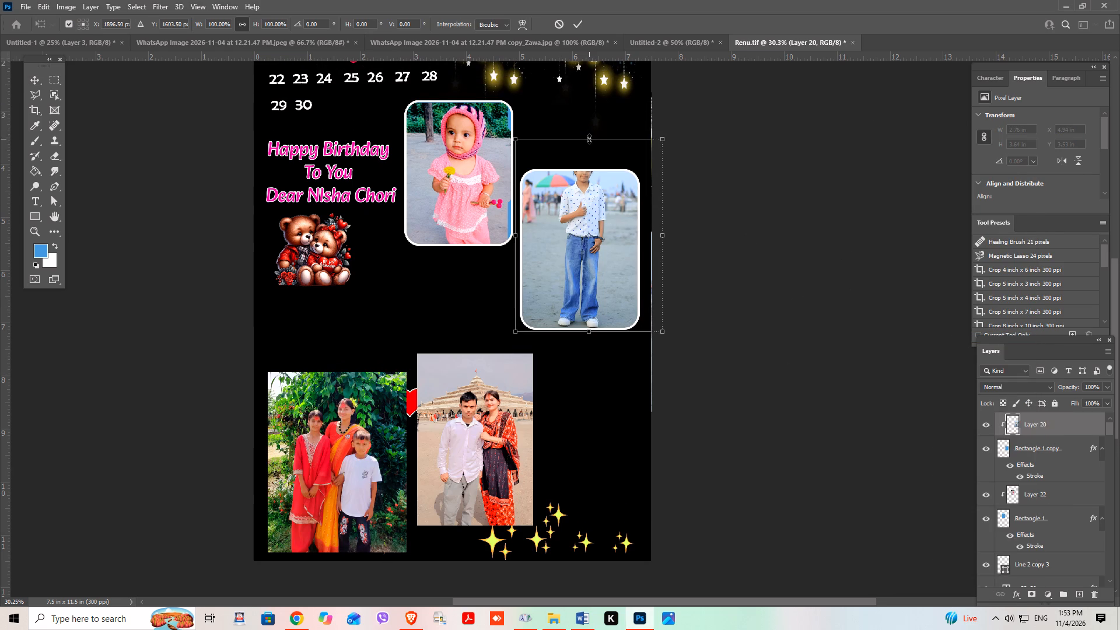
pyautogui.moveTo(589, 139); pyautogui.dragTo(585, 155)
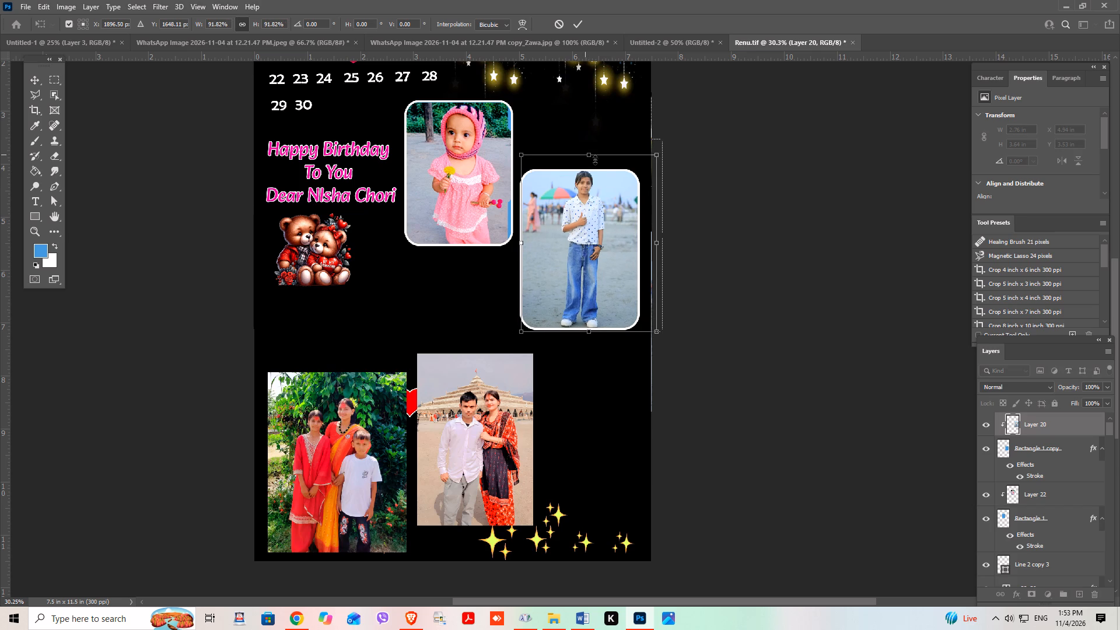
pyautogui.moveTo(590, 156); pyautogui.dragTo(590, 163)
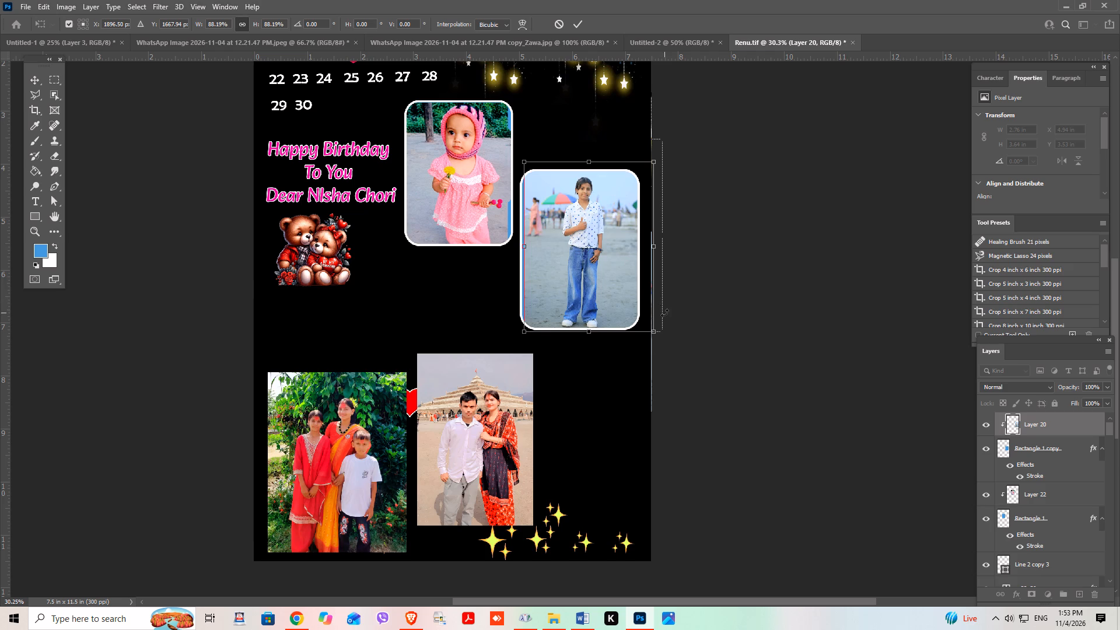
pyautogui.click(525, 247)
pyautogui.click(615, 254)
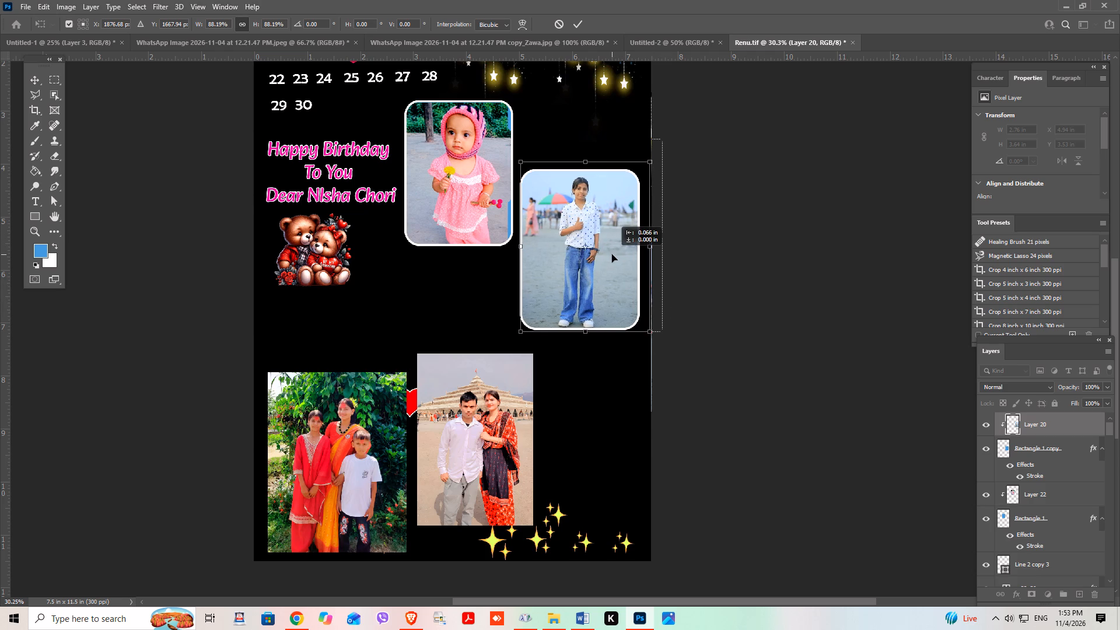
pyautogui.click(579, 22)
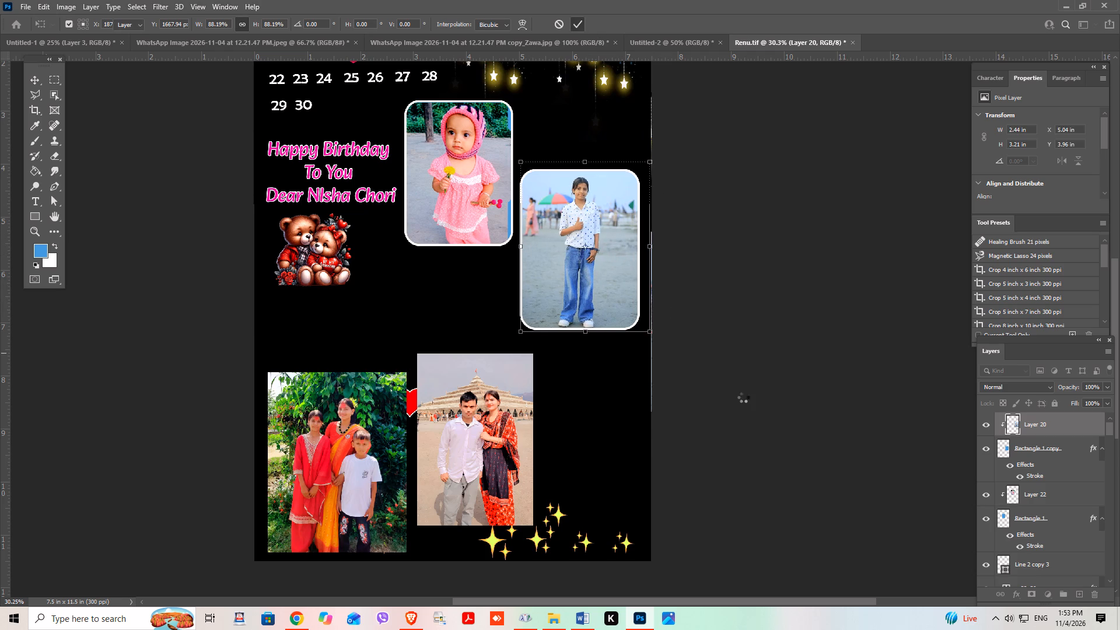
pyautogui.click(743, 397)
# Duplicate the Rectangle 1 copy frame beneath the beach photo.
pyautogui.scroll(-9, 743, 397)
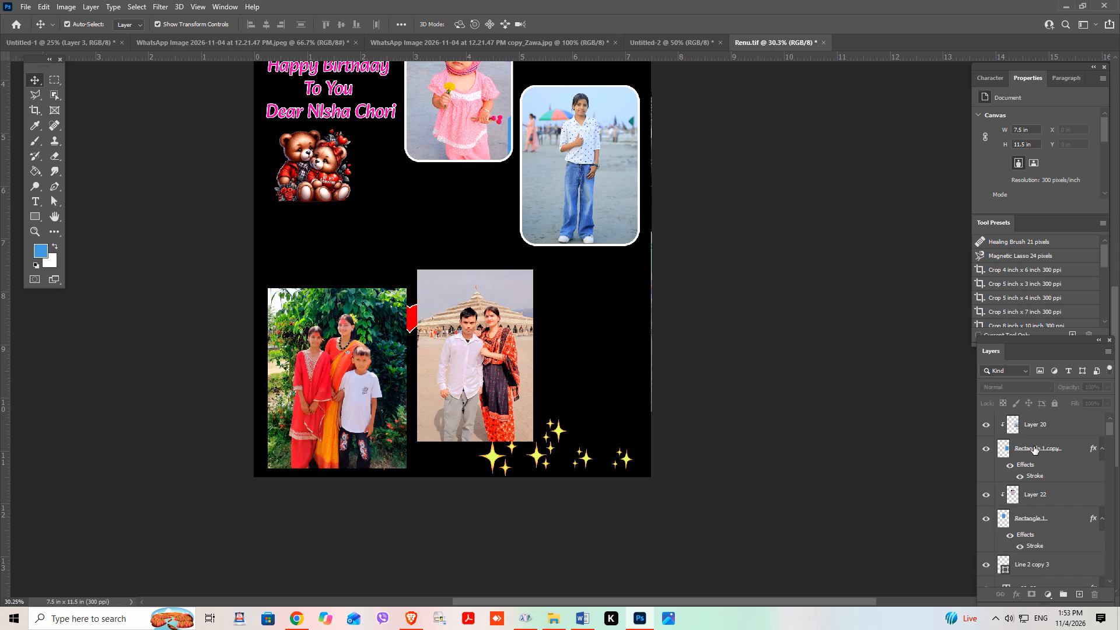
pyautogui.click(784, 251)
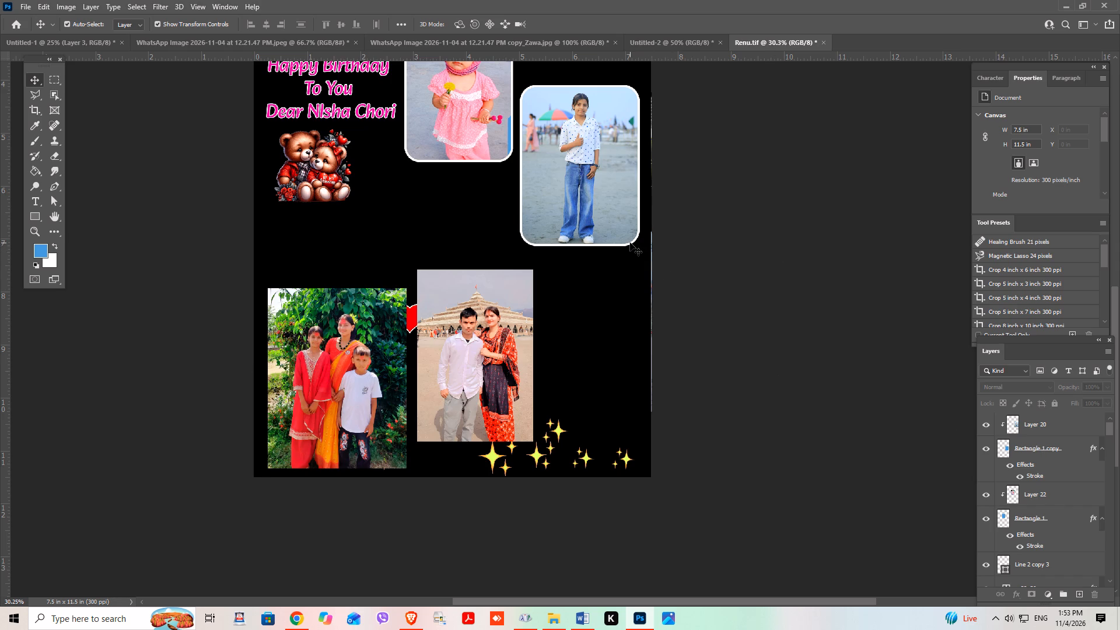
pyautogui.click(630, 243)
pyautogui.click(1041, 455)
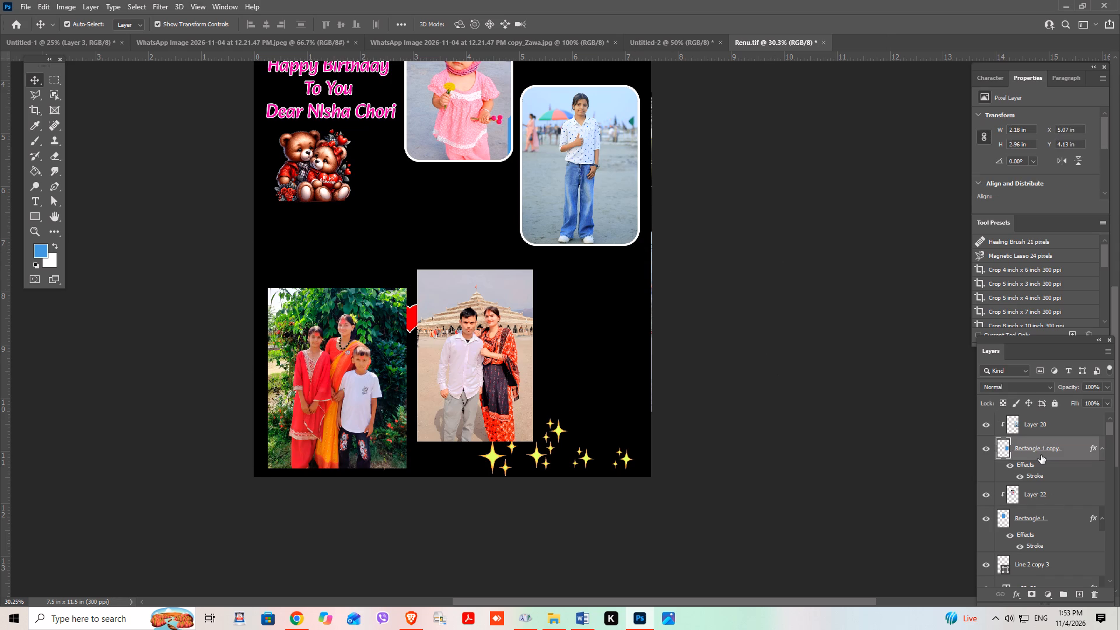
pyautogui.hotkey('ctrl', 'j')
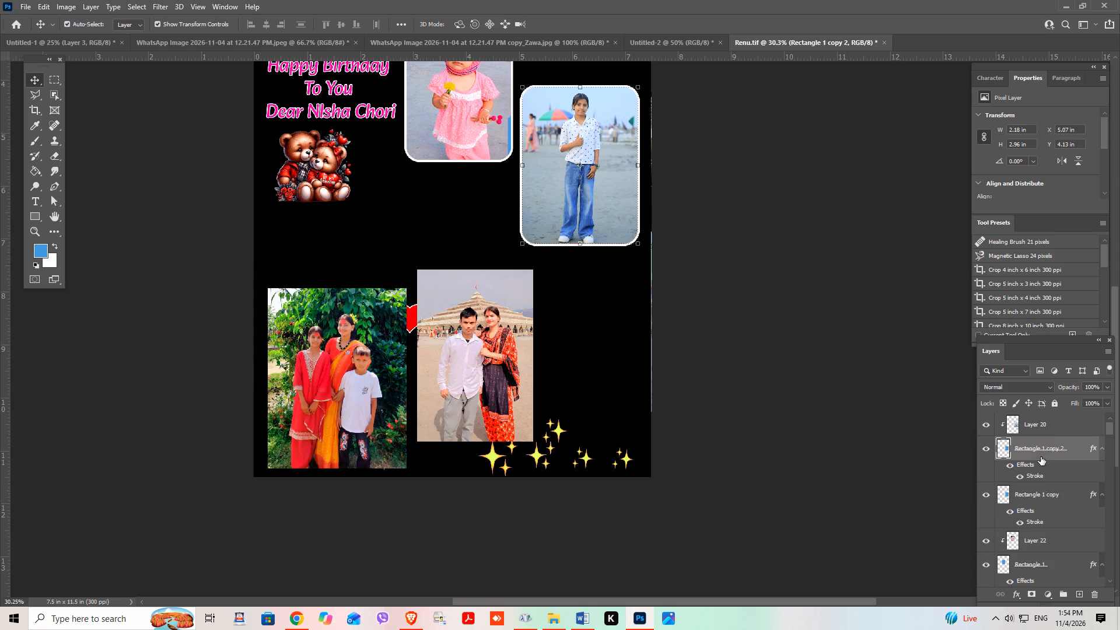
pyautogui.click(758, 279)
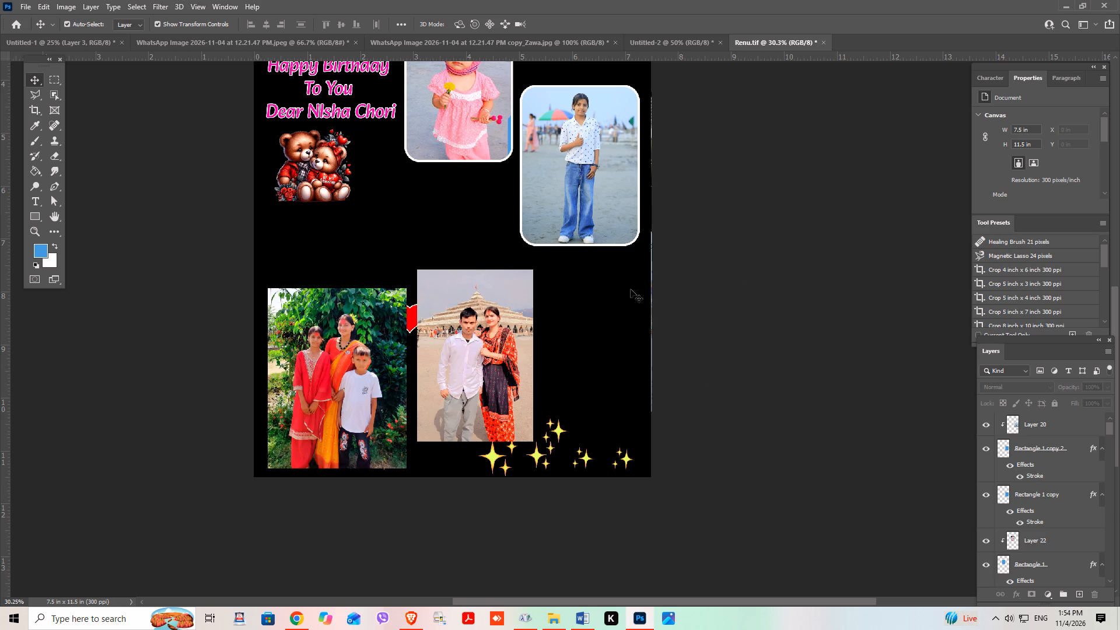
# Hide the beach photo, Layer 20.
pyautogui.click(627, 199)
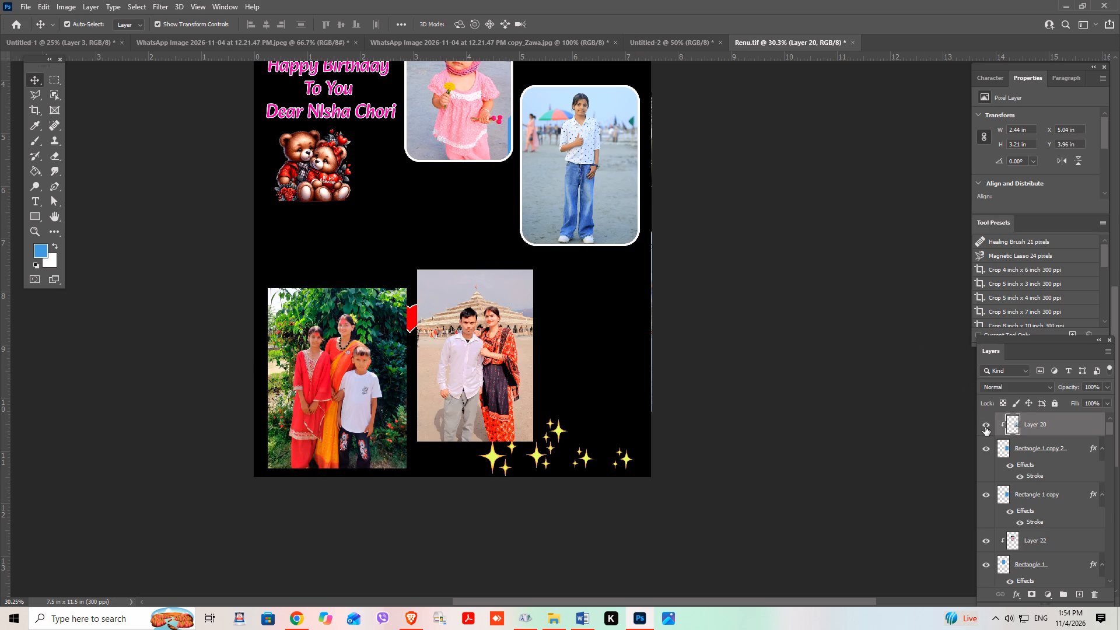
pyautogui.click(985, 427)
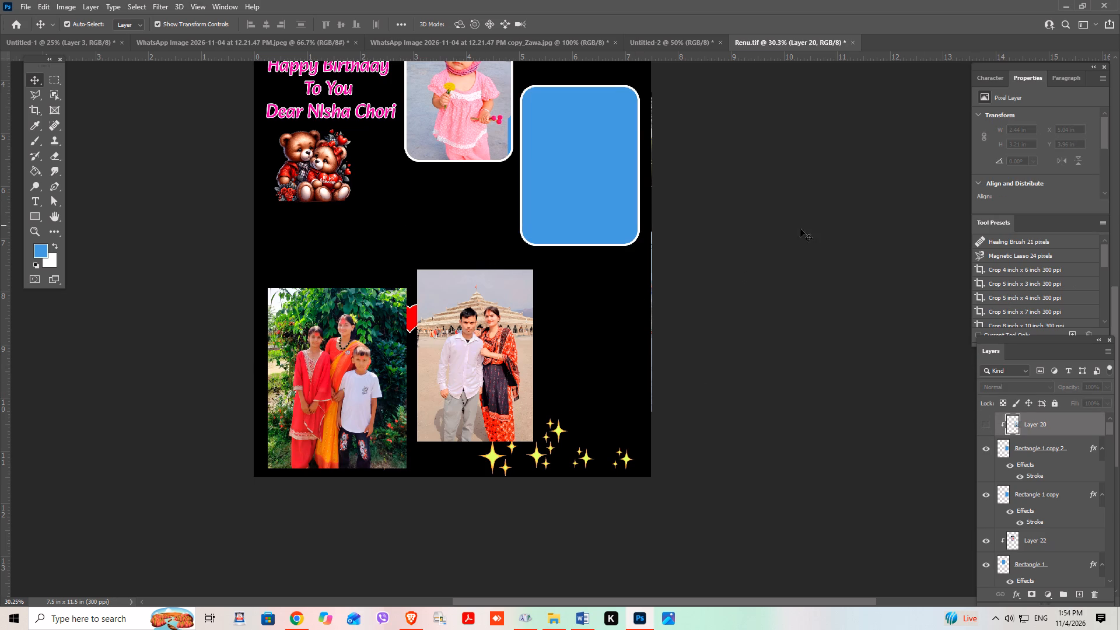
# Move the duplicated blue frame down over the couple's photo, to about X 4.03 in, Y 7.31 in.
pyautogui.moveTo(594, 233); pyautogui.dragTo(587, 310)
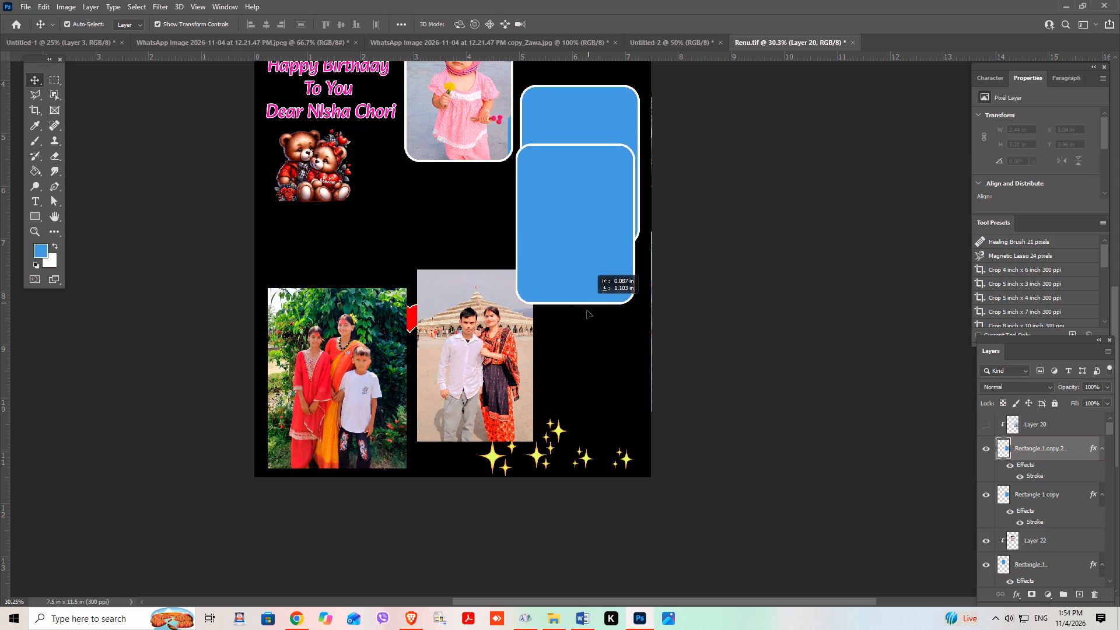
pyautogui.moveTo(587, 310); pyautogui.dragTo(559, 410)
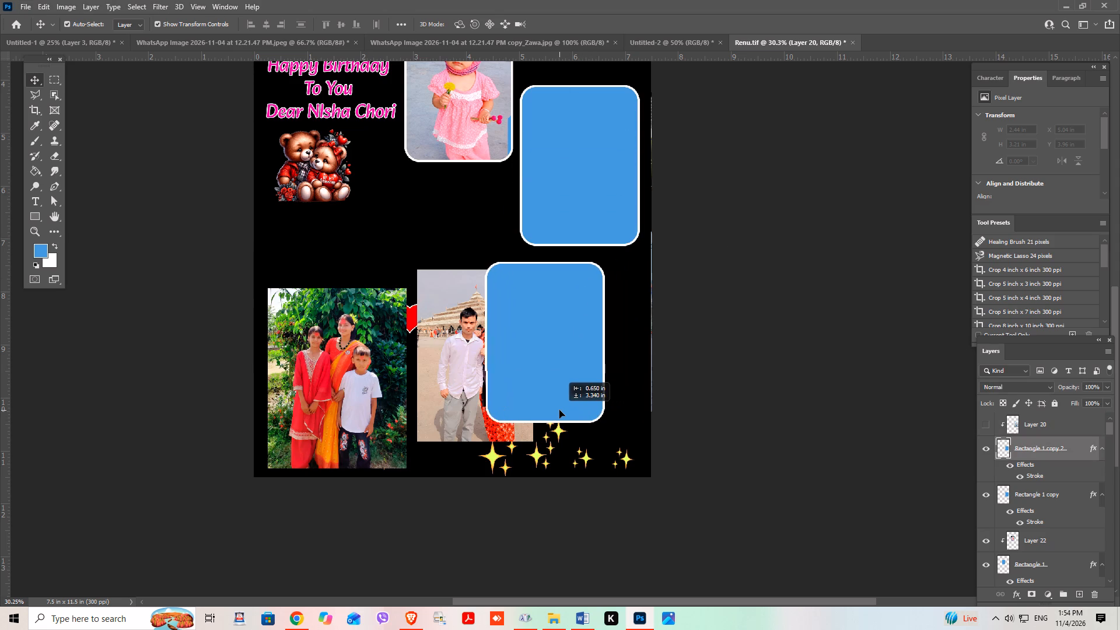
pyautogui.moveTo(559, 410); pyautogui.dragTo(541, 401)
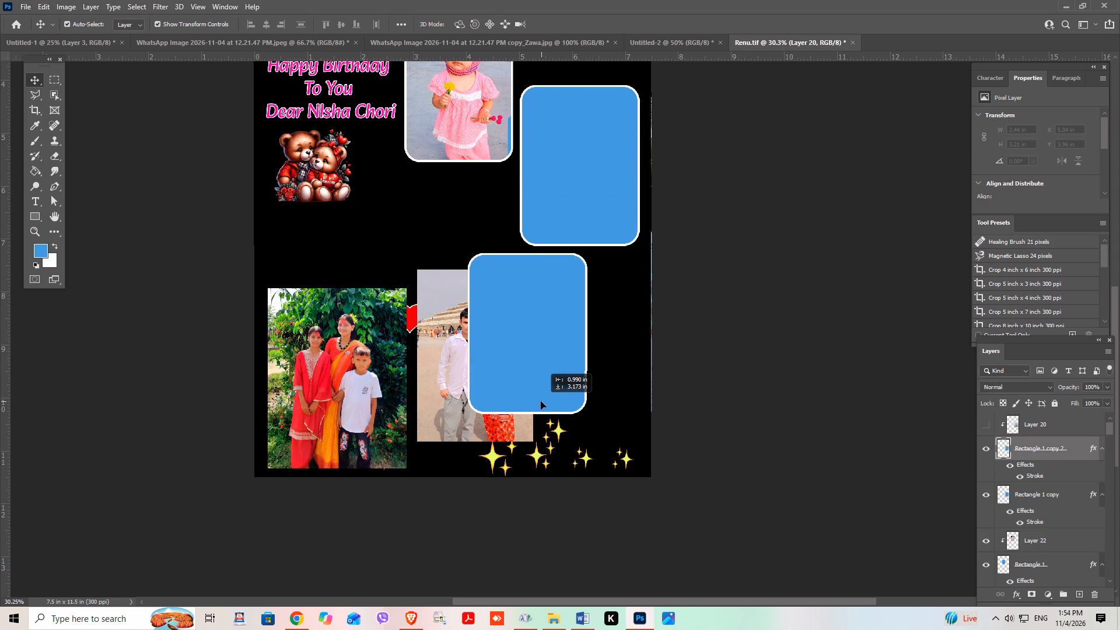
pyautogui.moveTo(541, 401); pyautogui.dragTo(540, 401)
# Scale the frame over the couple's photo up proportionally to about 115.8%, roughly 2.52 by 3.43 in.
pyautogui.scroll(-5, 540, 401)
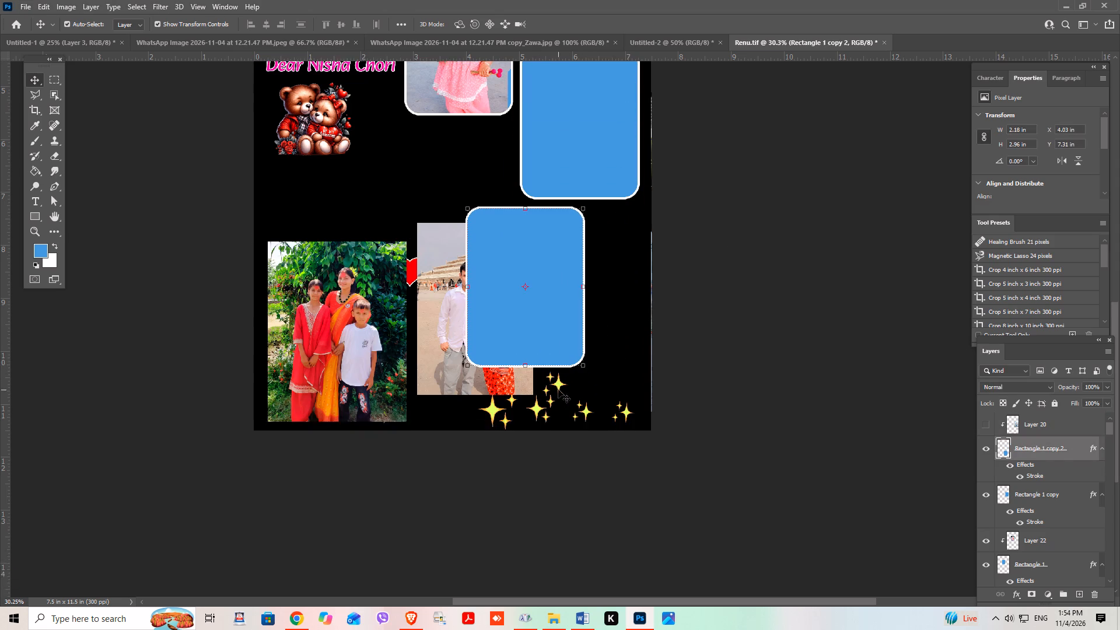
pyautogui.scroll(-2, 558, 390)
pyautogui.click(467, 349)
pyautogui.moveTo(467, 349); pyautogui.dragTo(456, 366)
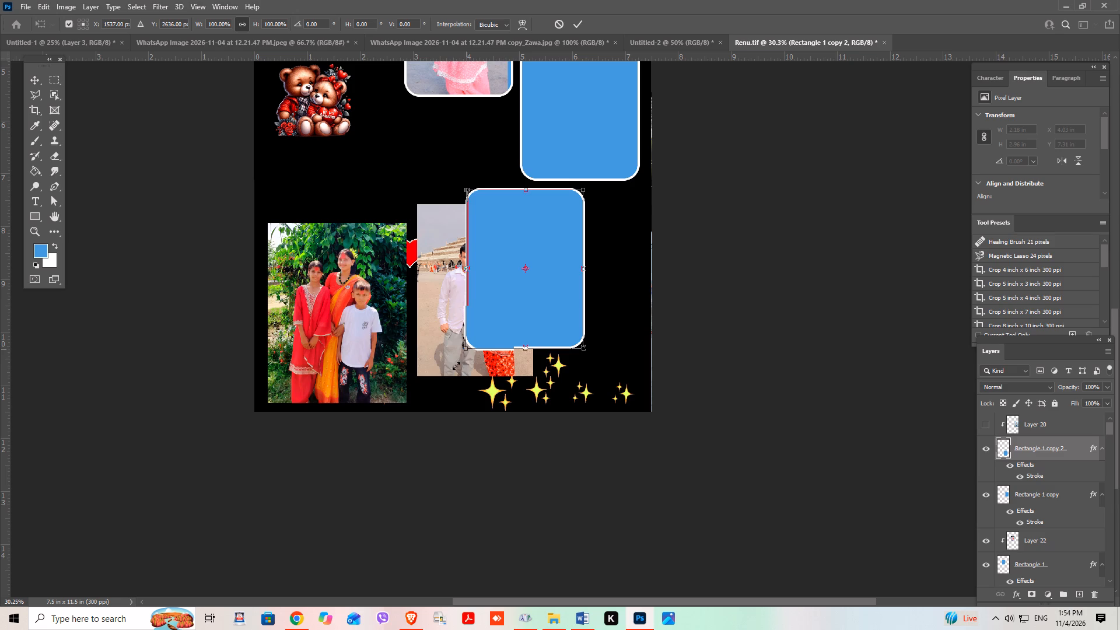
pyautogui.moveTo(456, 366); pyautogui.dragTo(450, 375)
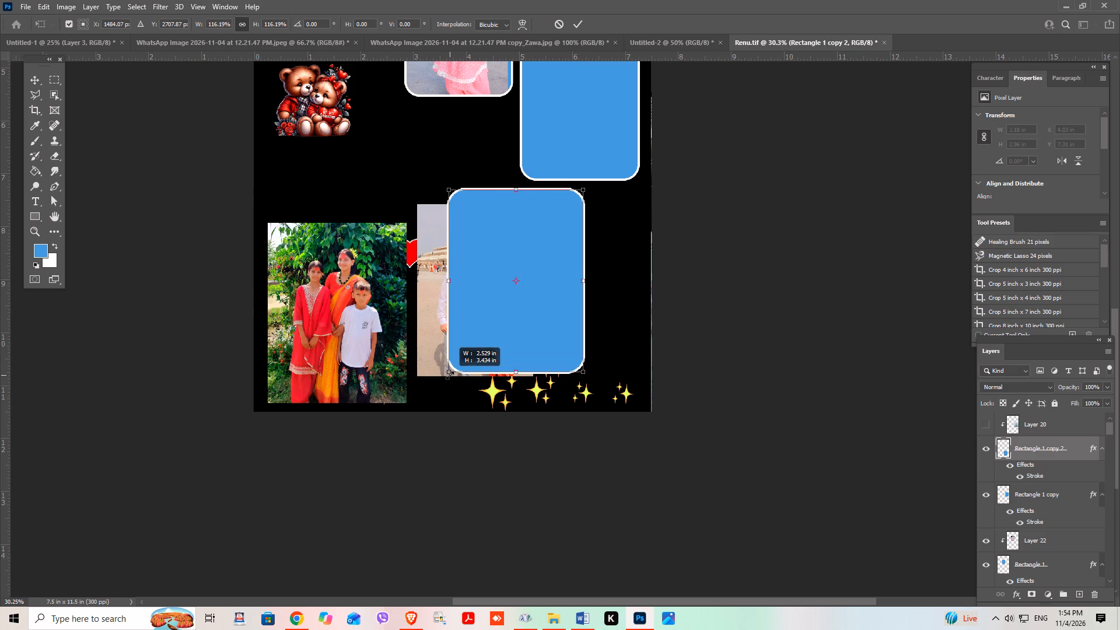
pyautogui.moveTo(450, 375); pyautogui.dragTo(450, 374)
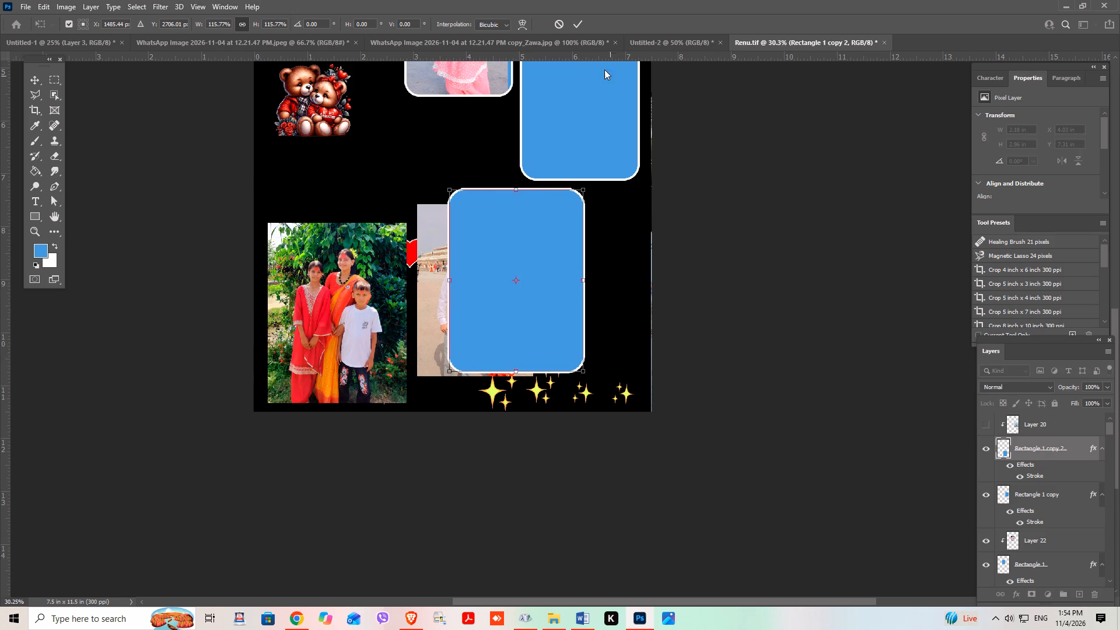
pyautogui.click(578, 22)
pyautogui.click(762, 368)
pyautogui.click(577, 21)
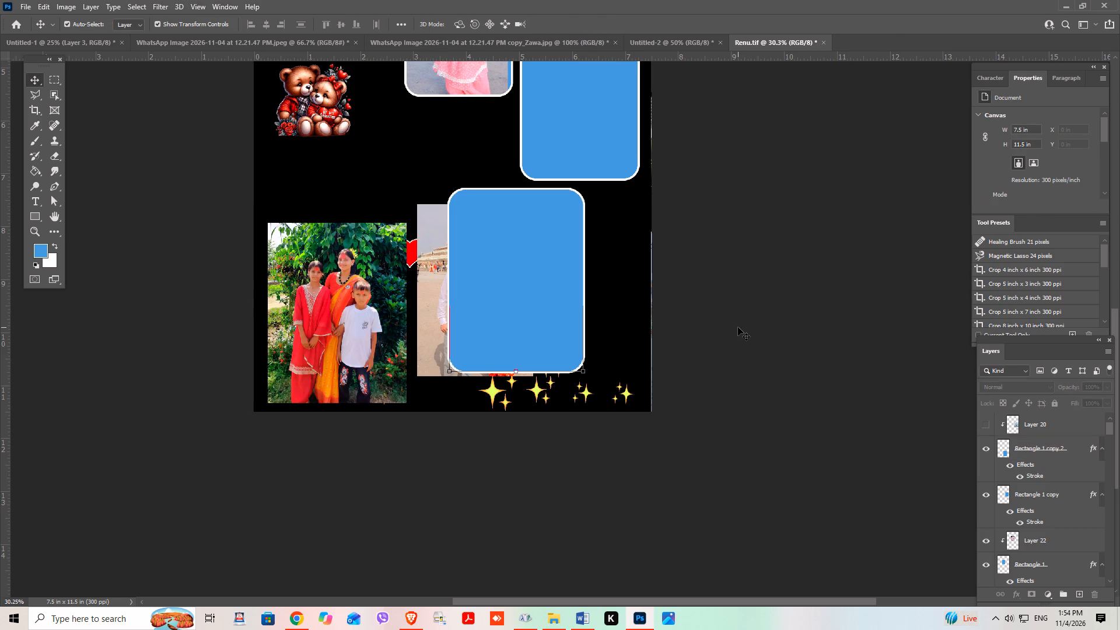
pyautogui.click(738, 327)
# Place a copy of the enlarged frame over the photo of three people by the trees, at about X 0.71 in, Y 7.75 in.
pyautogui.keyDown('alt'); pyautogui.moveTo(513, 262); pyautogui.dragTo(369, 294); pyautogui.keyUp('alt')
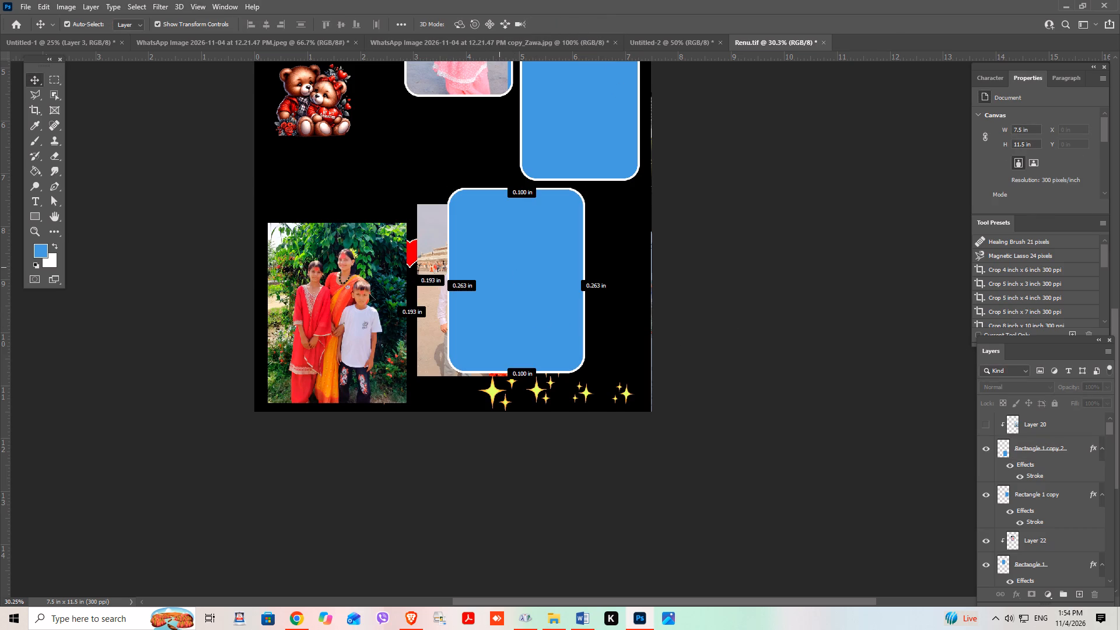
pyautogui.keyDown('alt'); pyautogui.moveTo(369, 294); pyautogui.dragTo(353, 290); pyautogui.keyUp('alt')
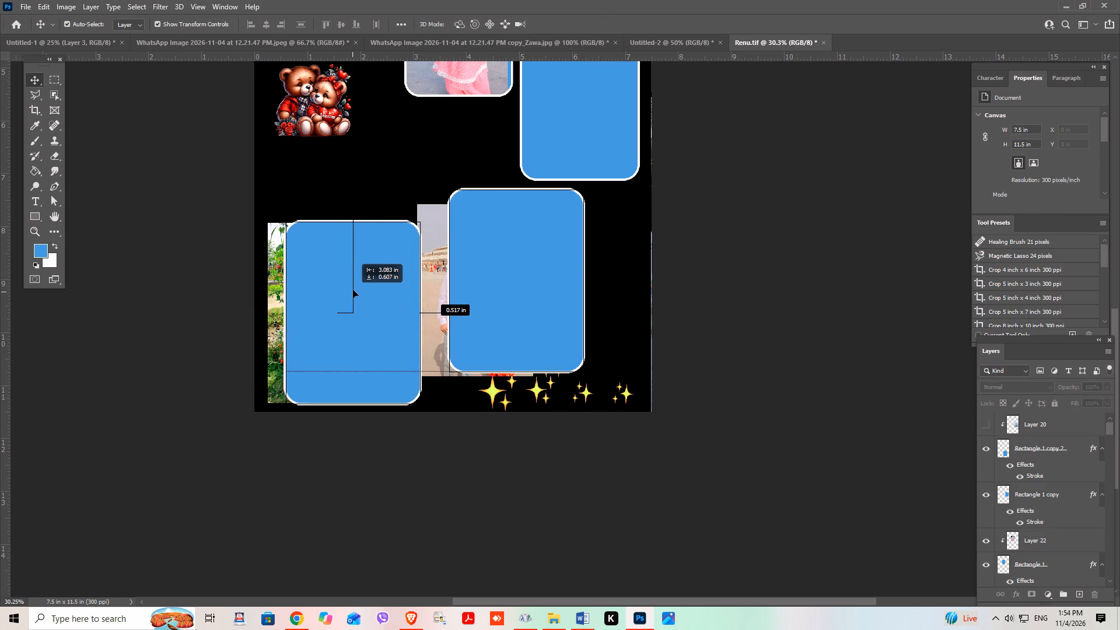
pyautogui.keyDown('alt'); pyautogui.moveTo(353, 290); pyautogui.dragTo(355, 285); pyautogui.keyUp('alt')
pyautogui.click(723, 226)
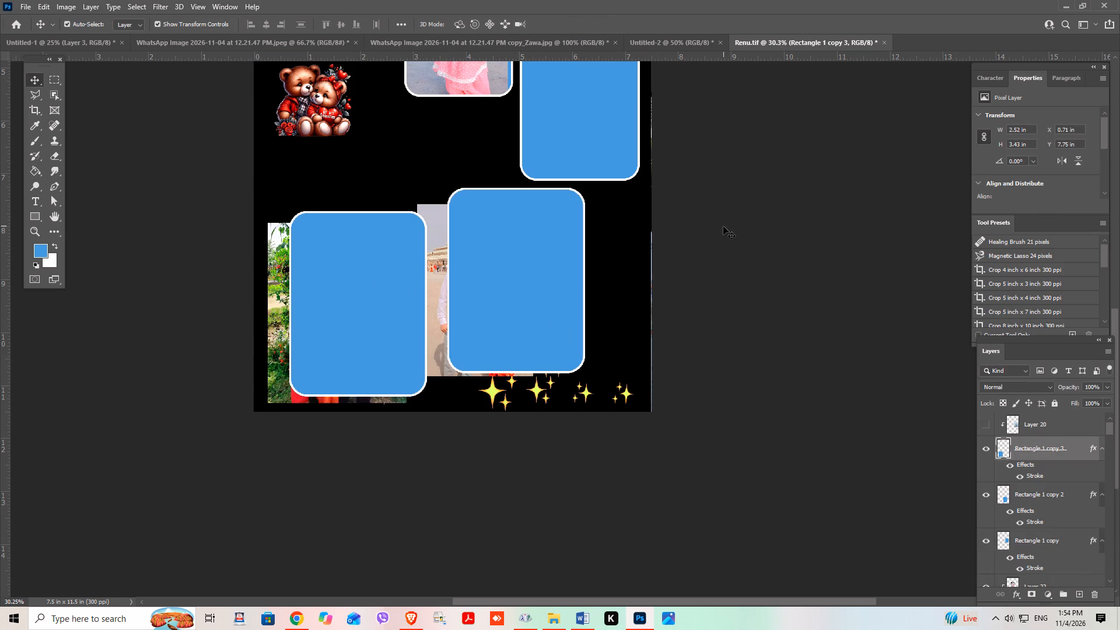
# Move the toddler's frame, Rectangle 1, up and to the left, to about X 2.74 in, Y 2.43 in.
pyautogui.keyDown('alt'); pyautogui.scroll(-6, 625, 310); pyautogui.keyUp('alt')
pyautogui.scroll(5, 718, 256)
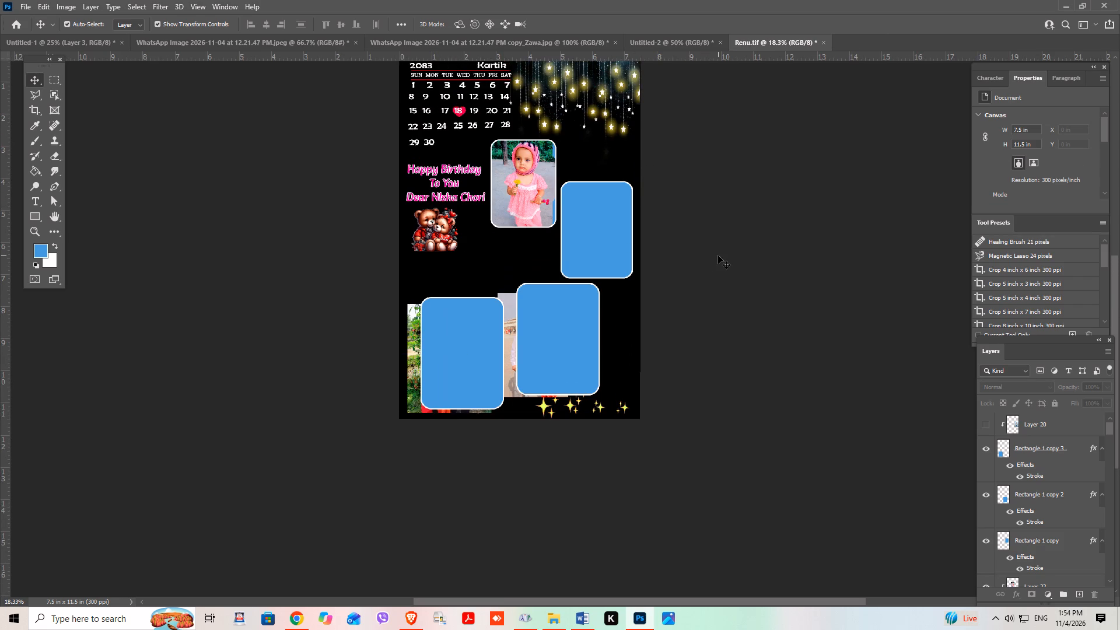
pyautogui.scroll(7, 708, 256)
pyautogui.click(687, 236)
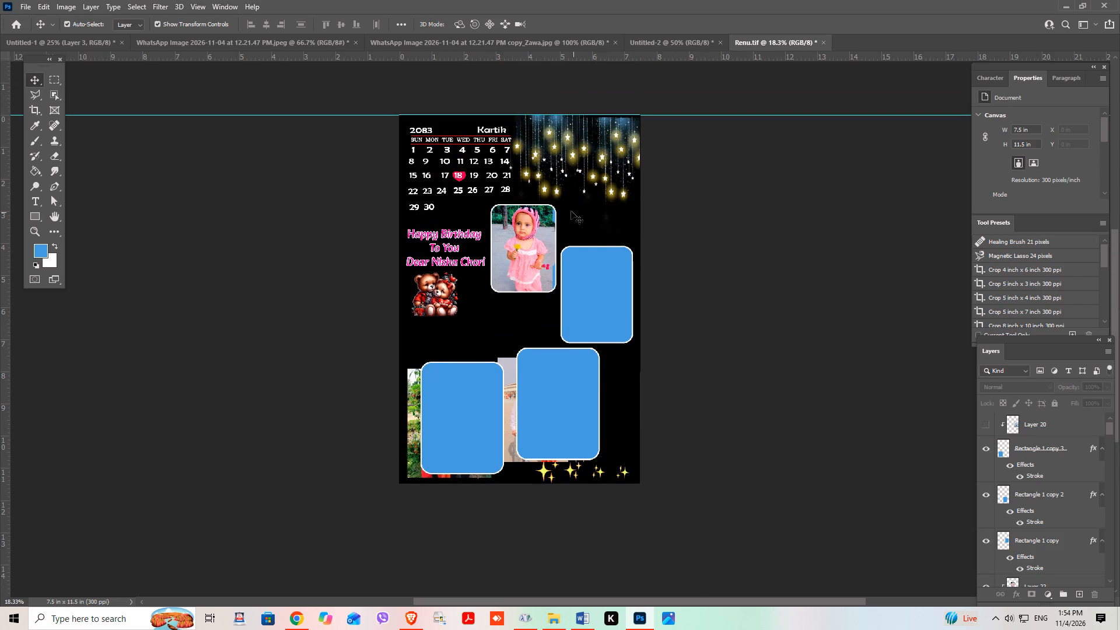
pyautogui.moveTo(556, 215); pyautogui.dragTo(557, 209)
pyautogui.click(681, 237)
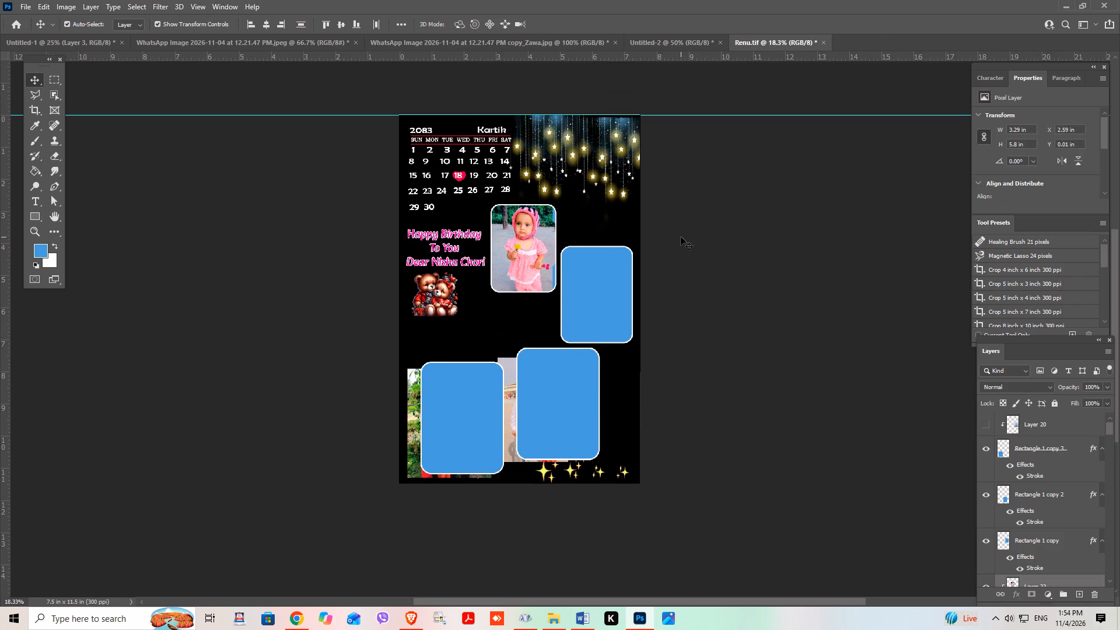
pyautogui.moveTo(554, 218); pyautogui.dragTo(551, 206)
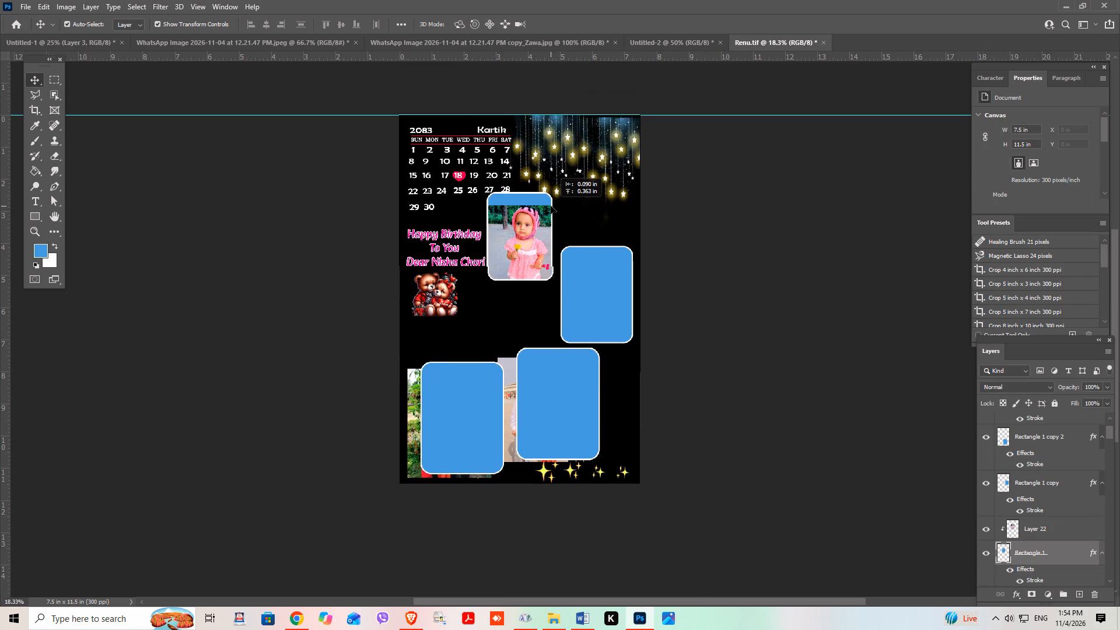
pyautogui.moveTo(551, 206); pyautogui.dragTo(542, 199)
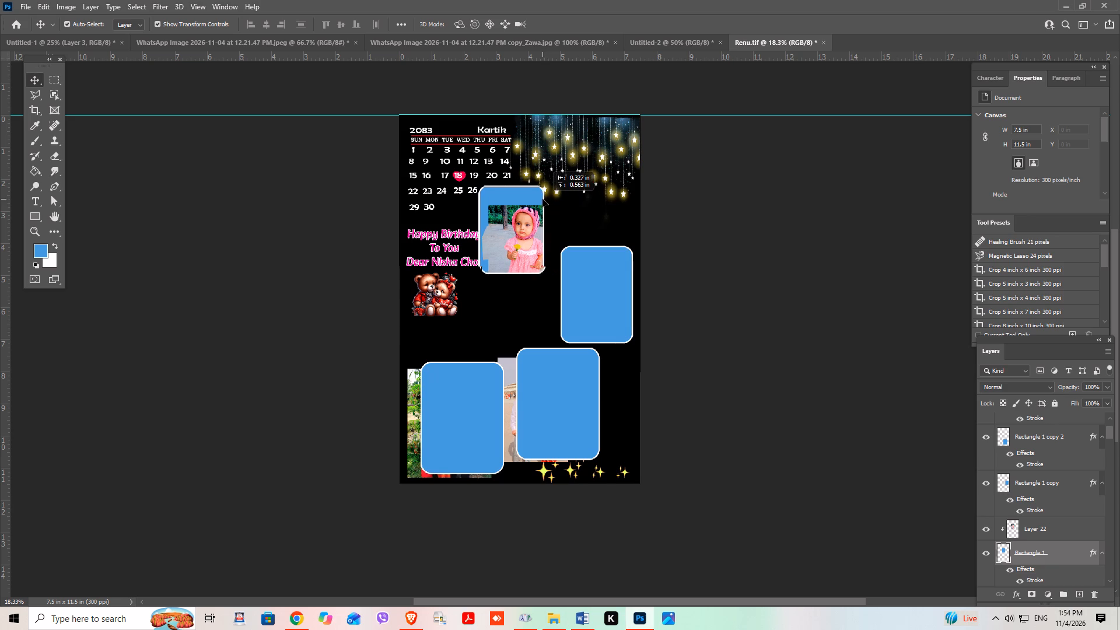
pyautogui.moveTo(542, 199); pyautogui.dragTo(542, 198)
pyautogui.scroll(-2, 542, 198)
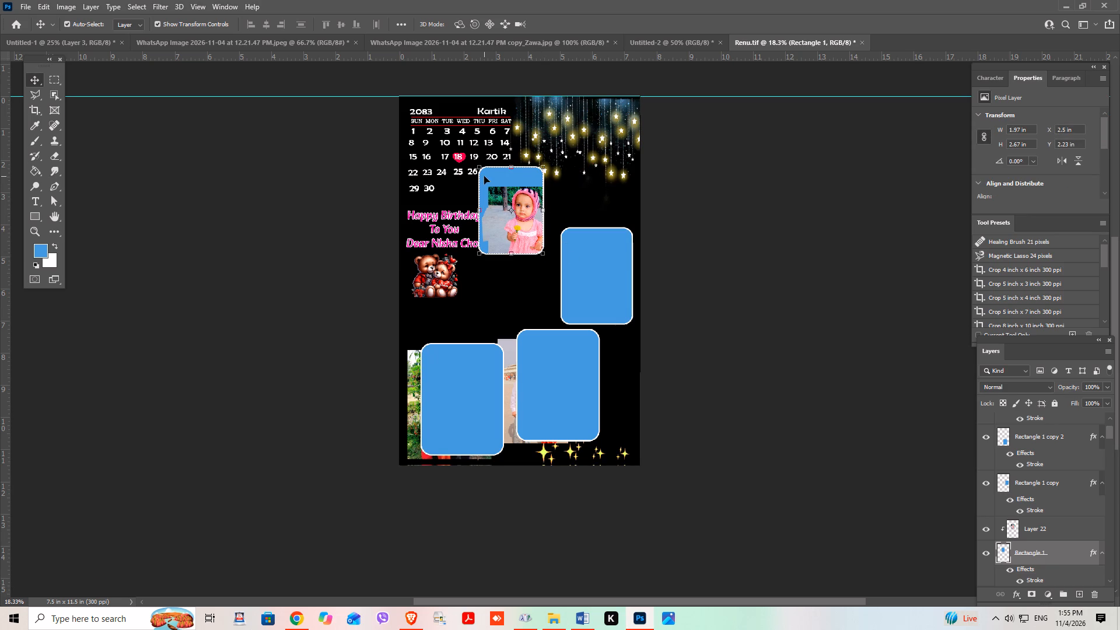
pyautogui.moveTo(484, 176); pyautogui.dragTo(492, 182)
pyautogui.scroll(1, 509, 213)
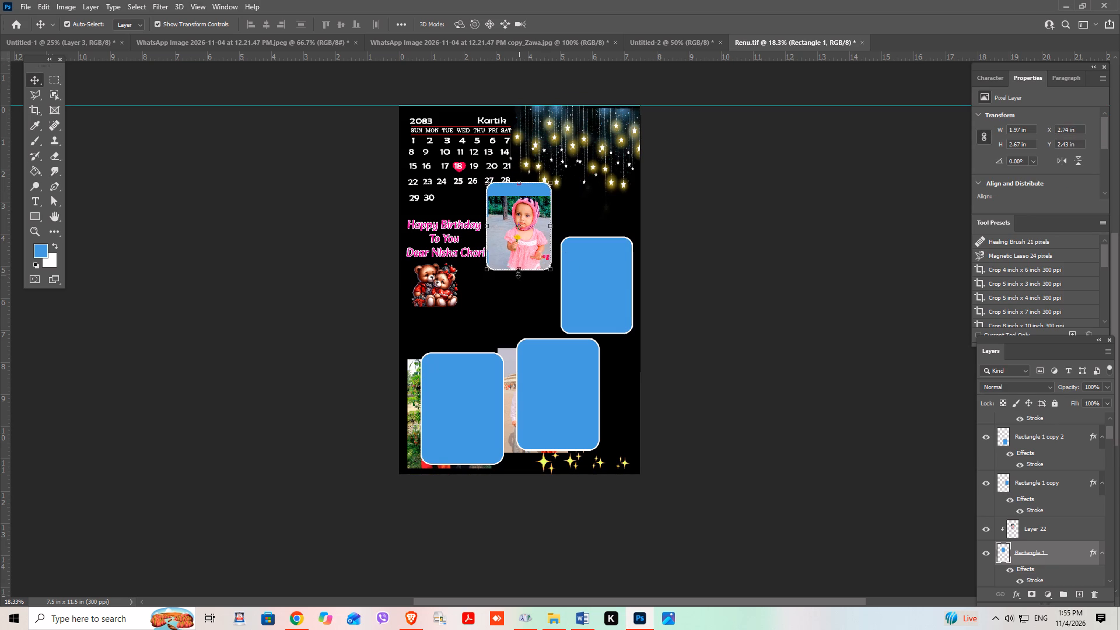
# Stretch the toddler's frame downward to about 111.6% of its height, keeping its width.
pyautogui.keyDown('shift'); pyautogui.moveTo(519, 269); pyautogui.dragTo(521, 282); pyautogui.keyUp('shift')
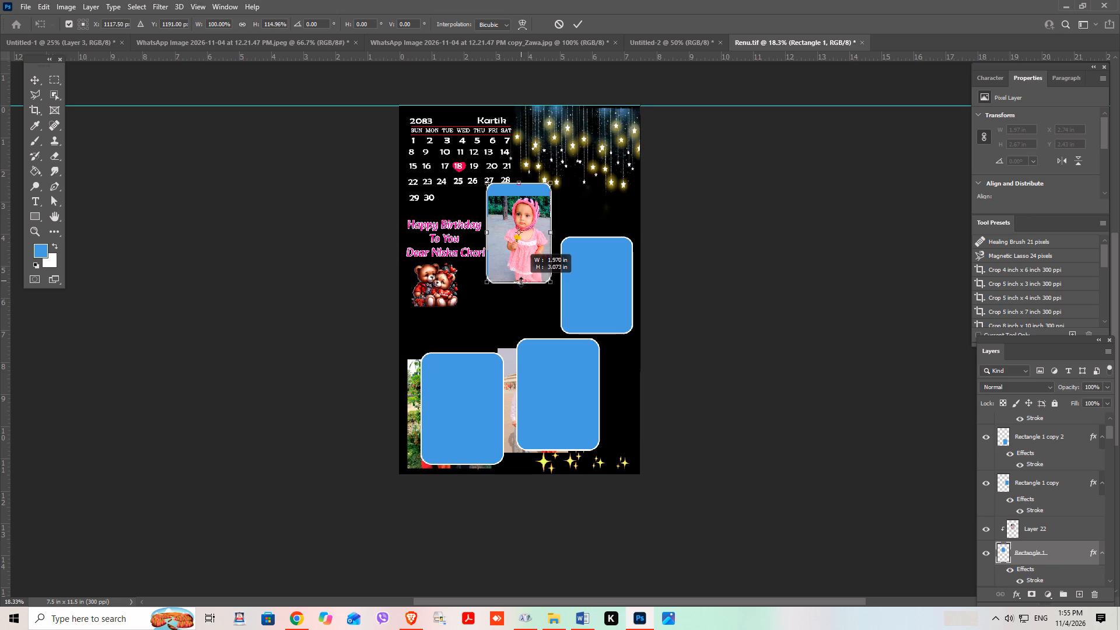
pyautogui.keyDown('shift'); pyautogui.moveTo(521, 282); pyautogui.dragTo(521, 279); pyautogui.keyUp('shift')
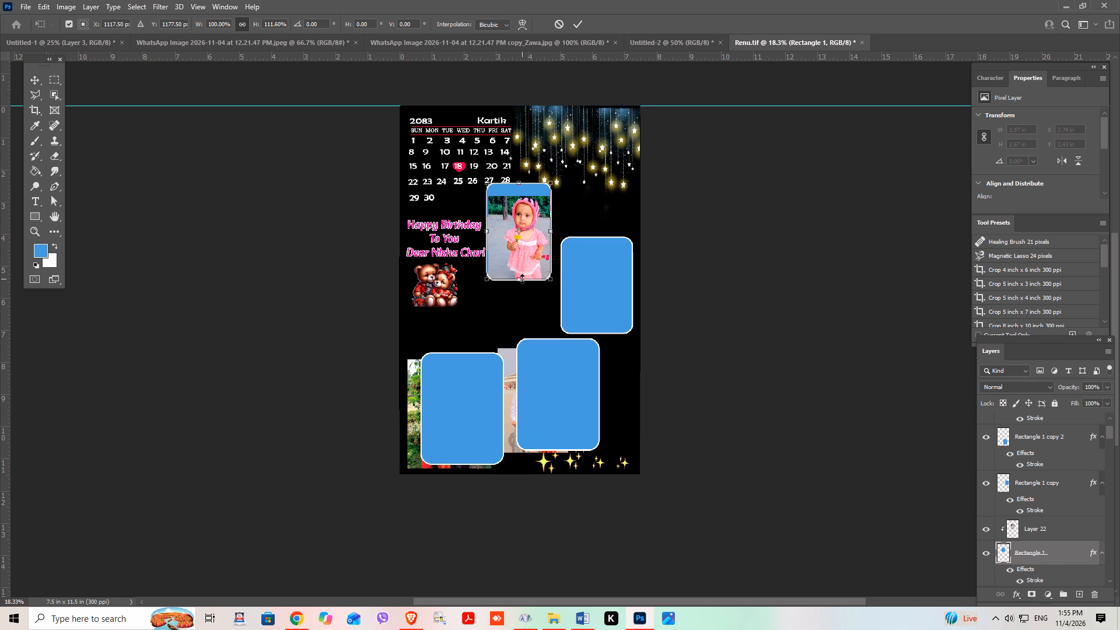
pyautogui.click(576, 26)
pyautogui.click(781, 332)
# Enlarge and raise the empty blue frame beside the toddler's photo to about 2.37 by 3.76 in, at X 4.92 in, Y 3.24 in.
pyautogui.click(622, 281)
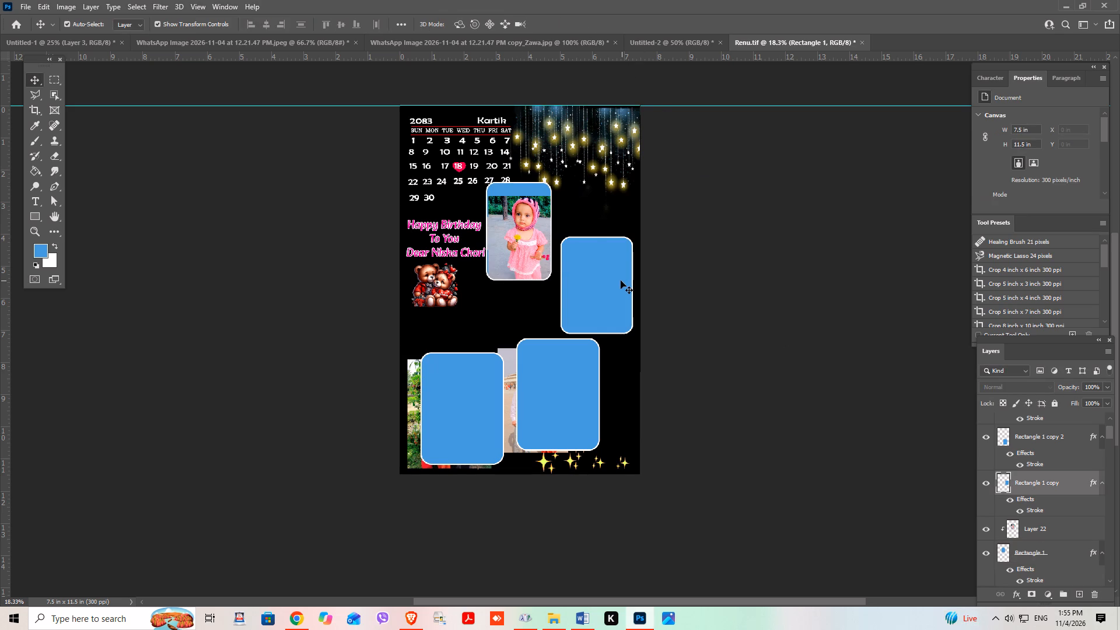
pyautogui.scroll(-3, 621, 281)
pyautogui.moveTo(597, 210); pyautogui.dragTo(595, 201)
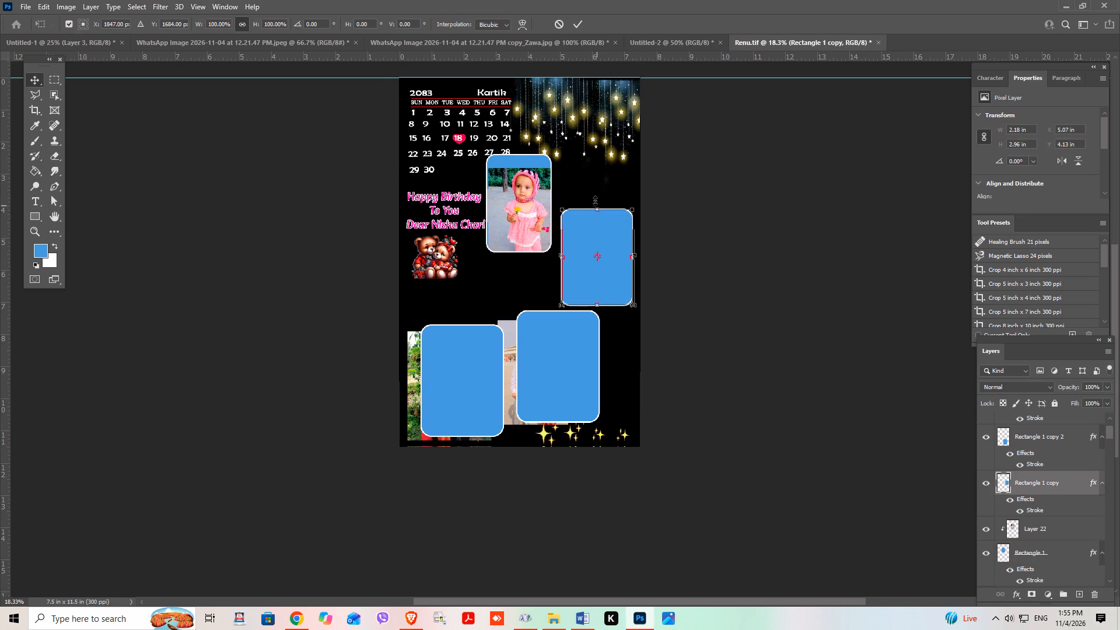
pyautogui.moveTo(595, 201); pyautogui.dragTo(595, 199)
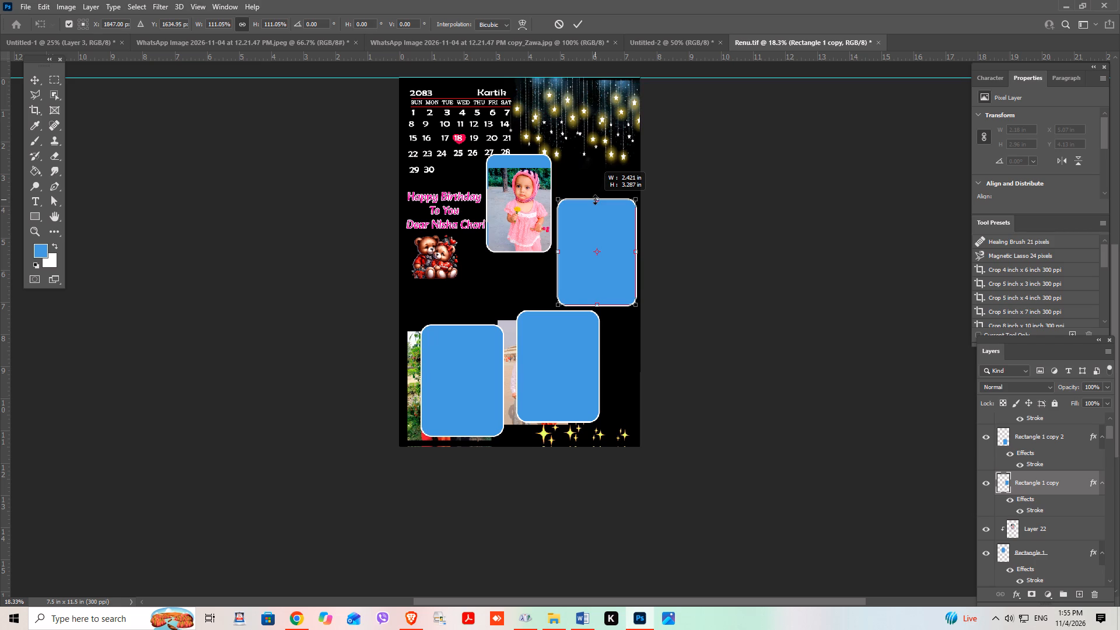
pyautogui.moveTo(595, 199); pyautogui.dragTo(595, 202)
pyautogui.scroll(-3, 597, 229)
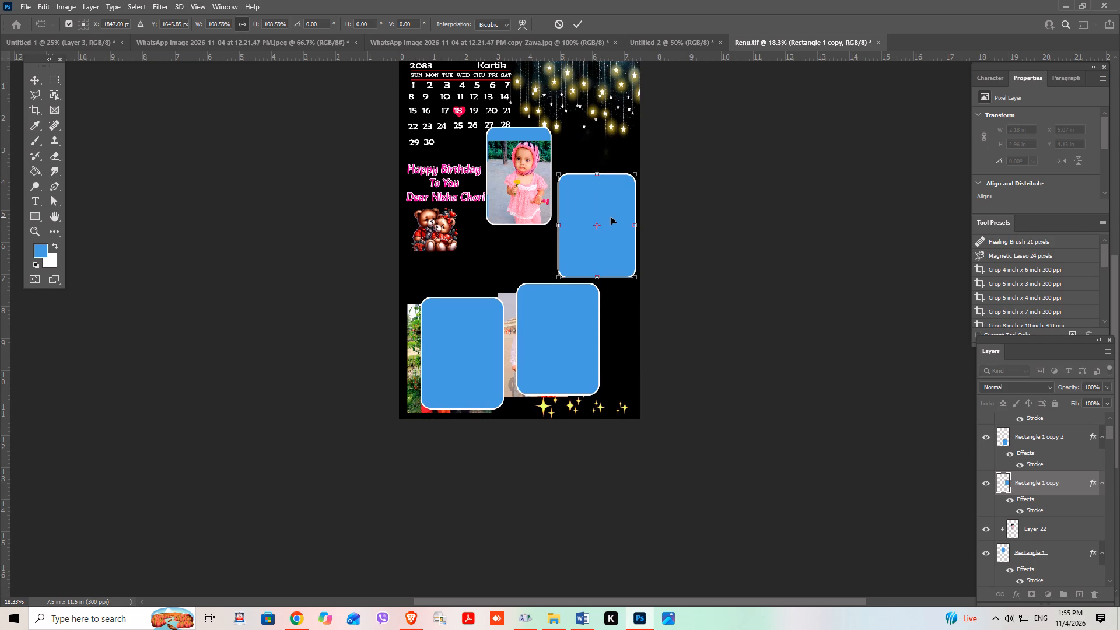
pyautogui.moveTo(607, 215); pyautogui.dragTo(605, 195)
pyautogui.scroll(-2, 605, 195)
pyautogui.keyDown('shift'); pyautogui.moveTo(596, 239); pyautogui.dragTo(595, 260); pyautogui.keyUp('shift')
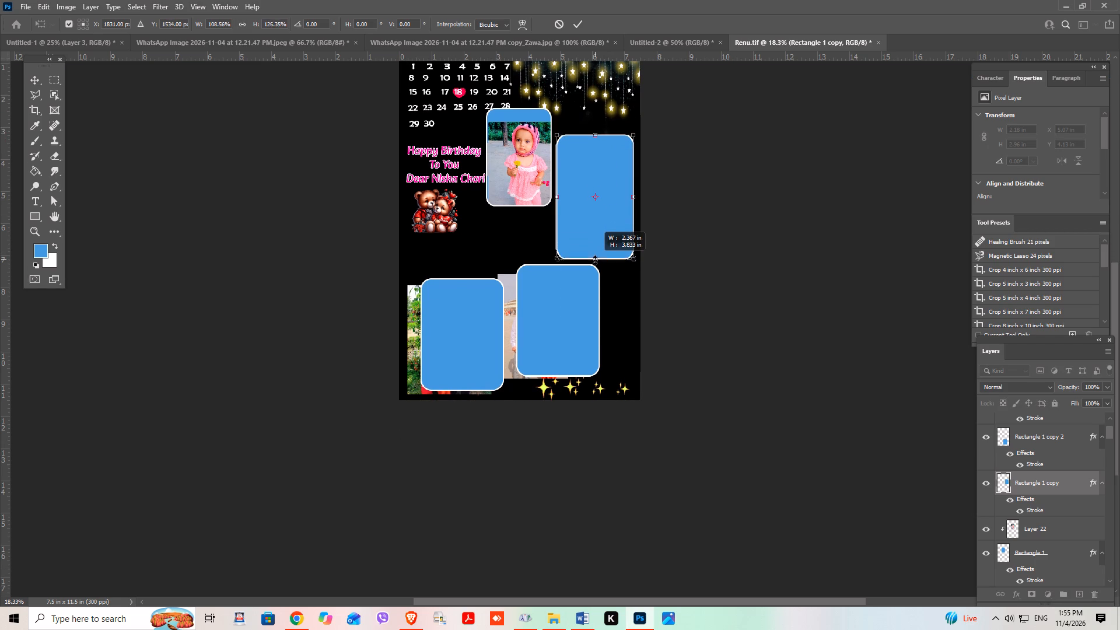
pyautogui.keyDown('shift'); pyautogui.moveTo(595, 260); pyautogui.dragTo(596, 257); pyautogui.keyUp('shift')
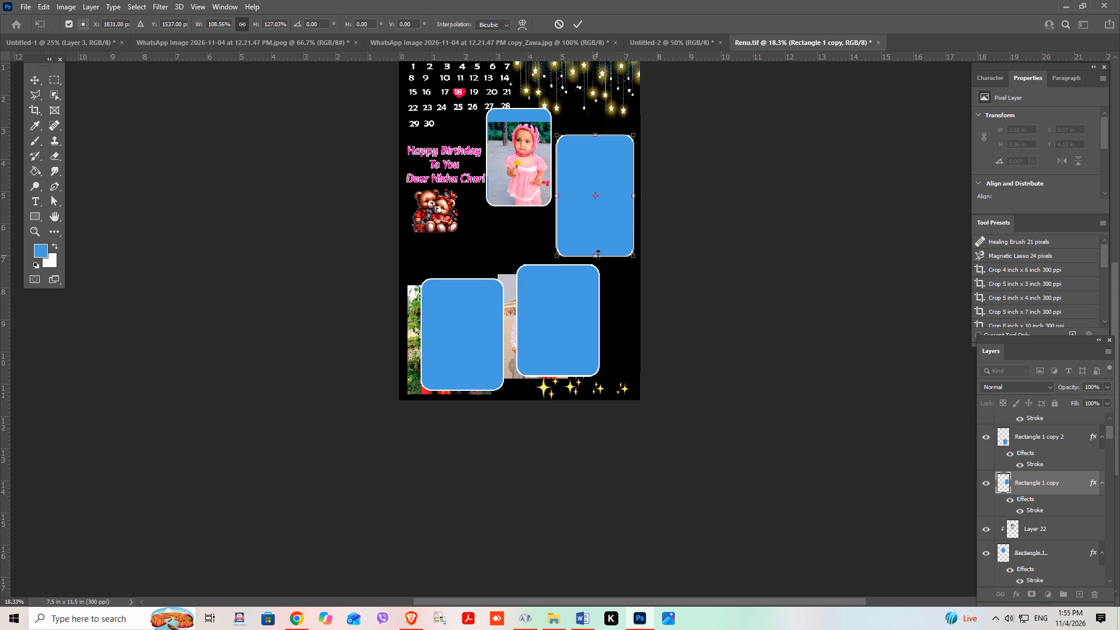
pyautogui.click(575, 22)
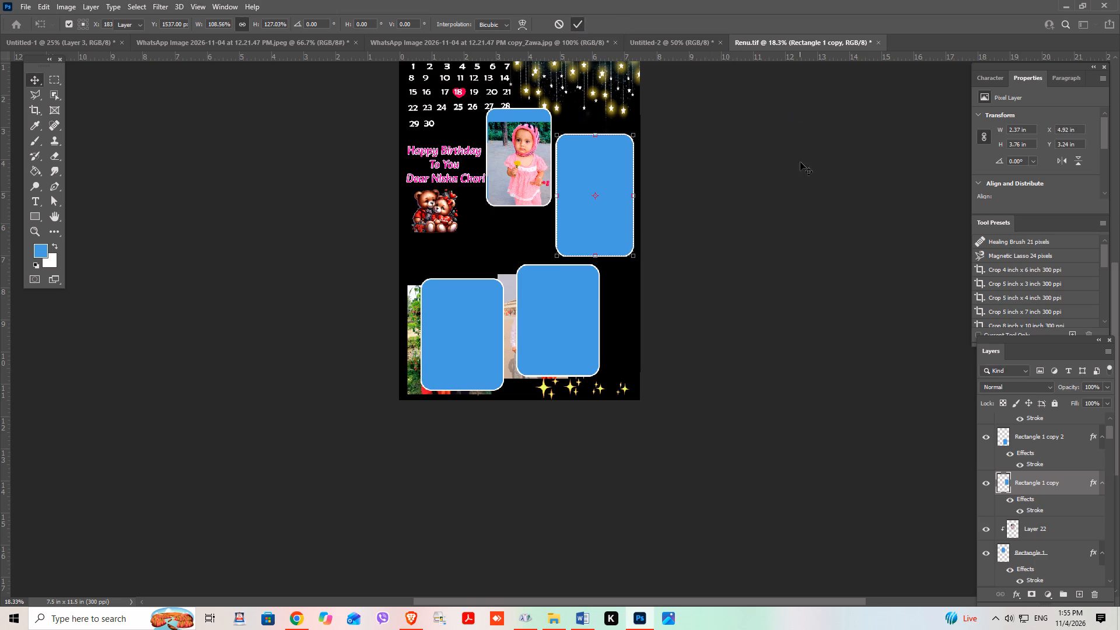
# Reposition and stretch the blue frame over the couple's photo to about 2.61 by 3.92 in, at X 3.86 in, Y 7.2 in.
pyautogui.scroll(-5, 799, 172)
pyautogui.moveTo(564, 269); pyautogui.dragTo(570, 267)
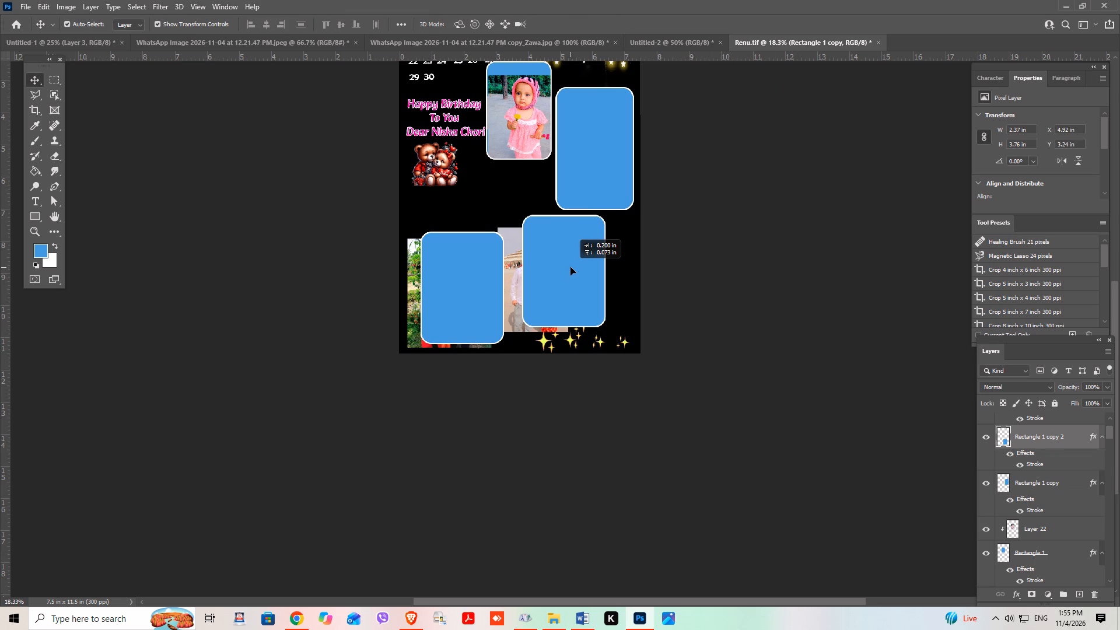
pyautogui.moveTo(570, 267); pyautogui.dragTo(572, 266)
pyautogui.scroll(-2, 572, 266)
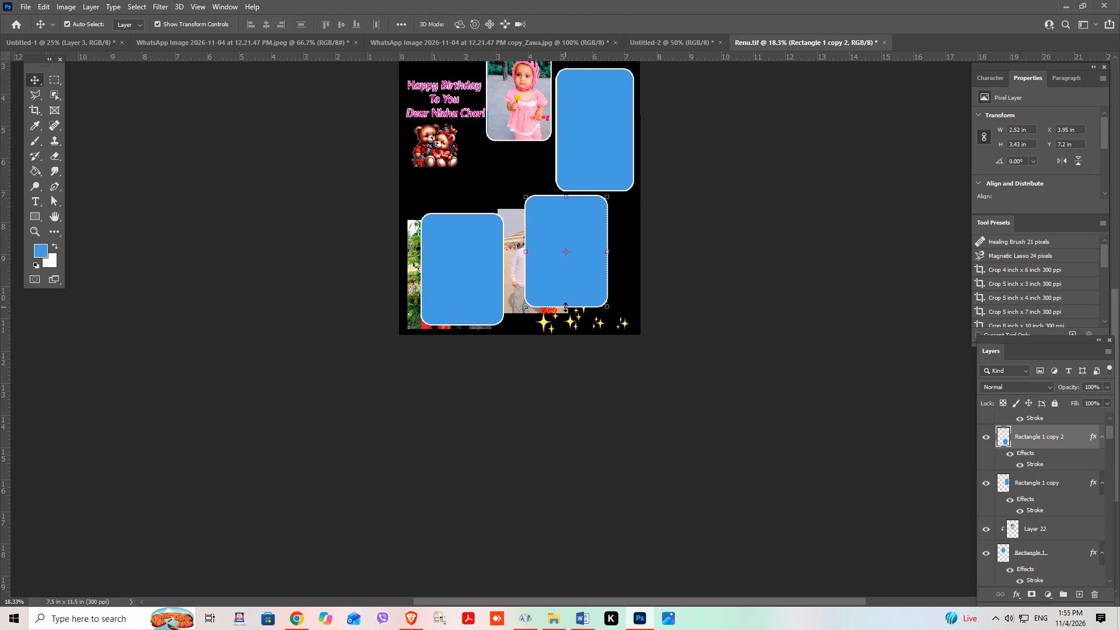
pyautogui.keyDown('shift'); pyautogui.moveTo(565, 307); pyautogui.dragTo(566, 323); pyautogui.keyUp('shift')
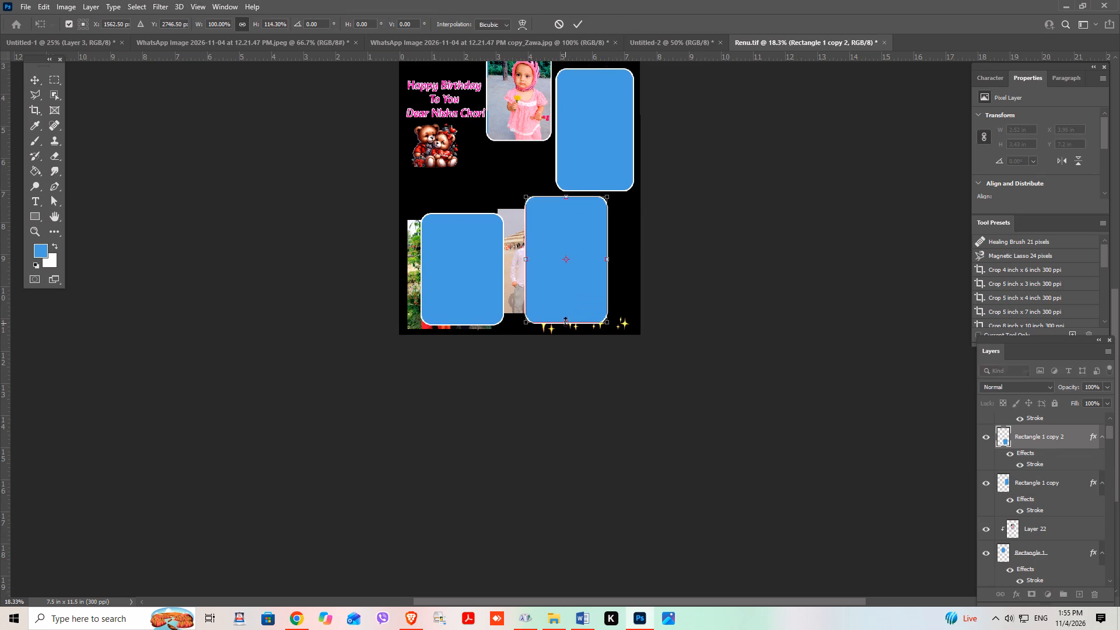
pyautogui.keyDown('shift'); pyautogui.click(527, 261); pyautogui.keyUp('shift')
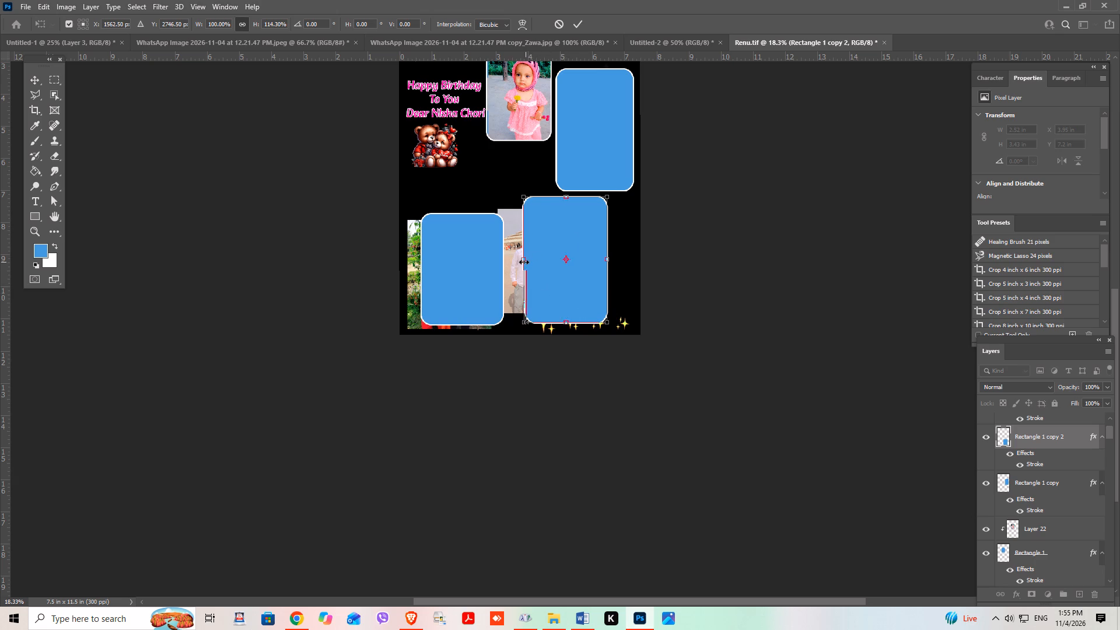
pyautogui.click(574, 26)
pyautogui.click(716, 281)
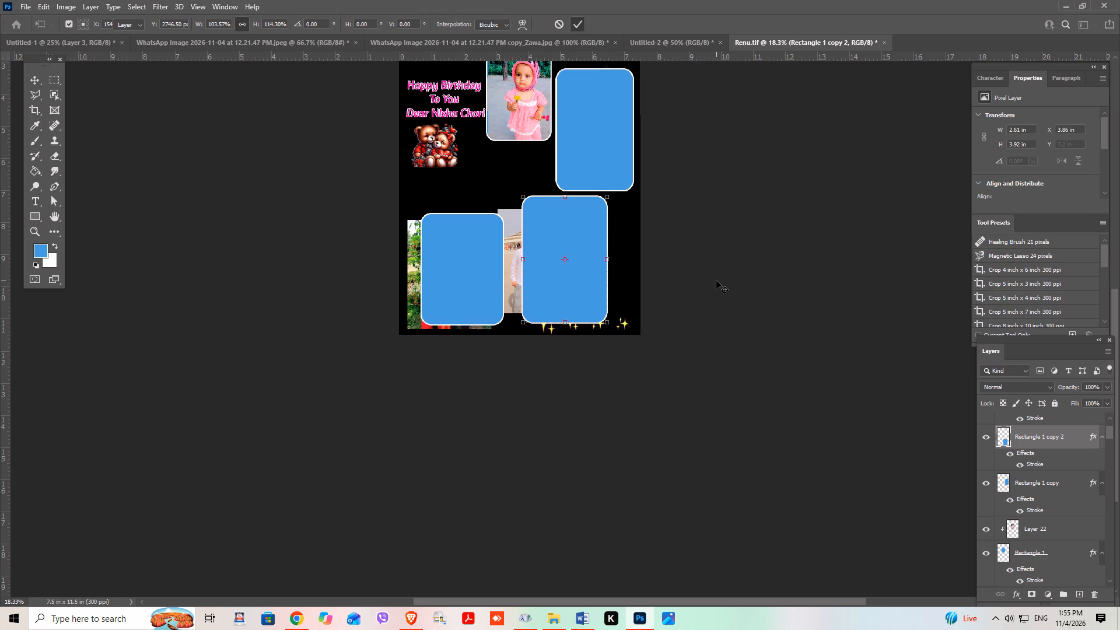
# Stretch the blue frame over the photo of three people to about 2.87 by 3.57 in, at X 0.69 in, Y 7.75 in.
pyautogui.moveTo(496, 267); pyautogui.dragTo(503, 267)
pyautogui.scroll(-1, 503, 267)
pyautogui.keyDown('shift'); pyautogui.moveTo(430, 261); pyautogui.dragTo(422, 261); pyautogui.keyUp('shift')
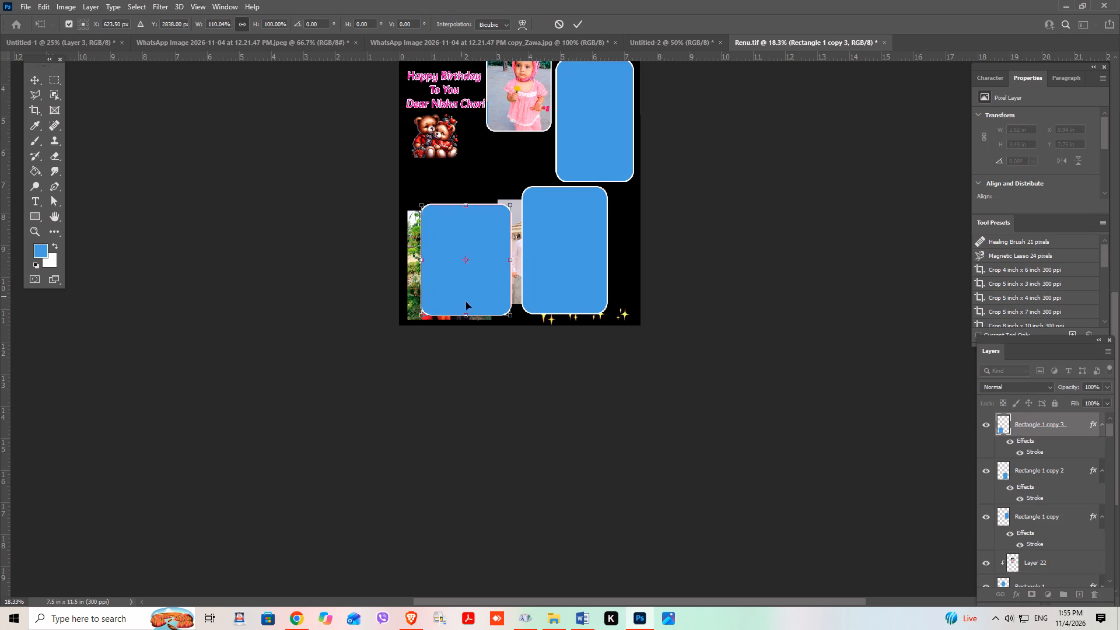
pyautogui.keyDown('shift'); pyautogui.click(512, 261); pyautogui.keyUp('shift')
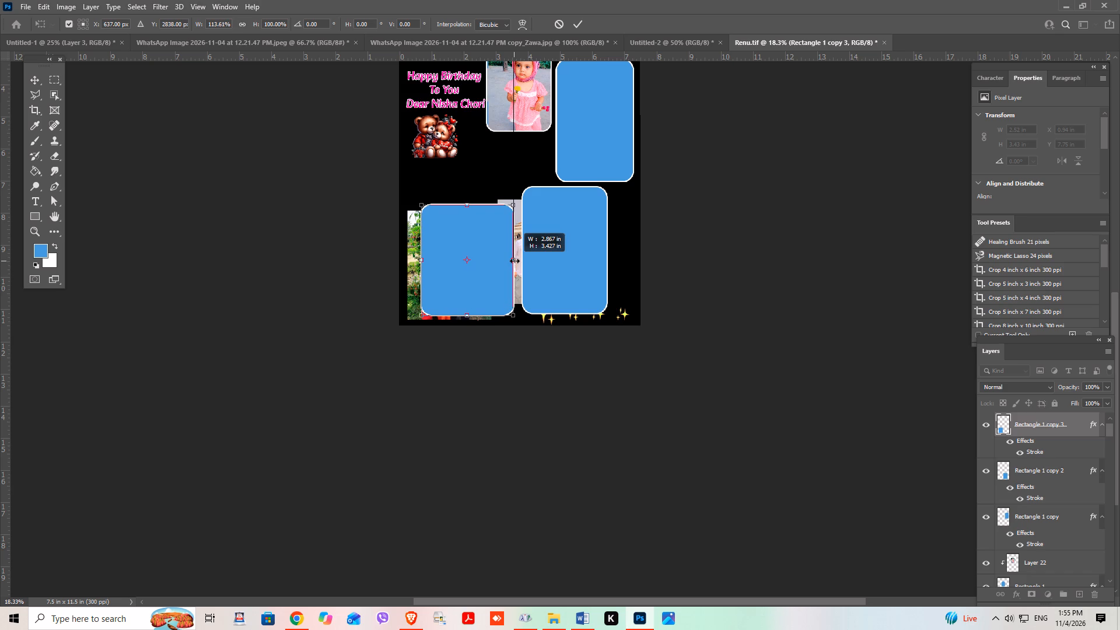
pyautogui.keyDown('shift'); pyautogui.click(466, 313); pyautogui.keyUp('shift')
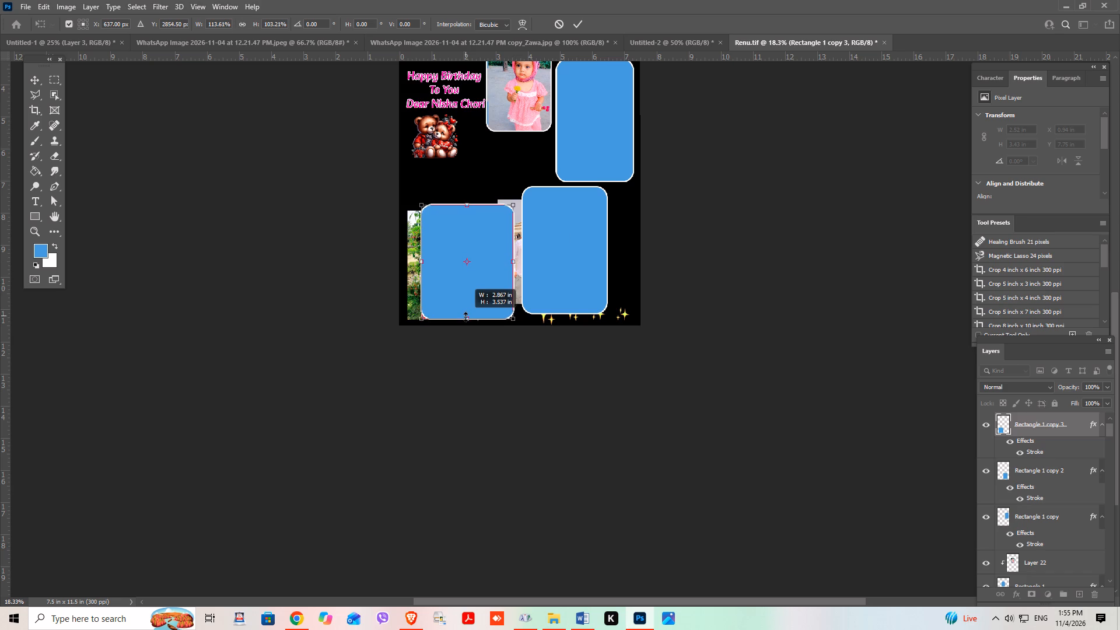
pyautogui.click(582, 17)
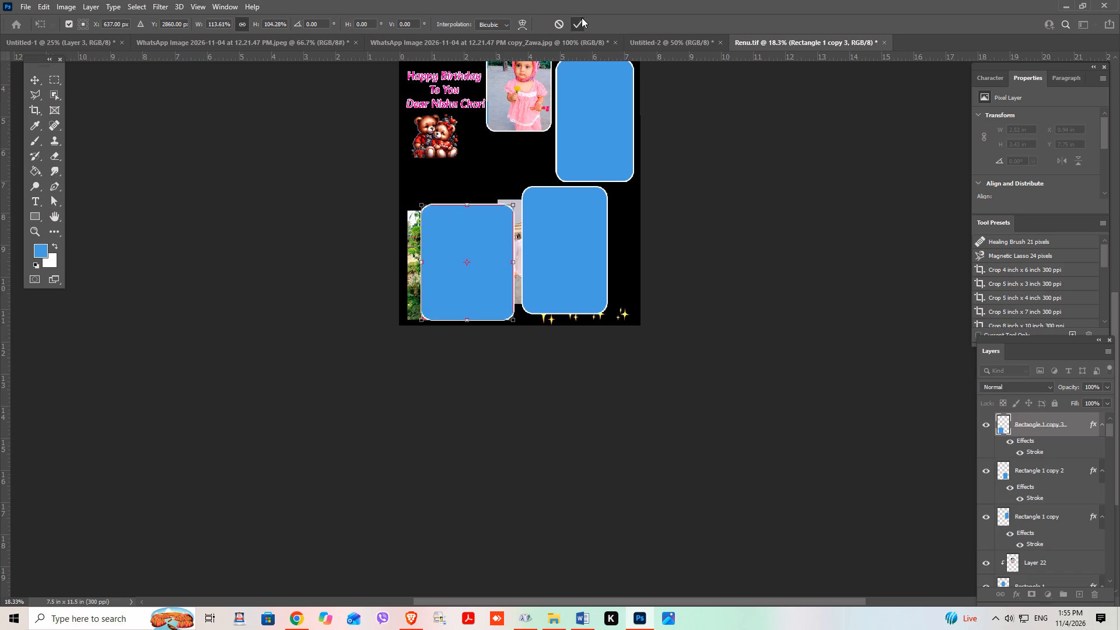
pyautogui.click(740, 259)
# Move the photo of three people by the trees up behind its frame, to about X 0.75 in, Y 7.12 in.
pyautogui.scroll(10, 737, 271)
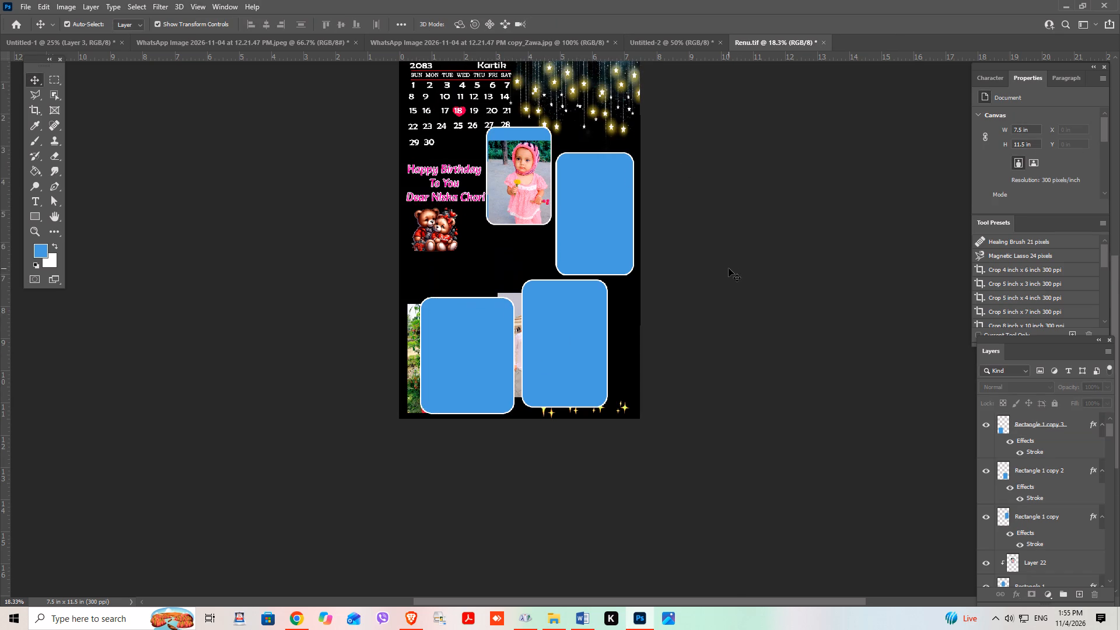
pyautogui.scroll(4, 726, 268)
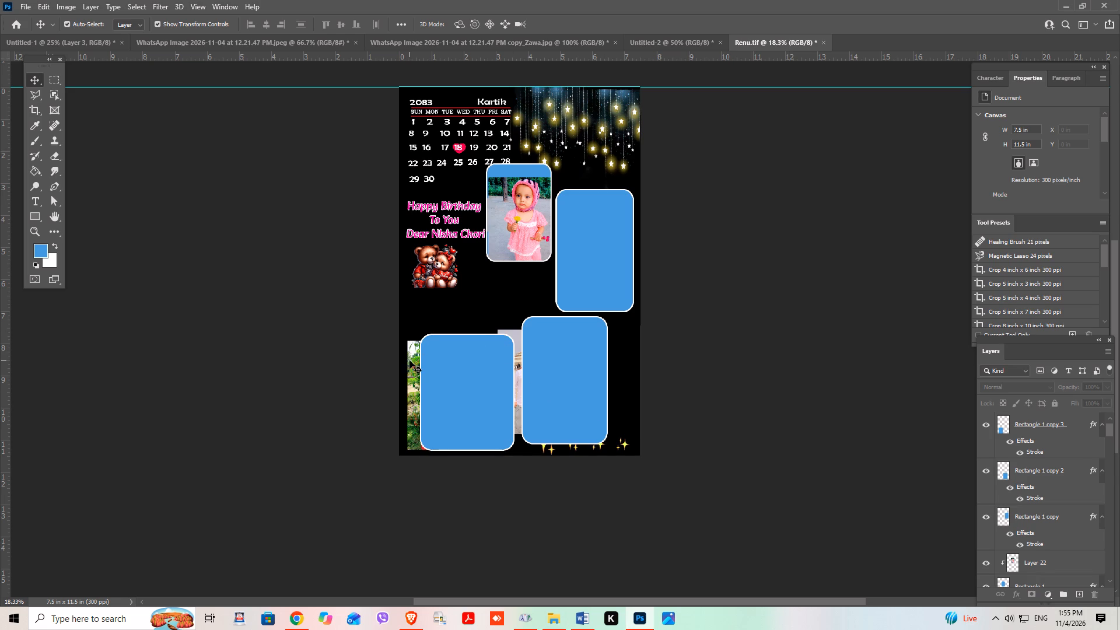
pyautogui.moveTo(409, 360); pyautogui.dragTo(425, 335)
# Bring the photo of three people, Layer 21, to the top of the layer stack.
pyautogui.click(460, 373)
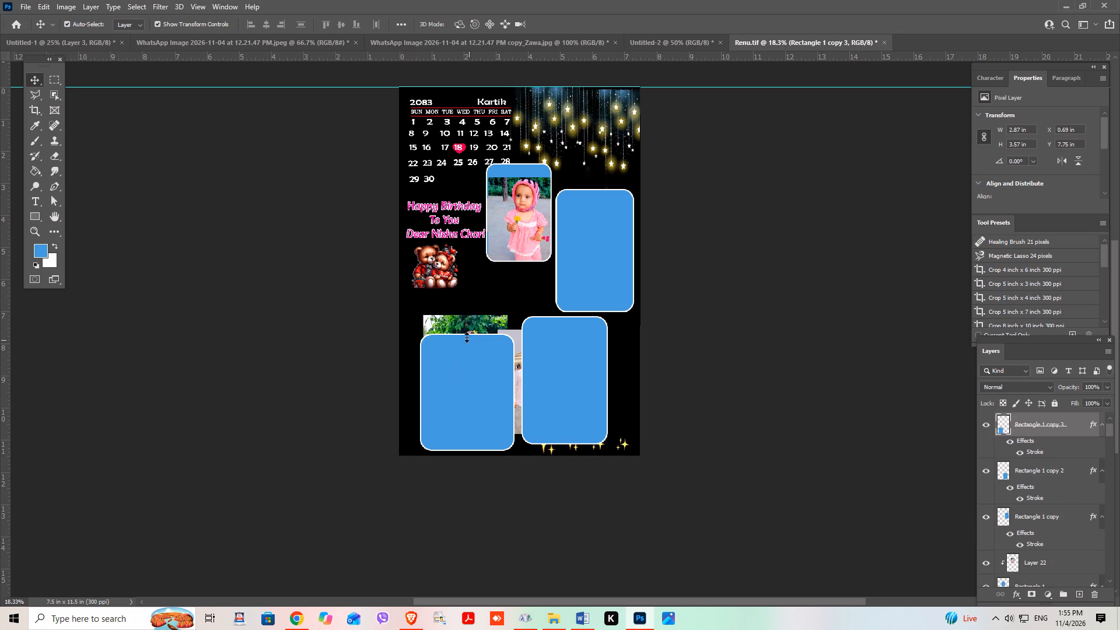
pyautogui.click(339, 311)
pyautogui.click(433, 320)
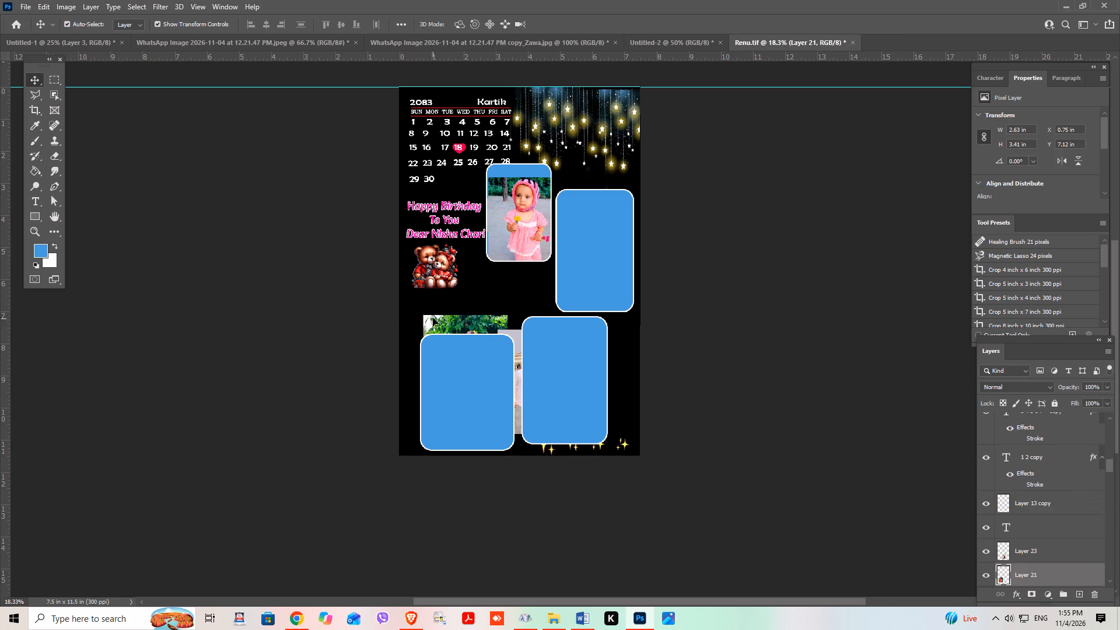
pyautogui.hotkey('ctrl', 'shift', ']')
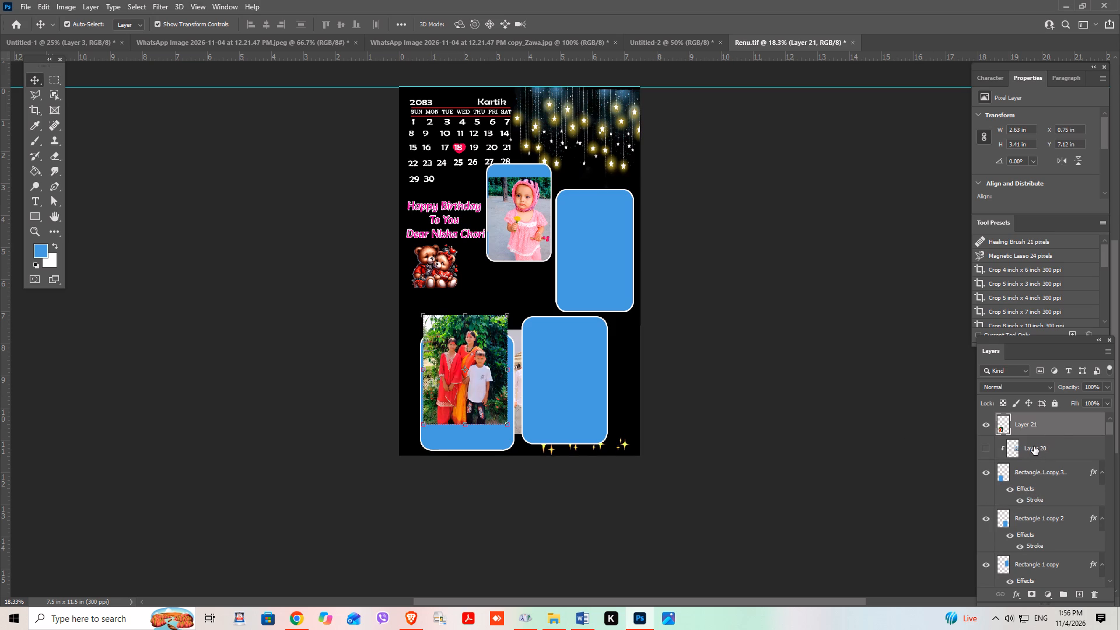
# Turn the visibility of the beach photo, Layer 20, back on.
pyautogui.click(988, 449)
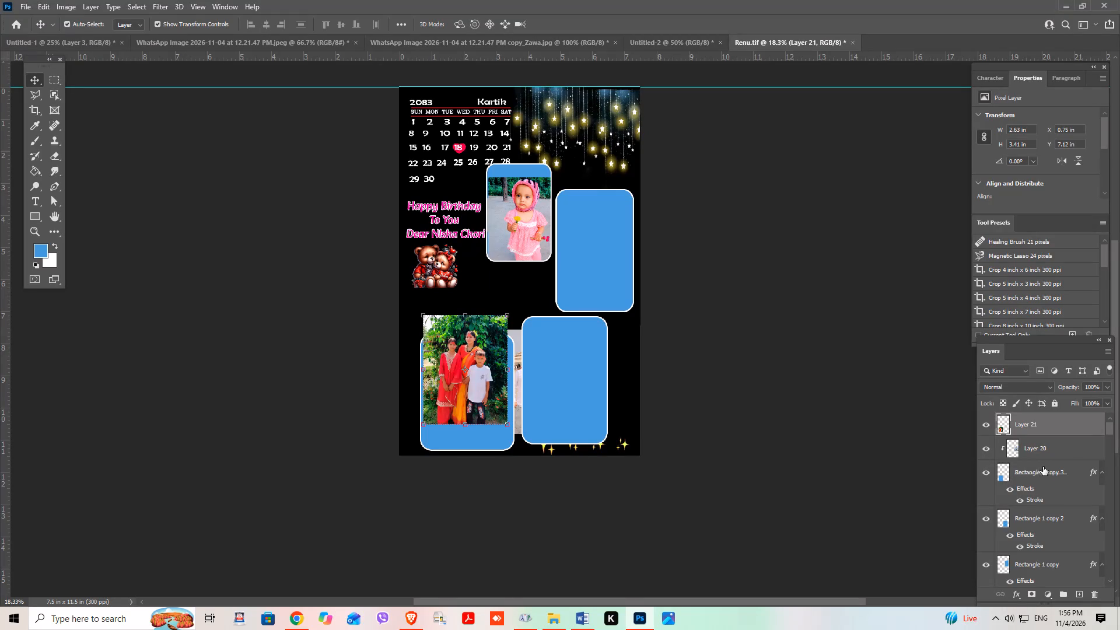
# Clip Layer 21 into its frame by placing it between Layer 20 and Rectangle 1 copy 3.
pyautogui.click(987, 473)
pyautogui.click(987, 473)
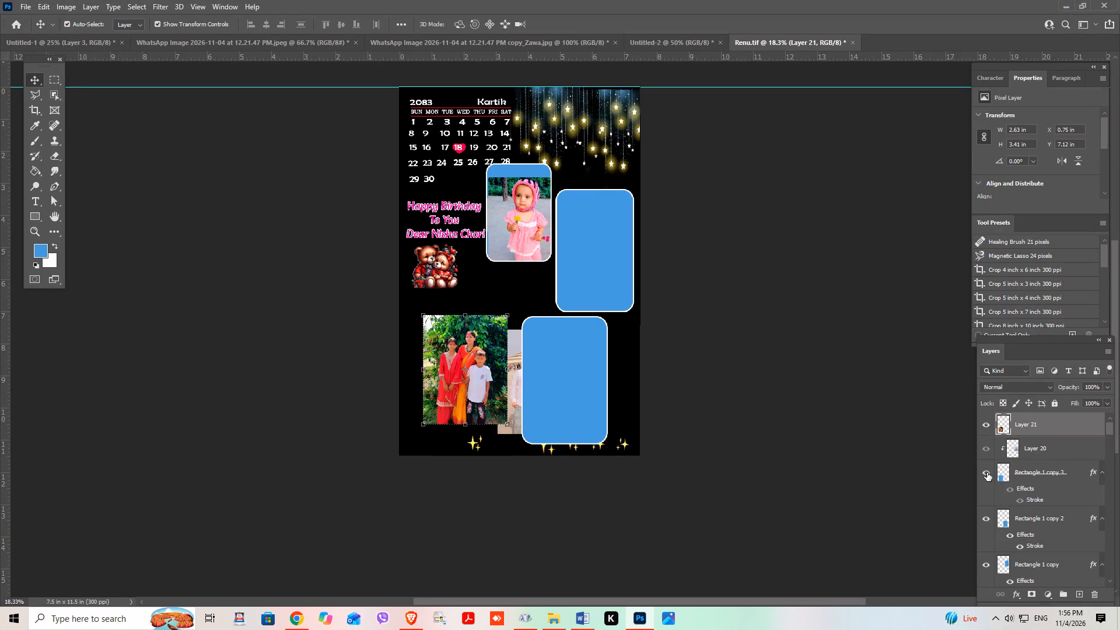
pyautogui.moveTo(1039, 422); pyautogui.dragTo(1037, 453)
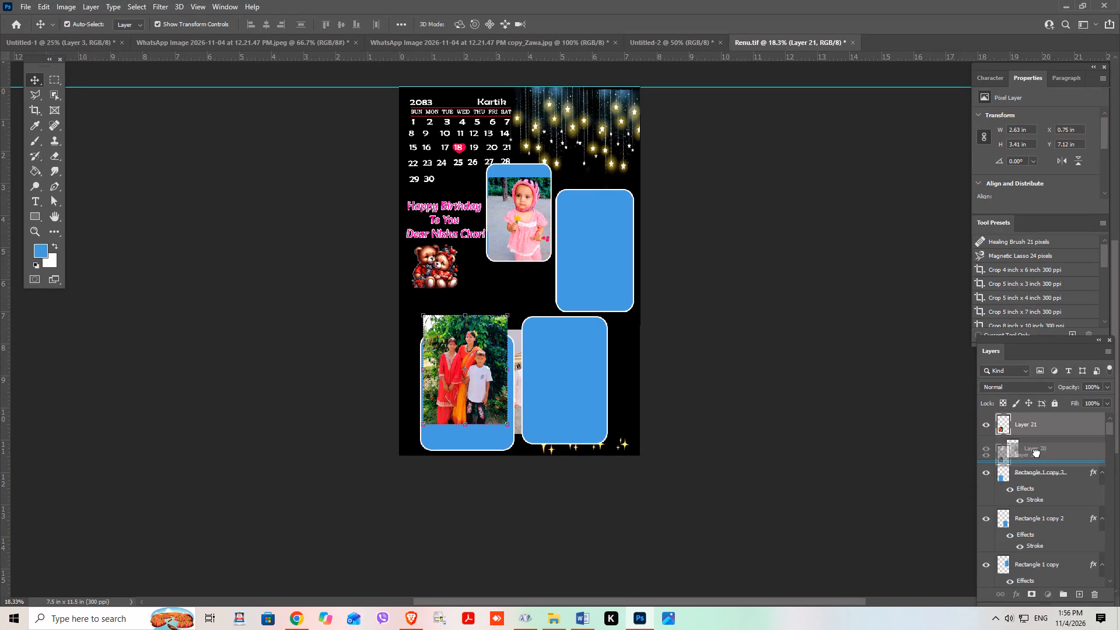
pyautogui.moveTo(1037, 453); pyautogui.dragTo(1037, 456)
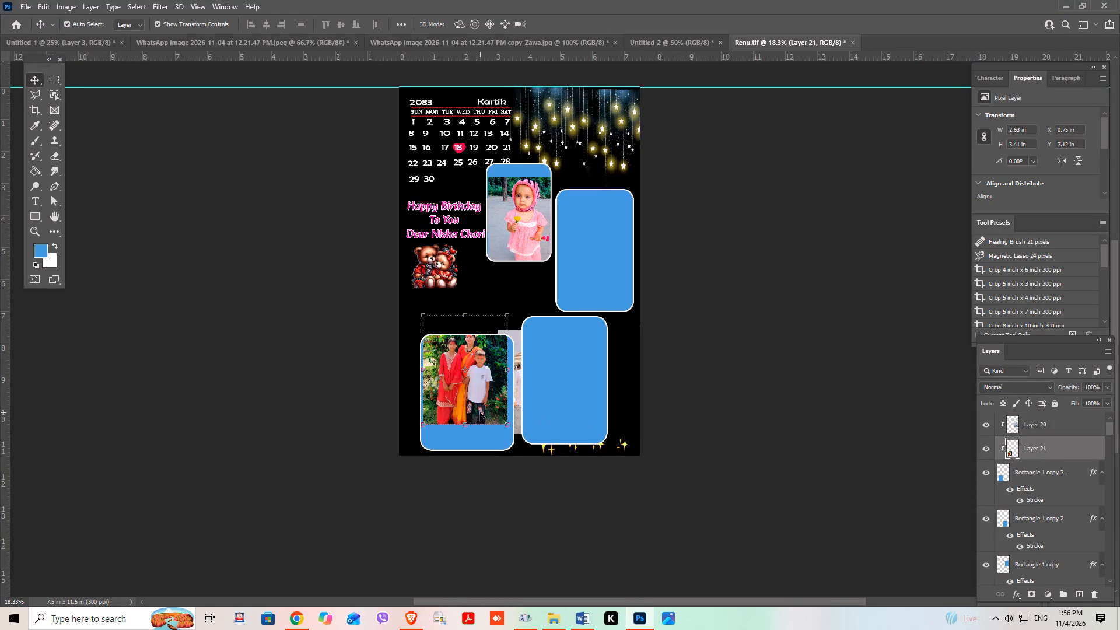
# Enlarge the photo of three people, Layer 21, to about 125% and rotate it about -3.5° so it fills its rounded frame.
pyautogui.moveTo(466, 425); pyautogui.dragTo(469, 449)
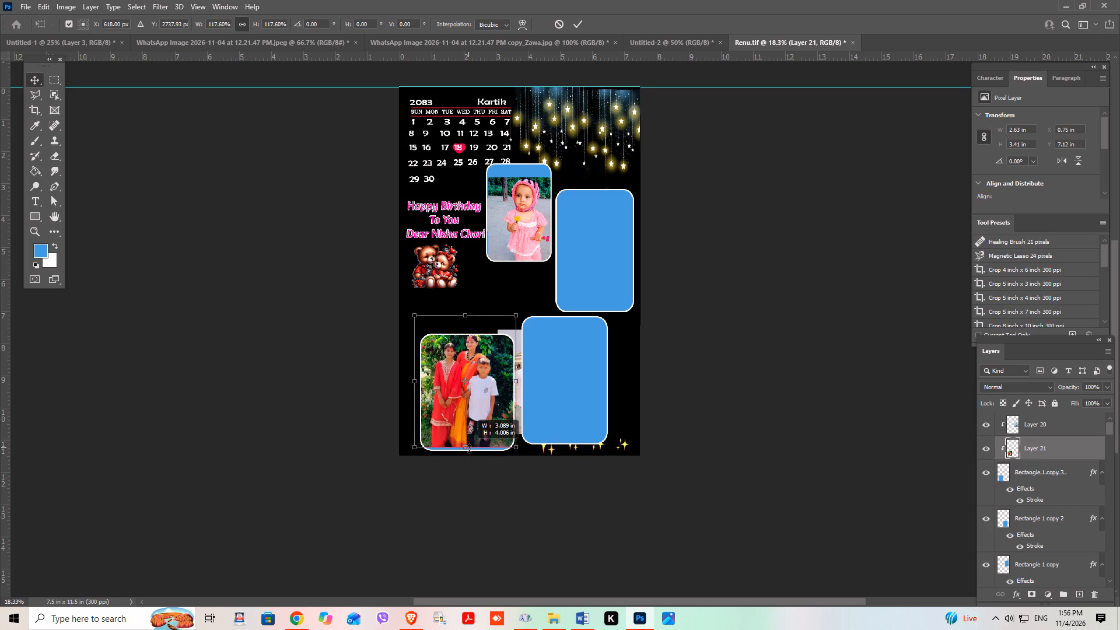
pyautogui.moveTo(469, 449); pyautogui.dragTo(471, 451)
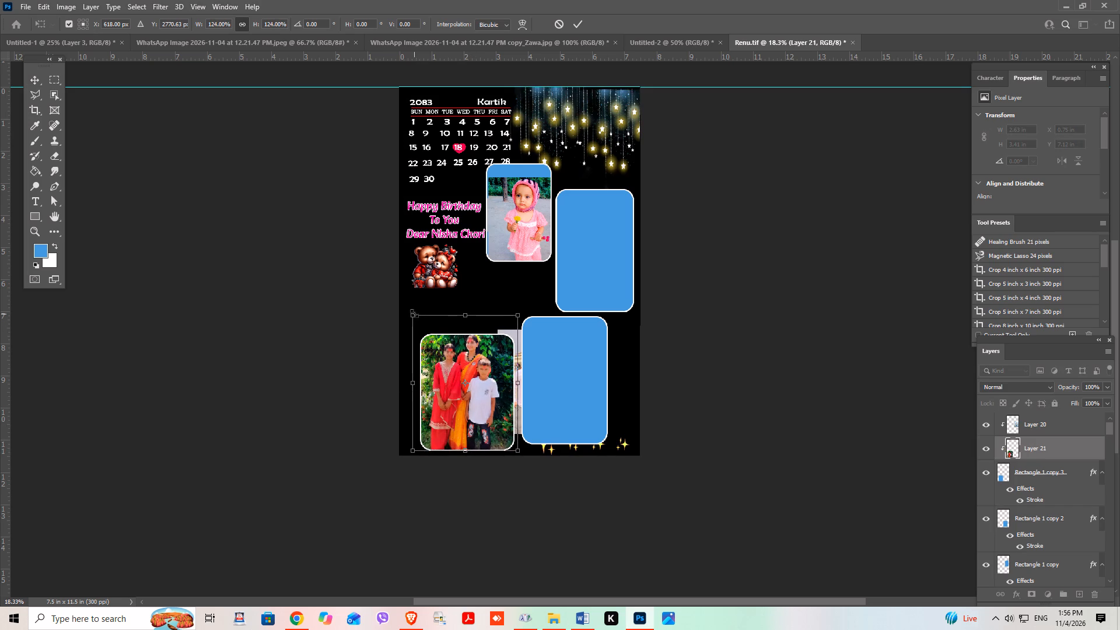
pyautogui.click(414, 313)
pyautogui.moveTo(530, 468); pyautogui.dragTo(535, 465)
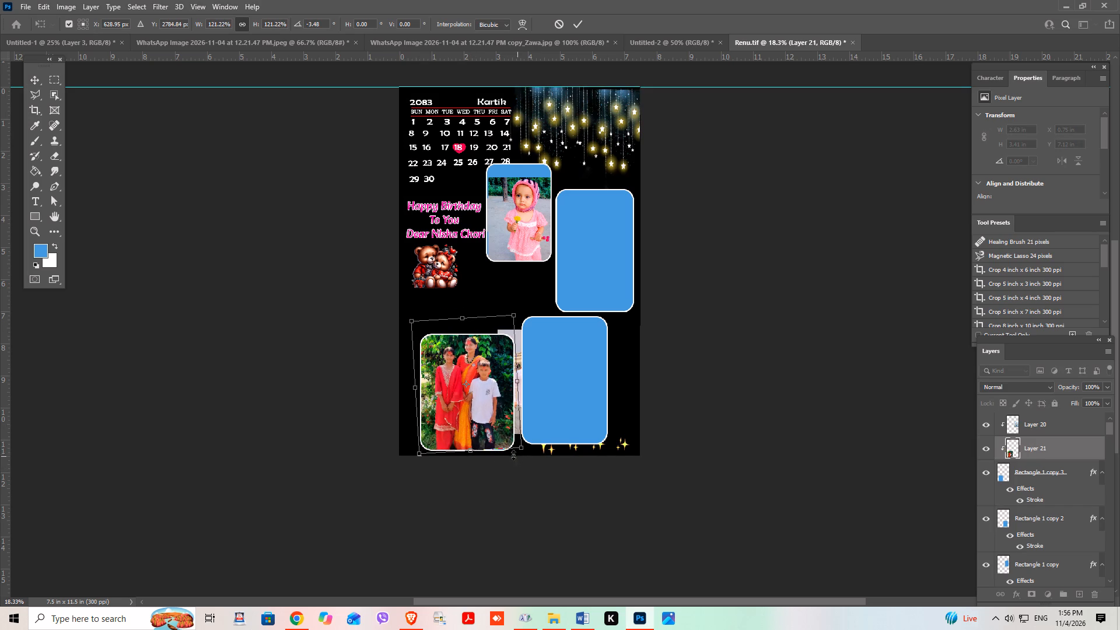
pyautogui.click(473, 449)
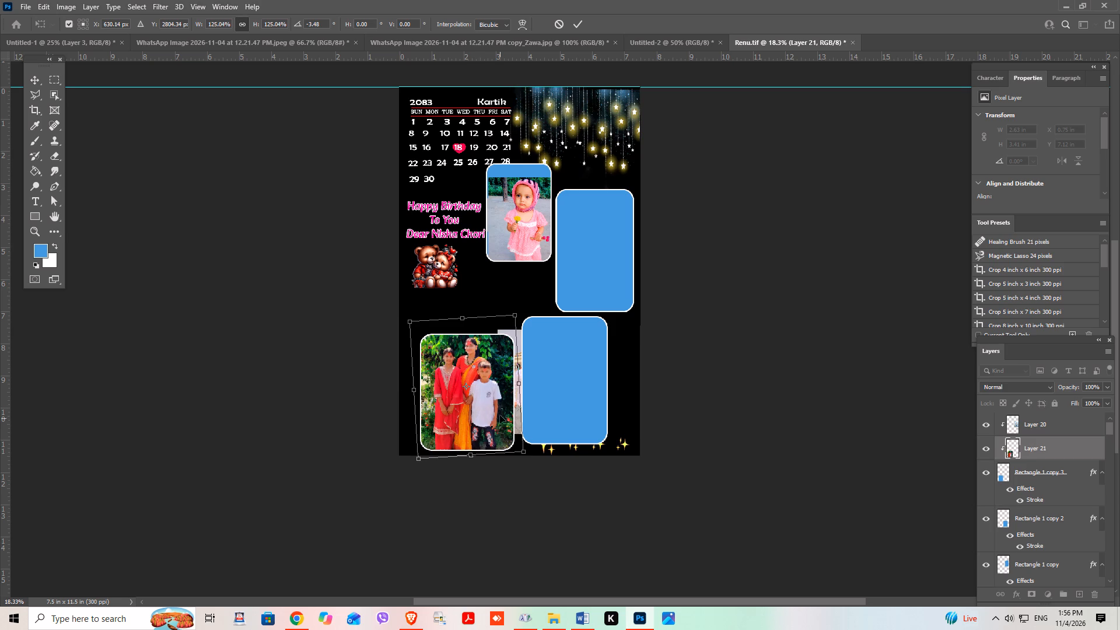
pyautogui.click(577, 24)
pyautogui.click(779, 416)
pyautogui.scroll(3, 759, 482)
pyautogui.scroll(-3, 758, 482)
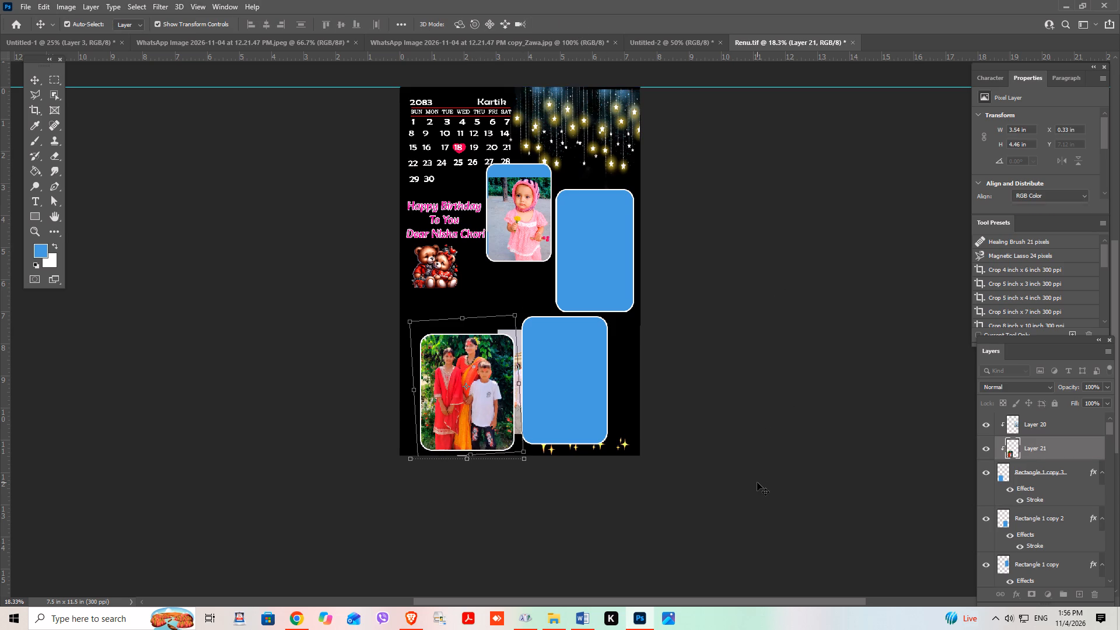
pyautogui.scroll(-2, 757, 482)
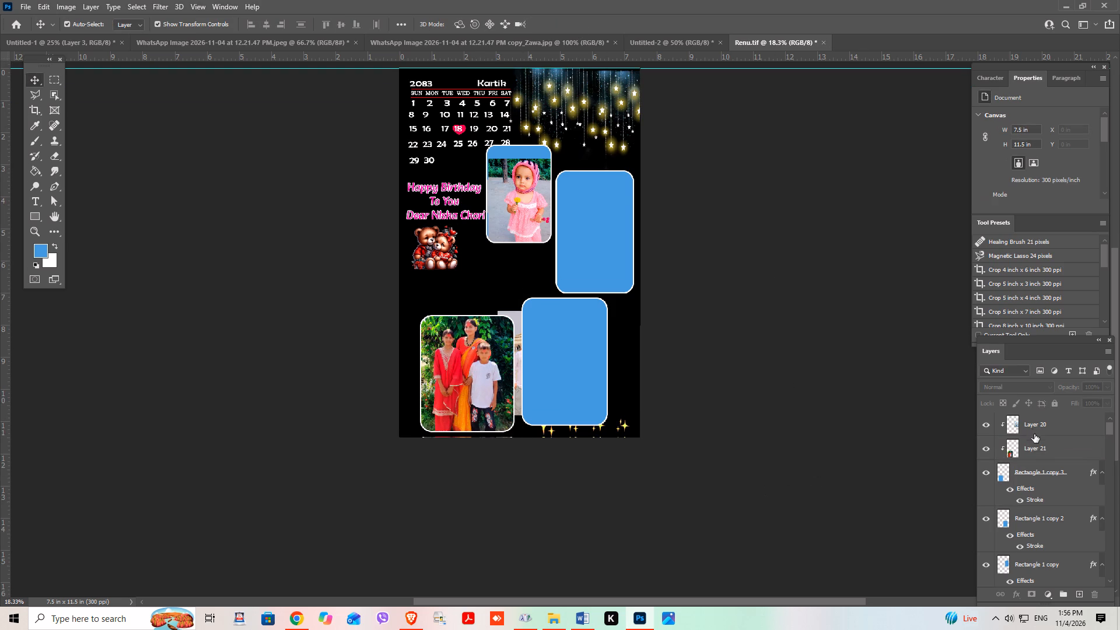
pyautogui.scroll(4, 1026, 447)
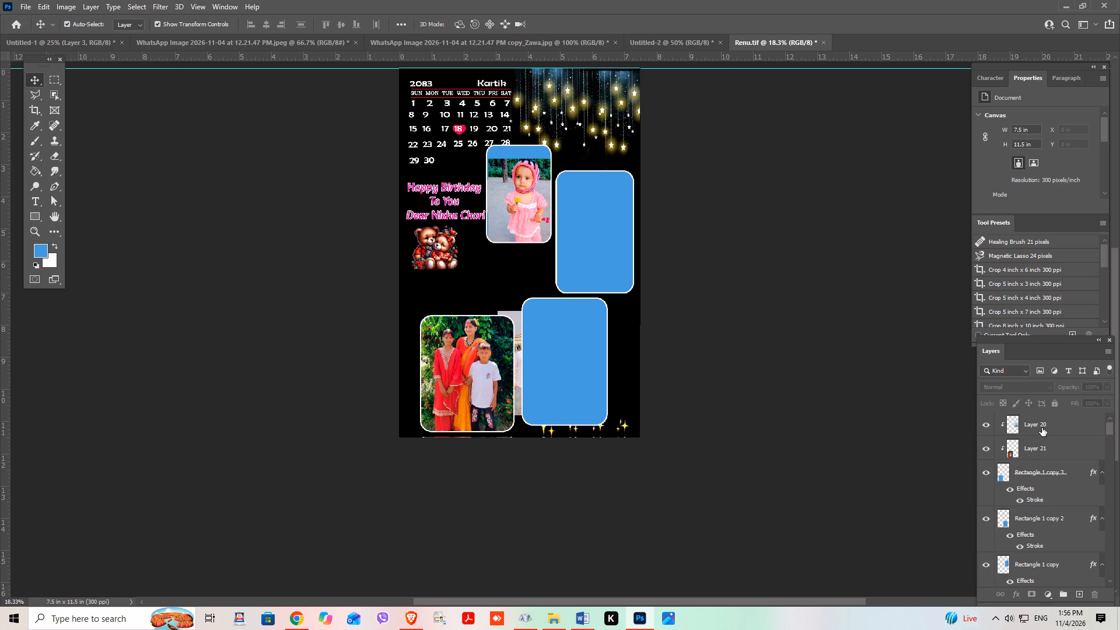
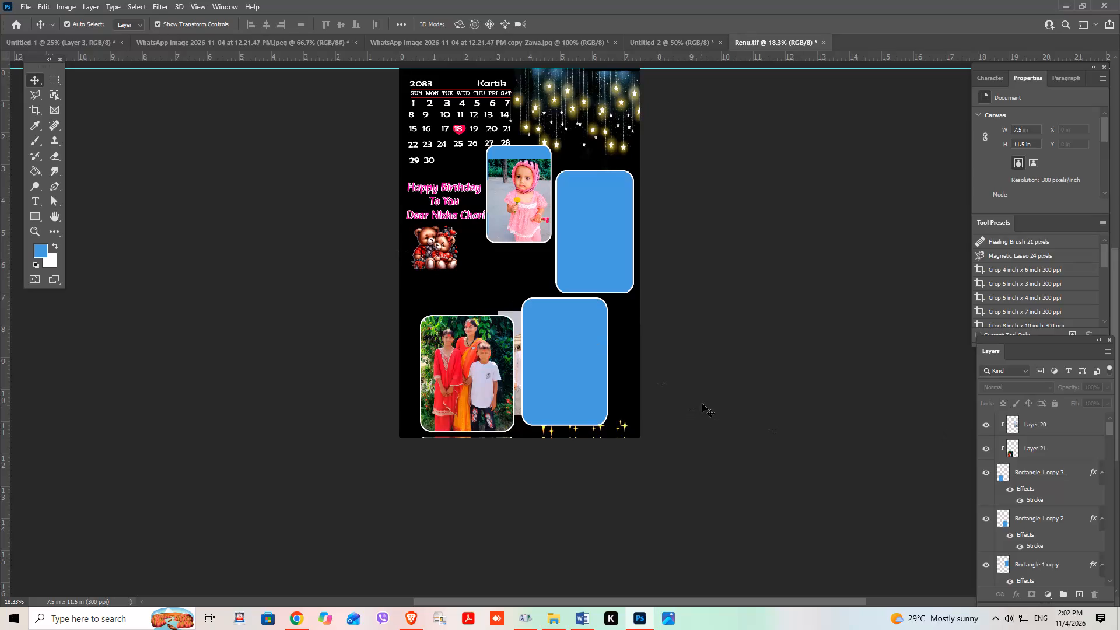
# Move the couple photo, Layer 23, behind the empty upper frame, Rectangle 1 copy, to about X 5.06 in, Y 2.92 in.
pyautogui.click(702, 404)
pyautogui.scroll(-2, 701, 403)
pyautogui.moveTo(516, 298); pyautogui.dragTo(535, 263)
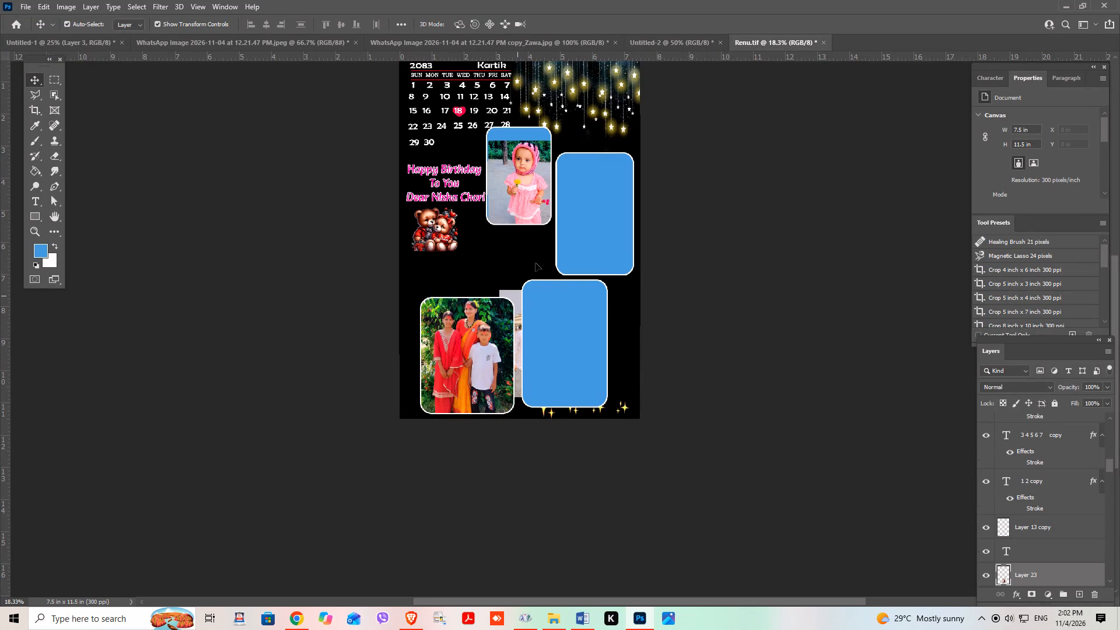
pyautogui.moveTo(535, 263); pyautogui.dragTo(582, 149)
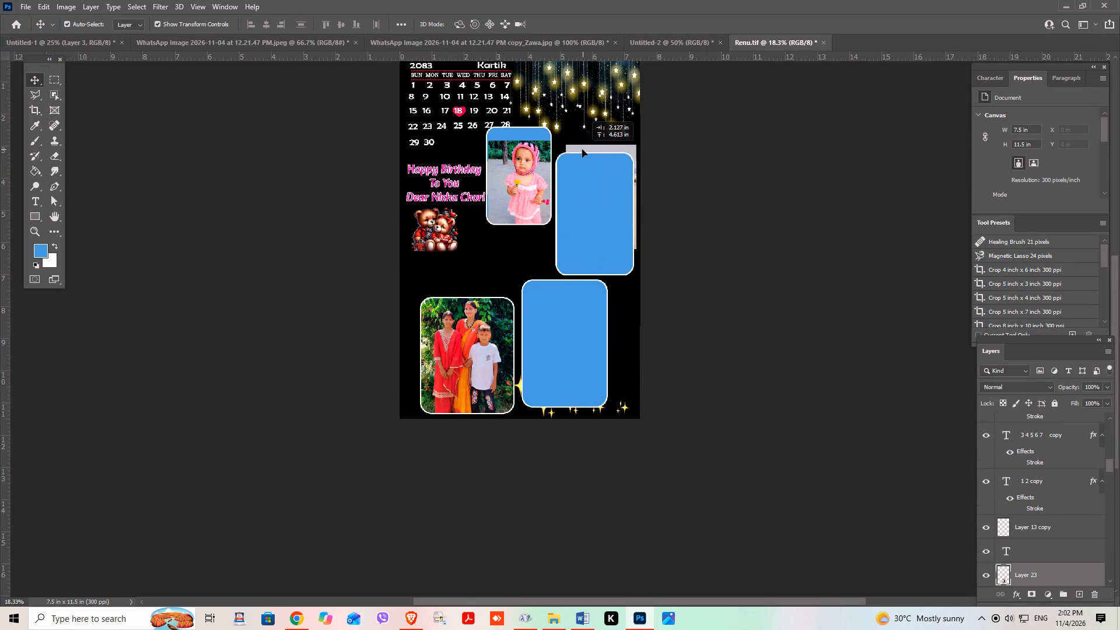
pyautogui.moveTo(582, 149); pyautogui.dragTo(579, 149)
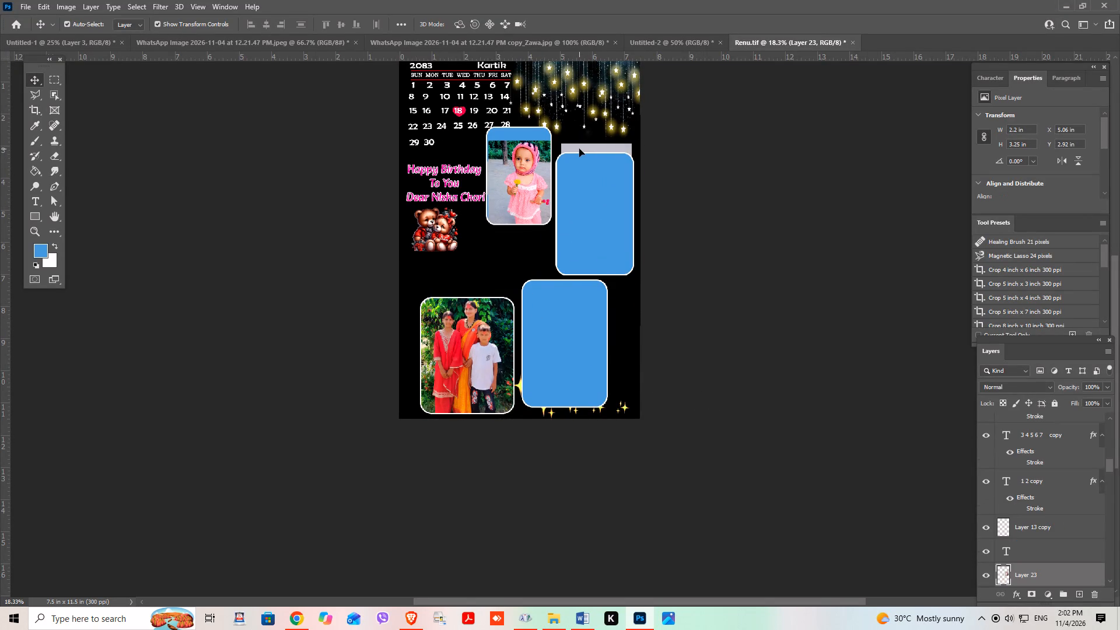
pyautogui.click(720, 316)
# Bring the couple photo, Layer 23, to the top of the layer stack.
pyautogui.click(603, 236)
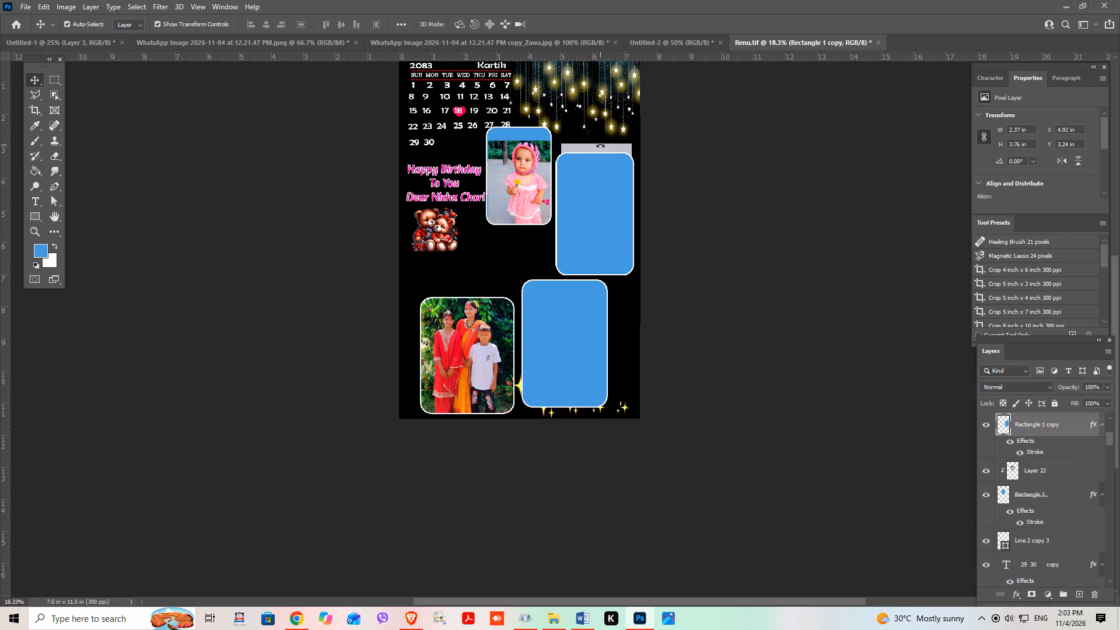
pyautogui.click(706, 151)
pyautogui.click(622, 145)
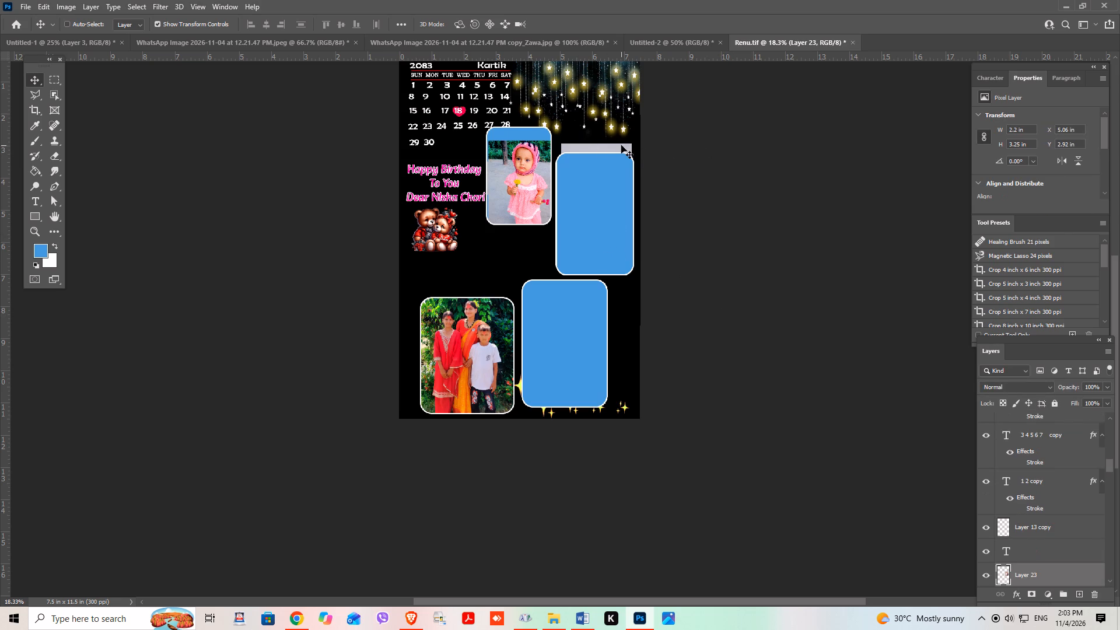
pyautogui.hotkey('ctrl', 'shift', ']')
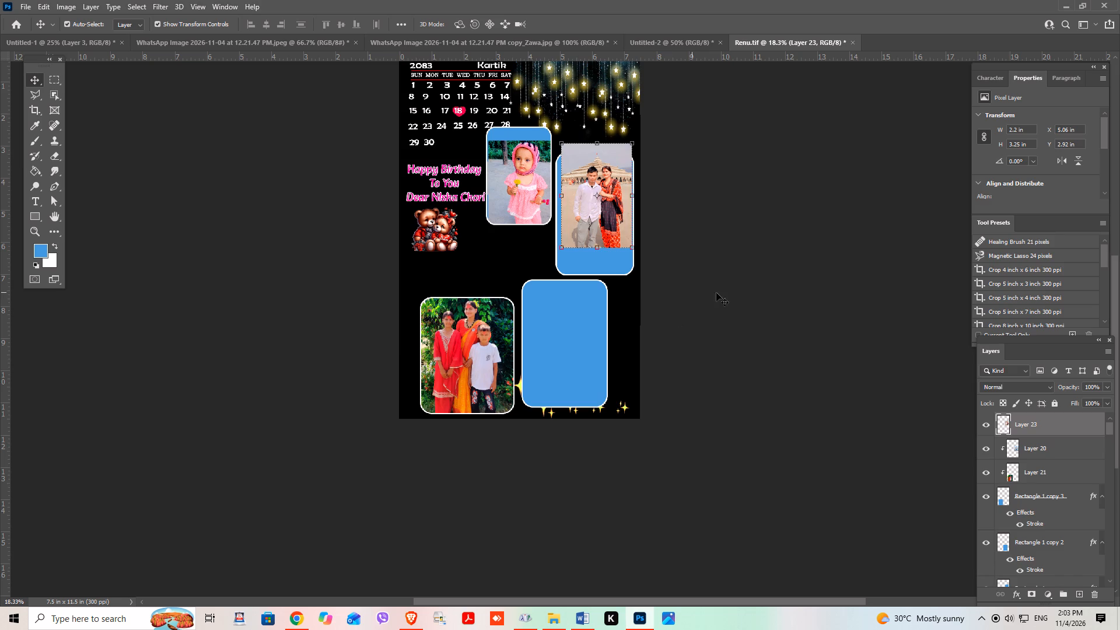
pyautogui.click(741, 293)
# Place the couple photo, Layer 23, directly above Rectangle 1 copy in the layer stack and clip it to that frame.
pyautogui.click(621, 264)
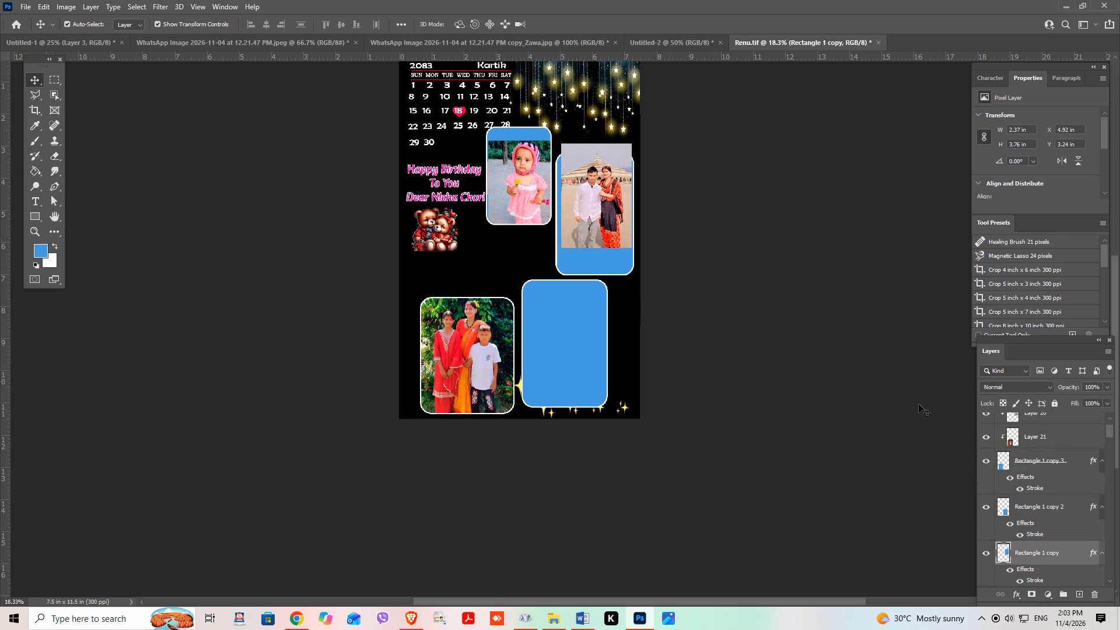
pyautogui.scroll(2, 1034, 452)
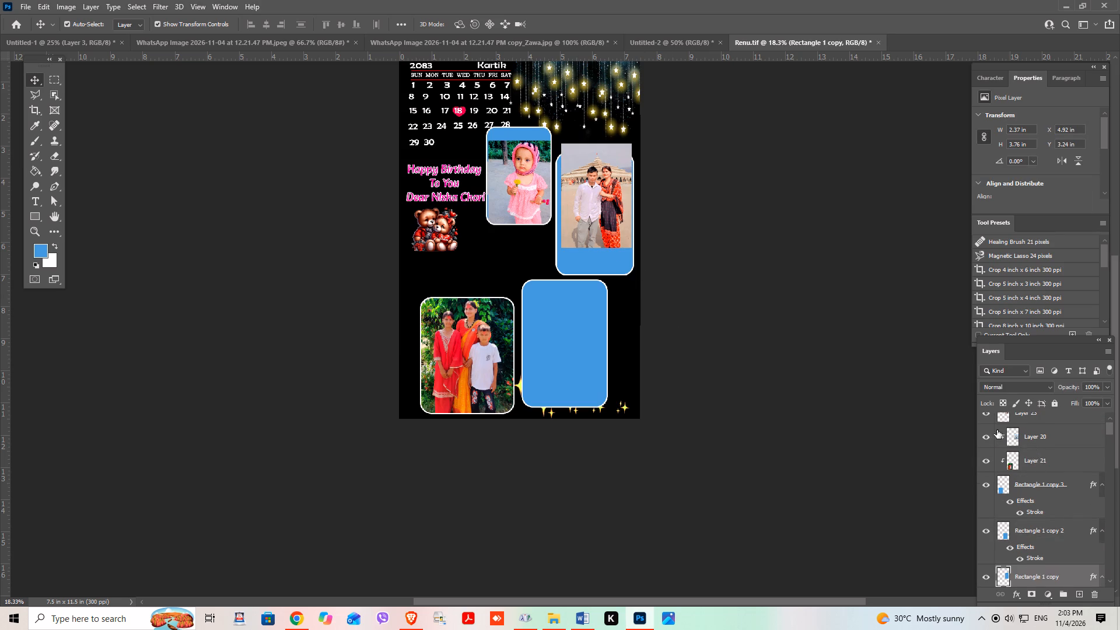
pyautogui.click(603, 211)
pyautogui.scroll(-1, 1010, 480)
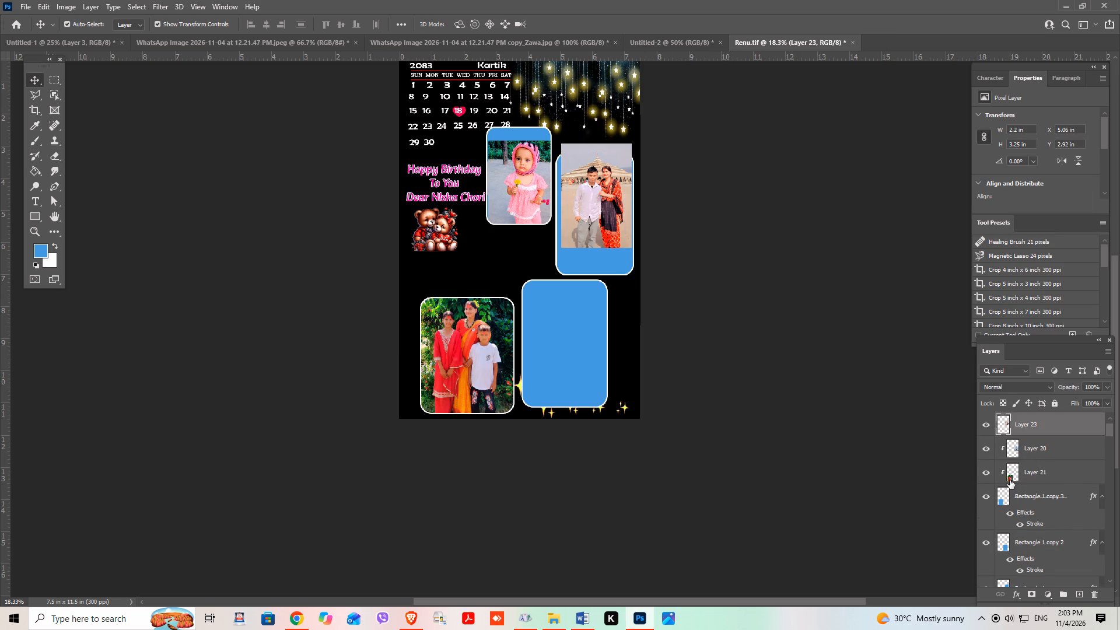
pyautogui.scroll(1, 1035, 447)
pyautogui.moveTo(1031, 421); pyautogui.dragTo(1038, 489)
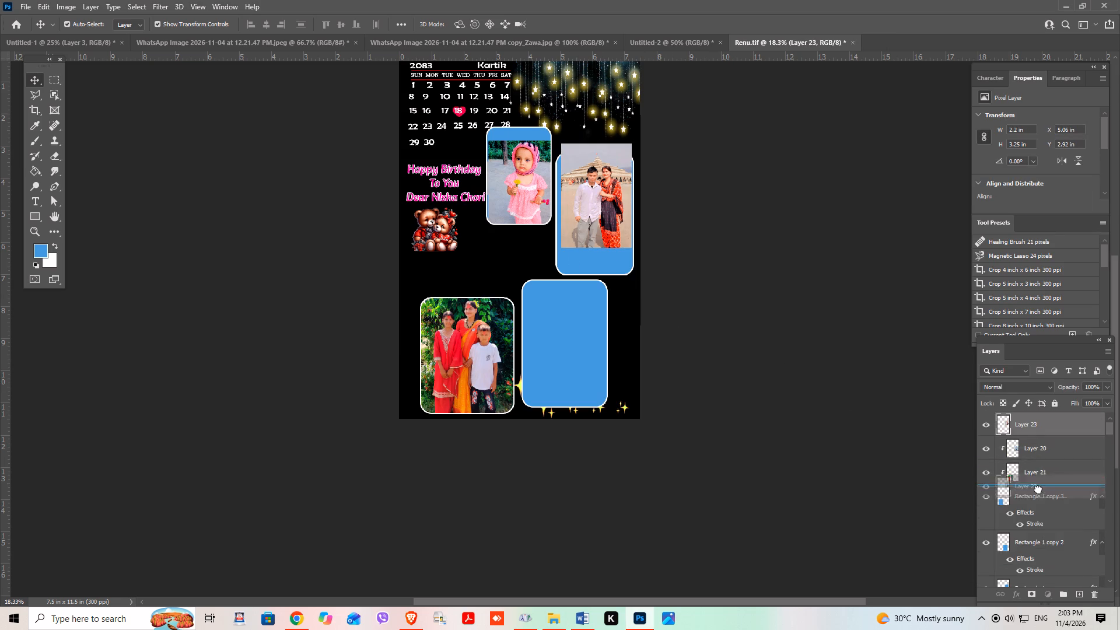
pyautogui.moveTo(1038, 489); pyautogui.dragTo(1042, 564)
pyautogui.scroll(-2, 989, 505)
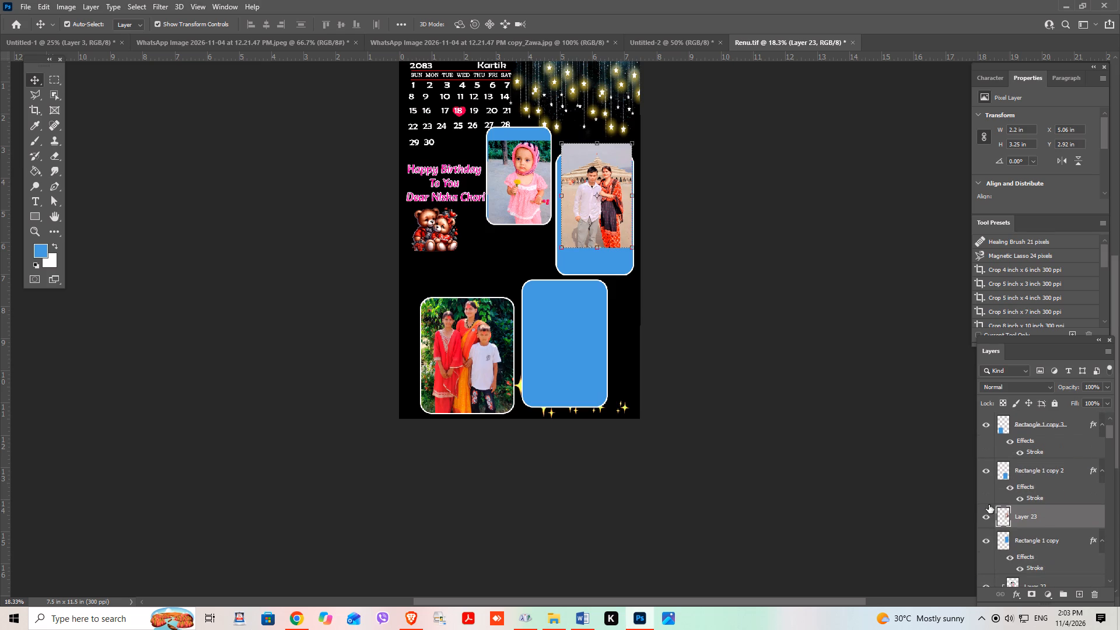
pyautogui.rightClick(1038, 516)
pyautogui.click(998, 246)
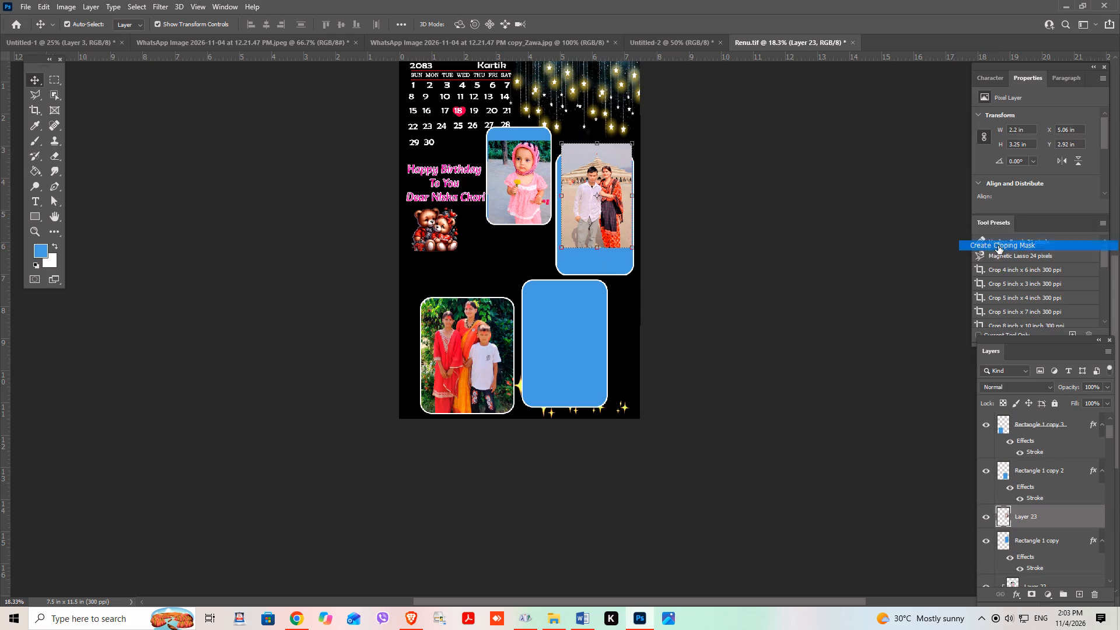
# Enlarge the couple photo, Layer 23, to about 132% and position it so it fills its rounded frame.
pyautogui.click(600, 248)
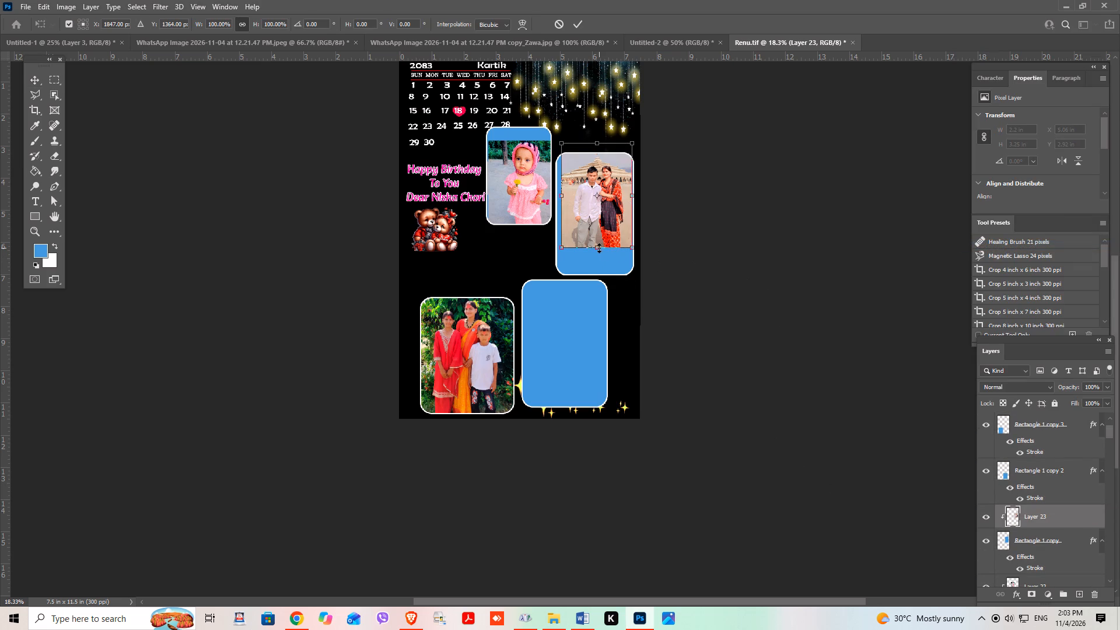
pyautogui.moveTo(599, 248); pyautogui.dragTo(590, 275)
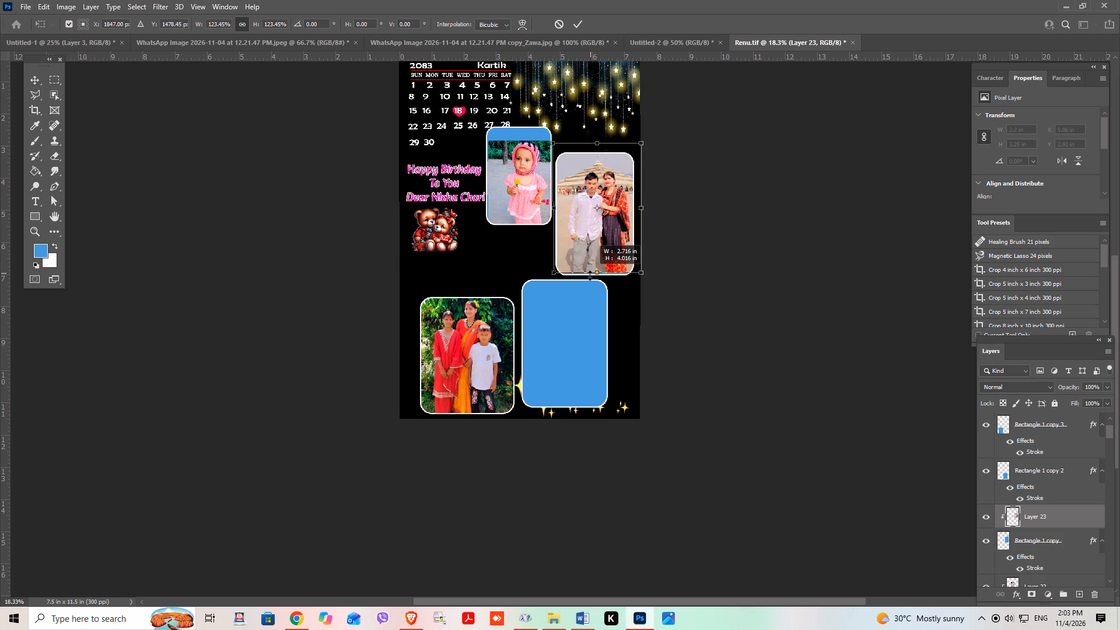
pyautogui.moveTo(590, 275); pyautogui.dragTo(589, 276)
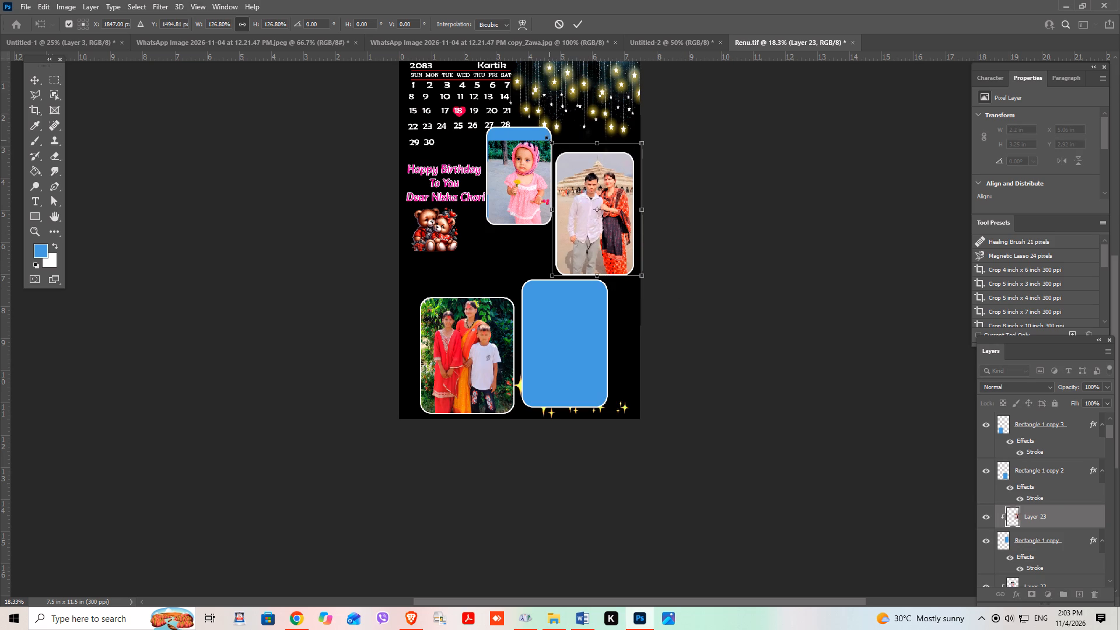
pyautogui.moveTo(549, 140); pyautogui.dragTo(541, 137)
pyautogui.click(610, 238)
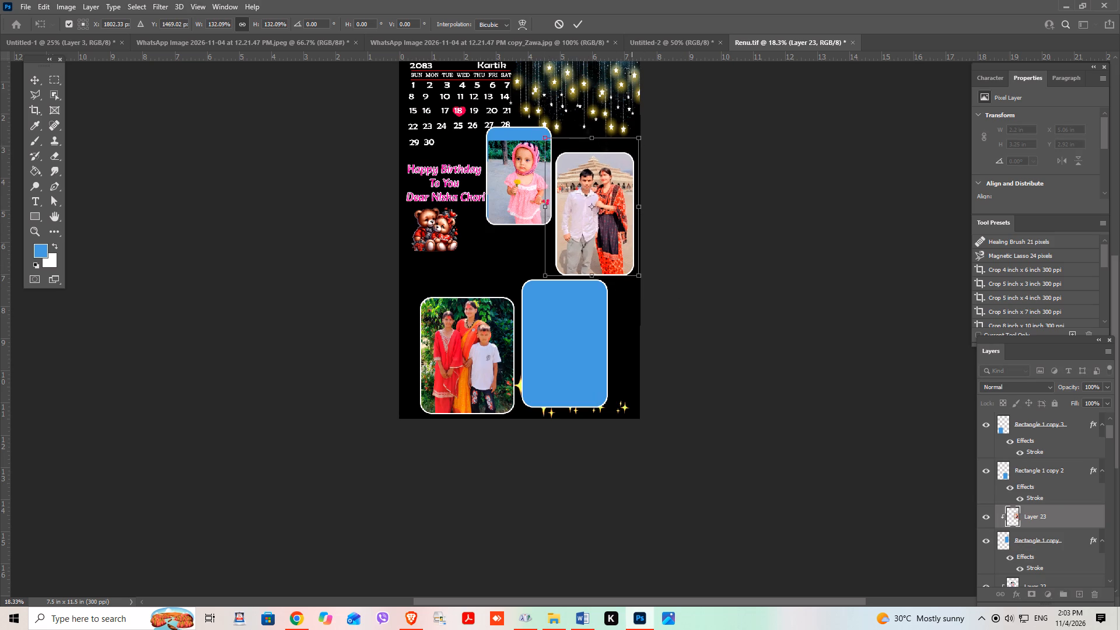
pyautogui.click(579, 22)
pyautogui.click(751, 335)
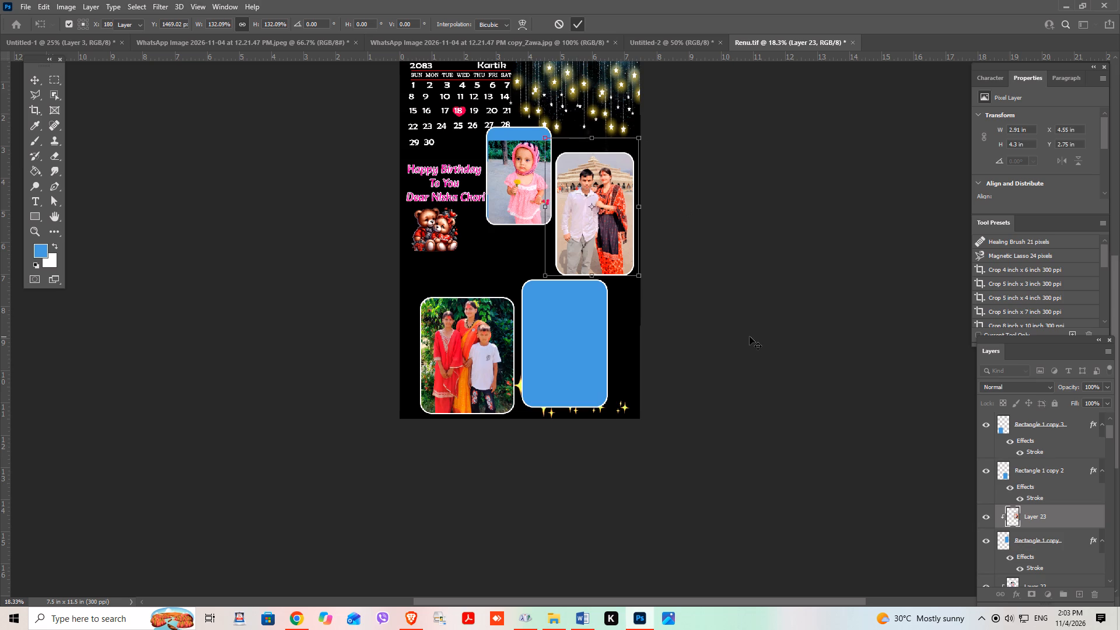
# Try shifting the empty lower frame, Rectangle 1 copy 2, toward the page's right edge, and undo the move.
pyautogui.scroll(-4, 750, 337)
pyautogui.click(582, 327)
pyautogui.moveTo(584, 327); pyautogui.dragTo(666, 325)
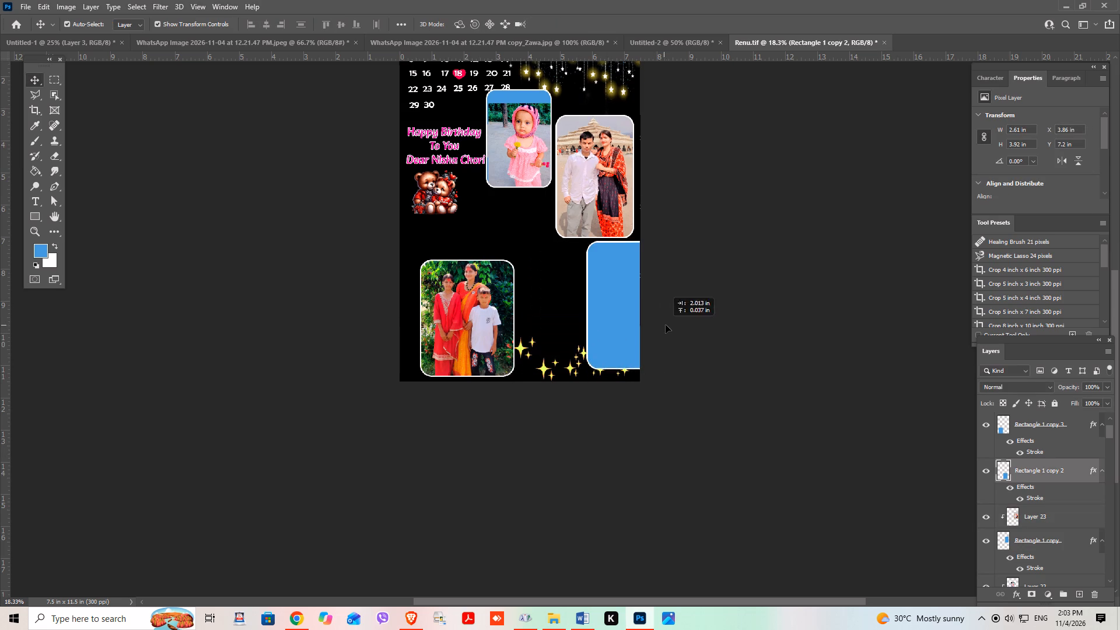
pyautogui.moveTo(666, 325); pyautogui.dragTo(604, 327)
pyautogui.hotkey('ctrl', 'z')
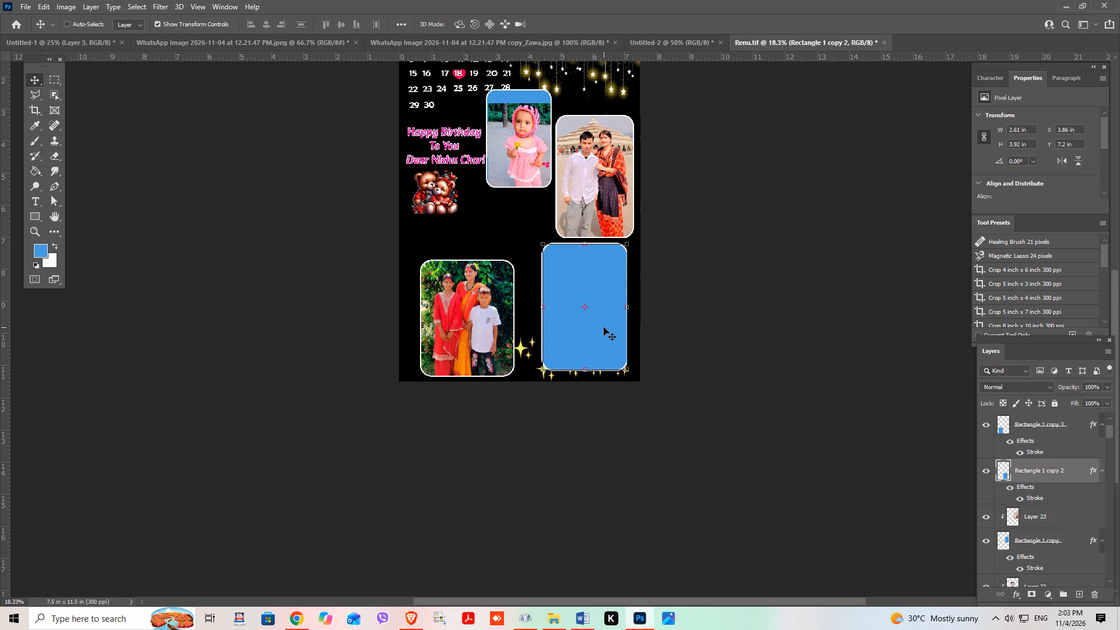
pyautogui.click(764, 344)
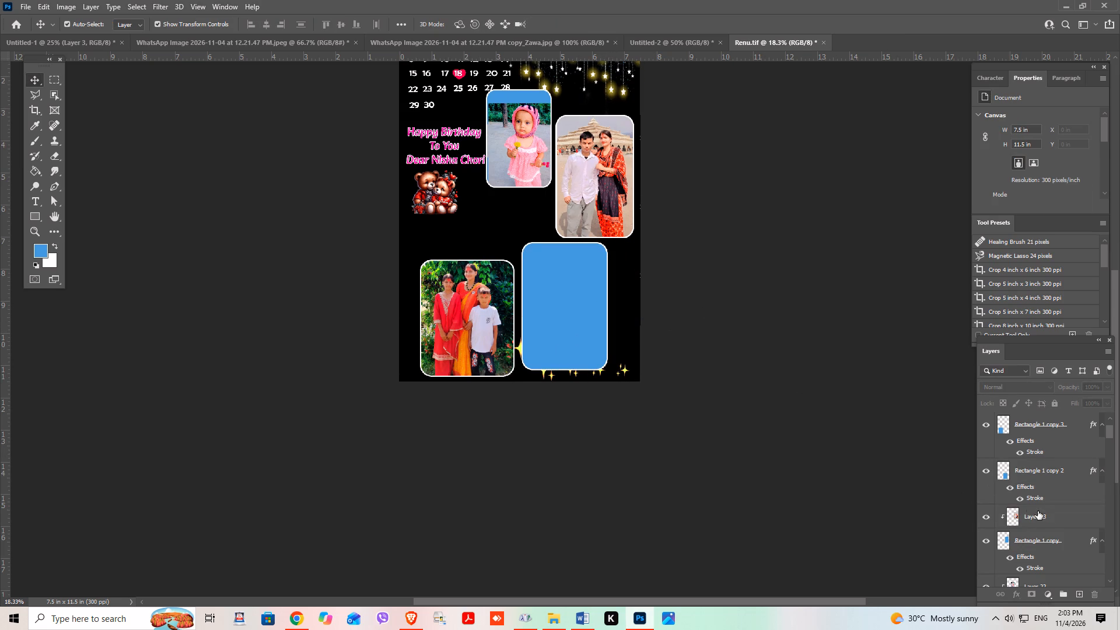
# Move the beach photo, Layer 20, between Rectangle 1 copy 3 and Rectangle 1 copy 2 in the layer stack.
pyautogui.scroll(-8, 1030, 484)
pyautogui.scroll(2, 1030, 483)
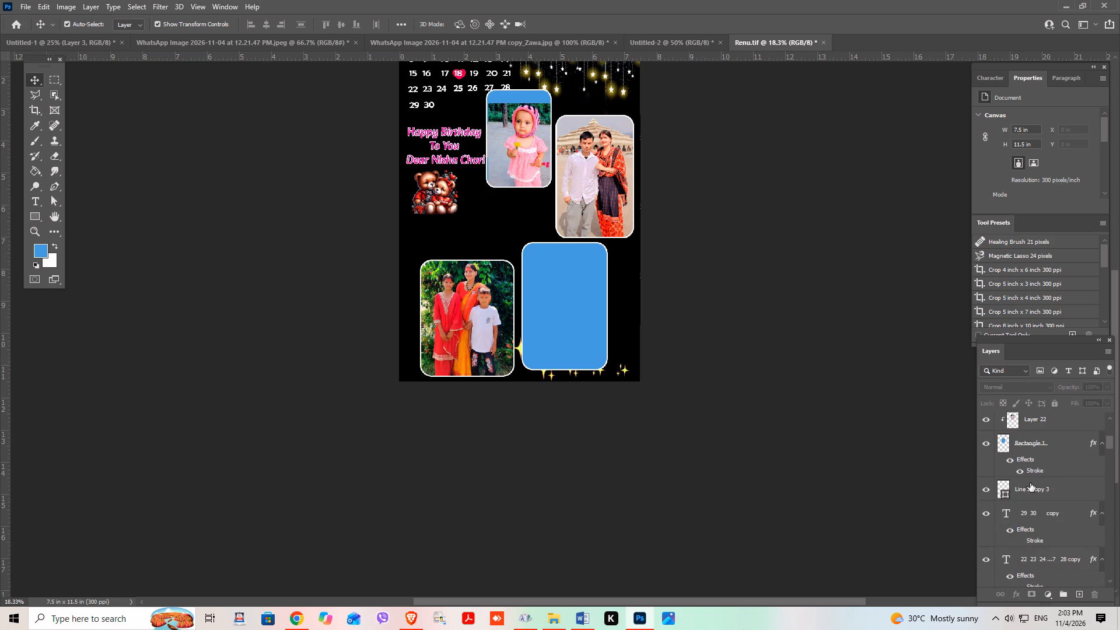
pyautogui.scroll(7, 1030, 483)
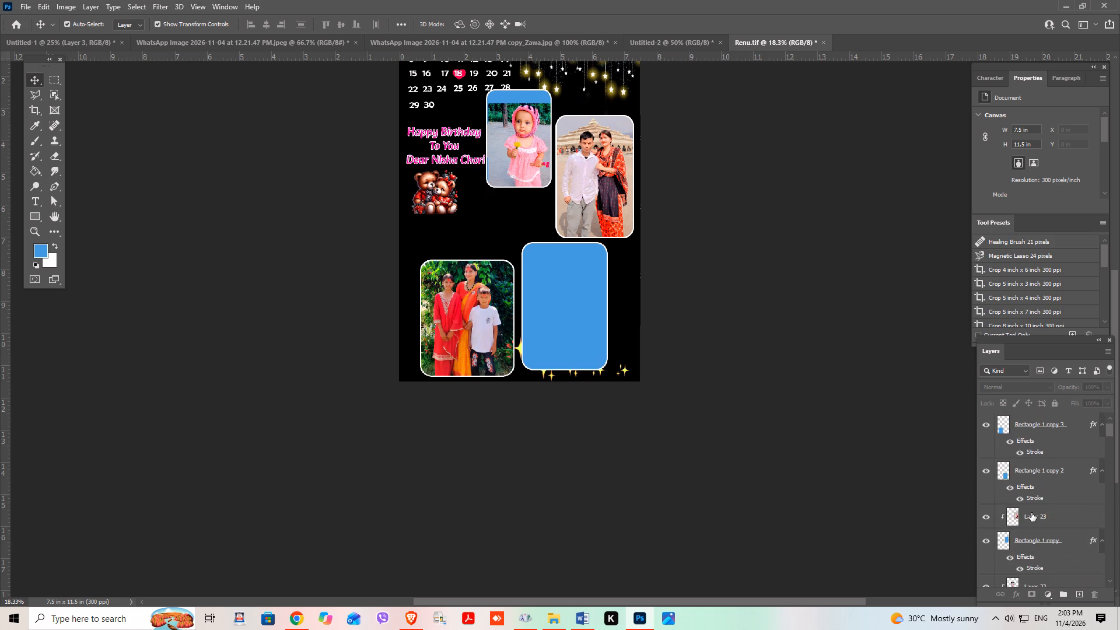
pyautogui.scroll(3, 1031, 513)
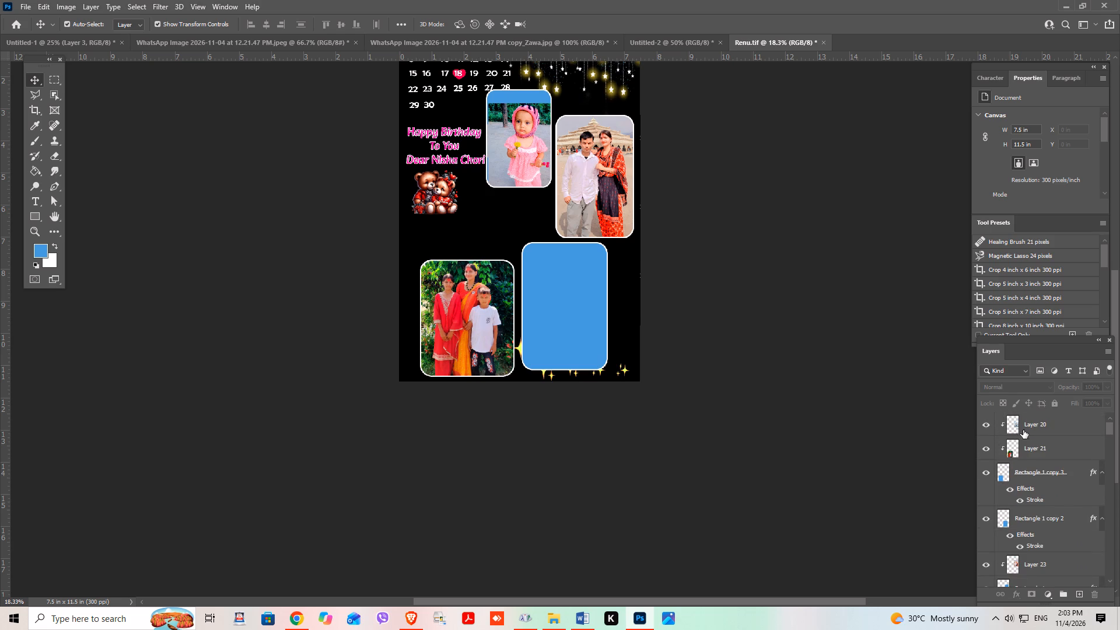
pyautogui.click(576, 346)
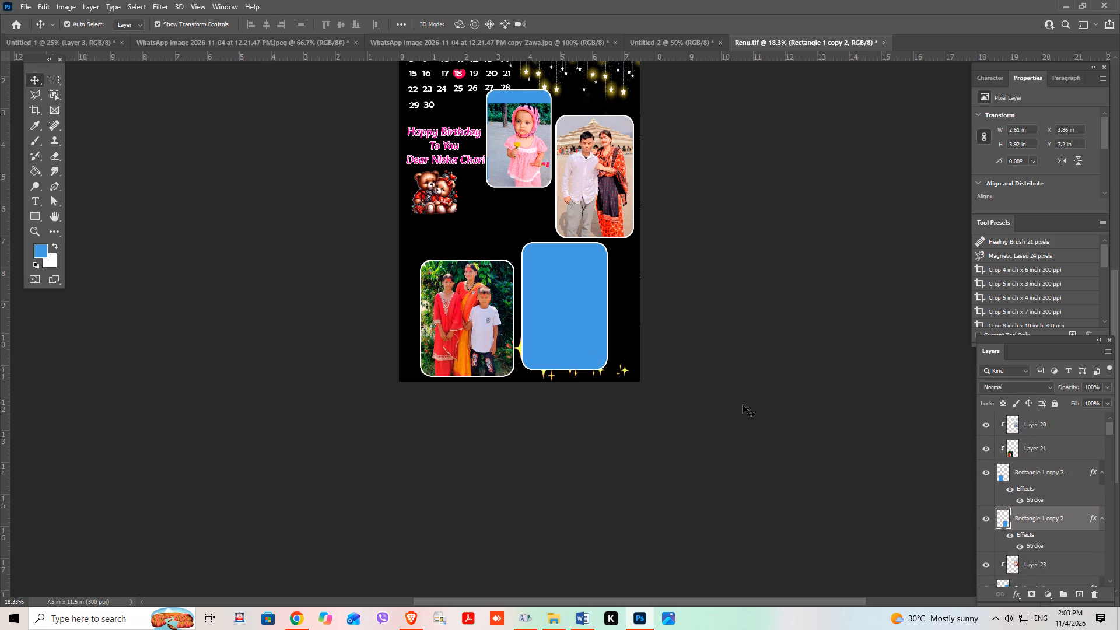
pyautogui.moveTo(1032, 423); pyautogui.dragTo(1034, 493)
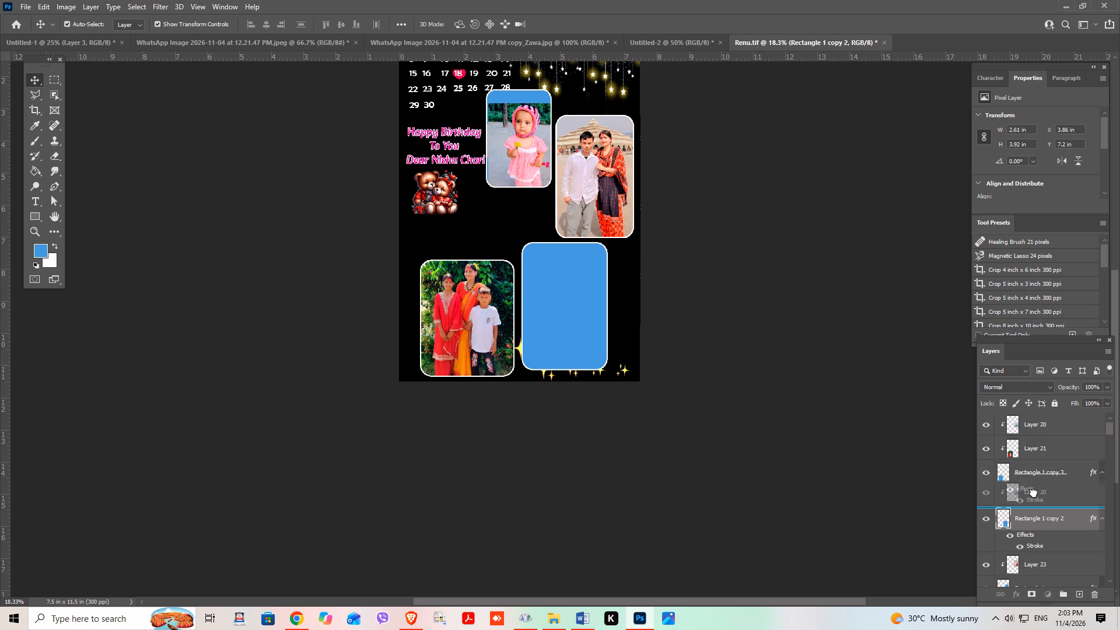
pyautogui.moveTo(1034, 493); pyautogui.dragTo(1034, 495)
# Position the beach photo, Layer 20, over the empty lower frame and clip it to Rectangle 1 copy 2.
pyautogui.moveTo(602, 210); pyautogui.dragTo(595, 241)
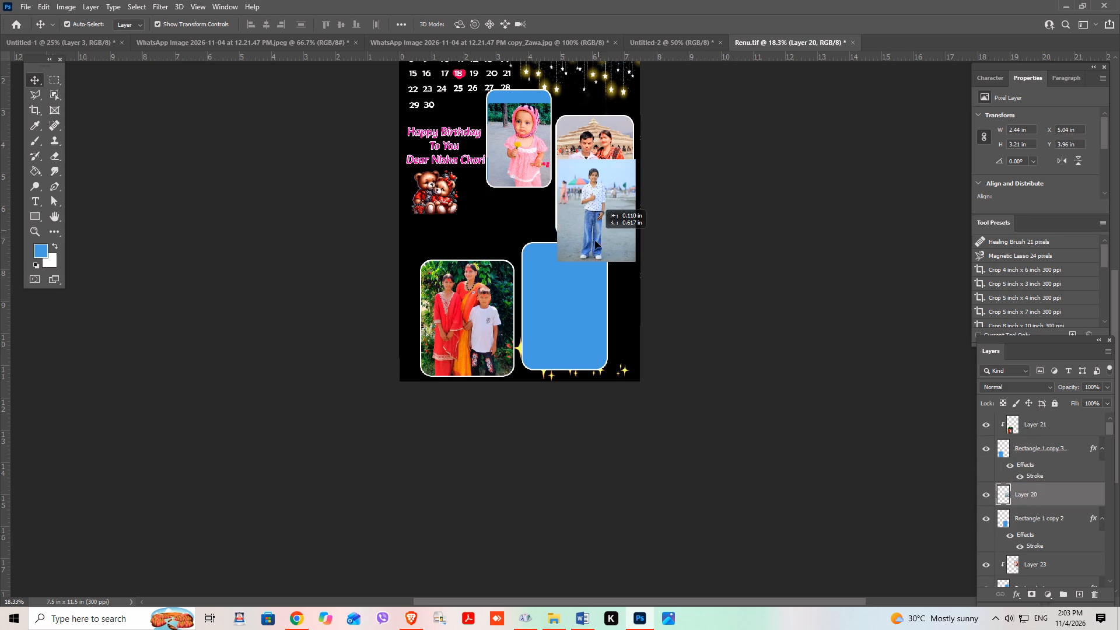
pyautogui.moveTo(595, 241); pyautogui.dragTo(571, 298)
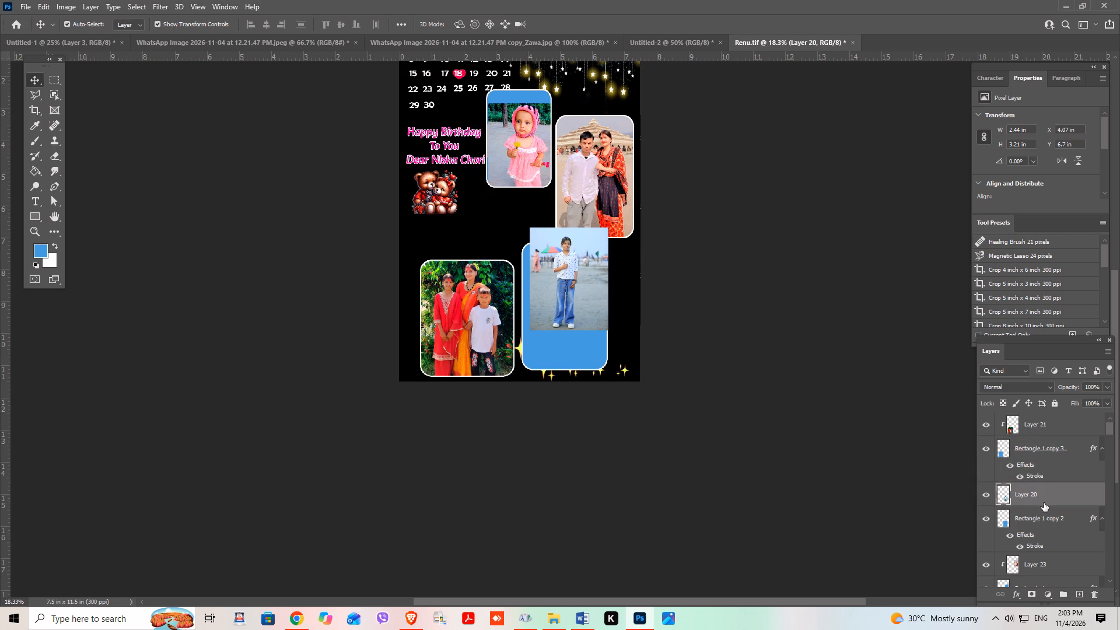
pyautogui.rightClick(1028, 495)
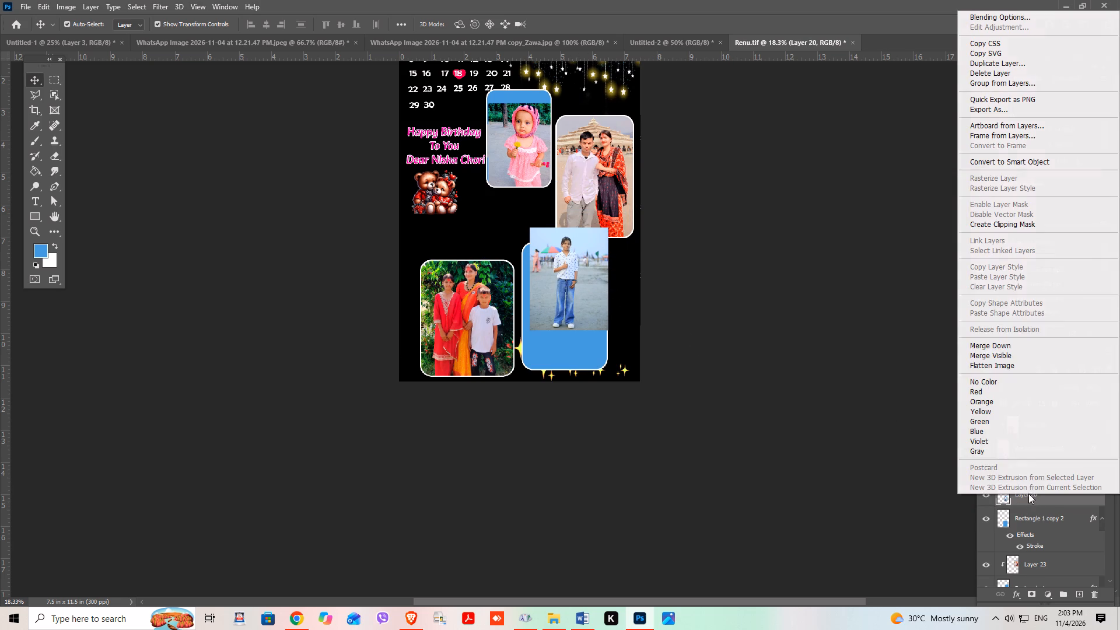
pyautogui.click(985, 228)
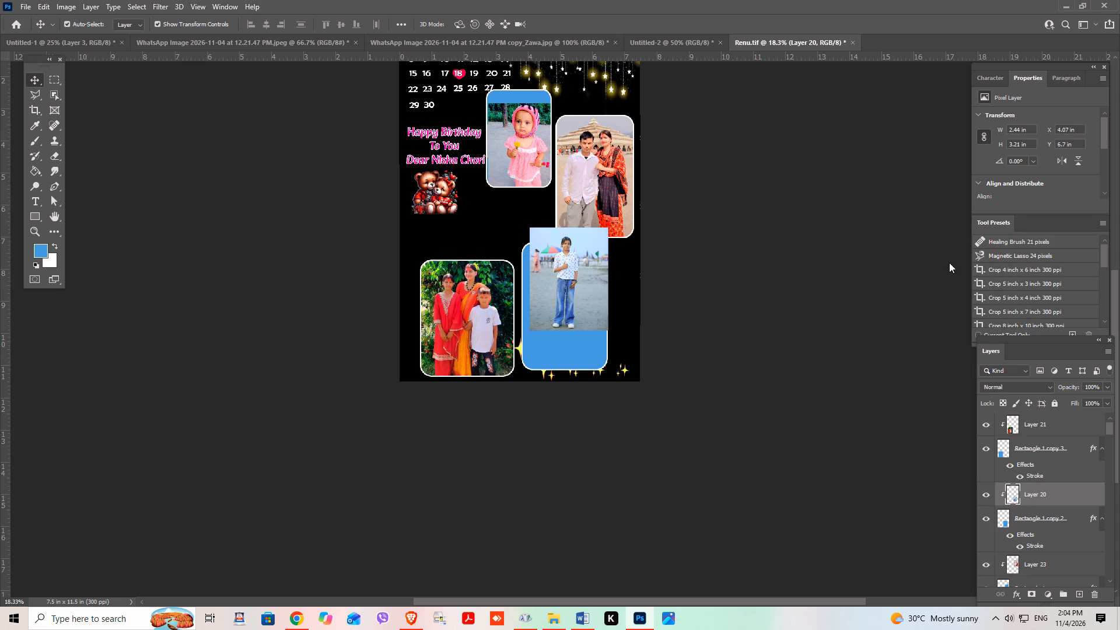
# Enlarge the beach photo, Layer 20, to about 124% and position it so it fills its rounded frame.
pyautogui.moveTo(532, 330); pyautogui.dragTo(531, 337)
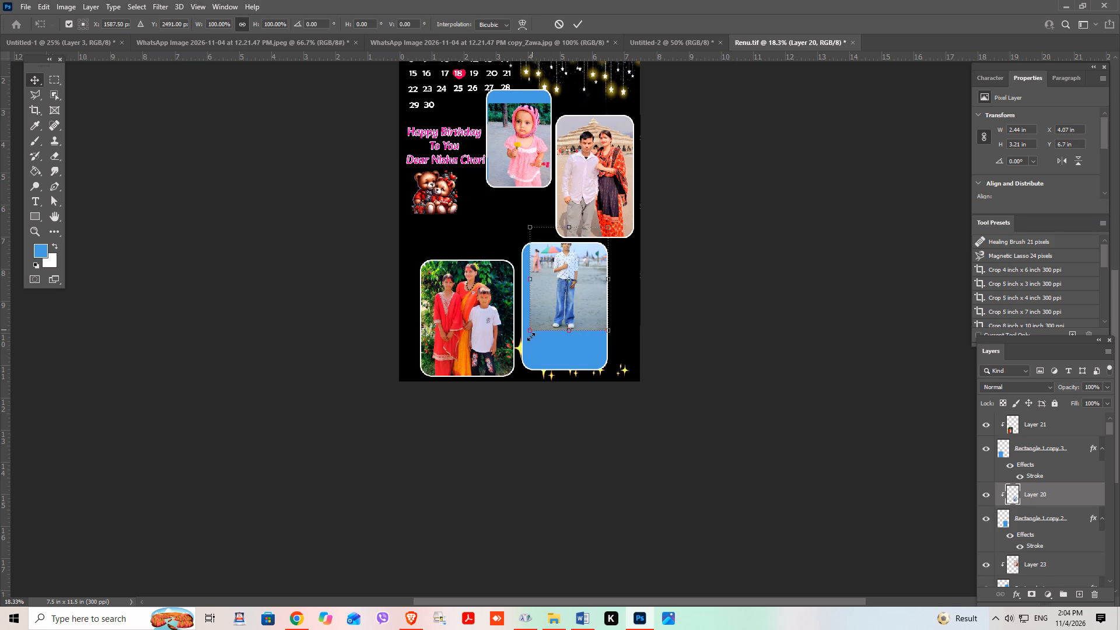
pyautogui.moveTo(531, 337); pyautogui.dragTo(524, 354)
pyautogui.moveTo(573, 334); pyautogui.dragTo(572, 346)
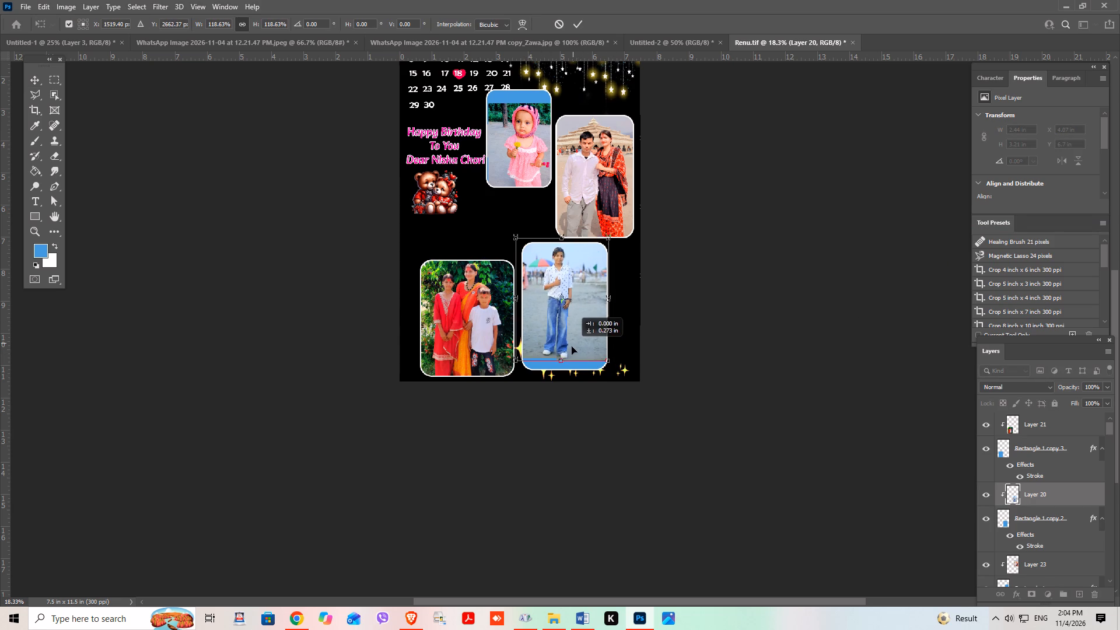
pyautogui.moveTo(572, 346); pyautogui.dragTo(578, 354)
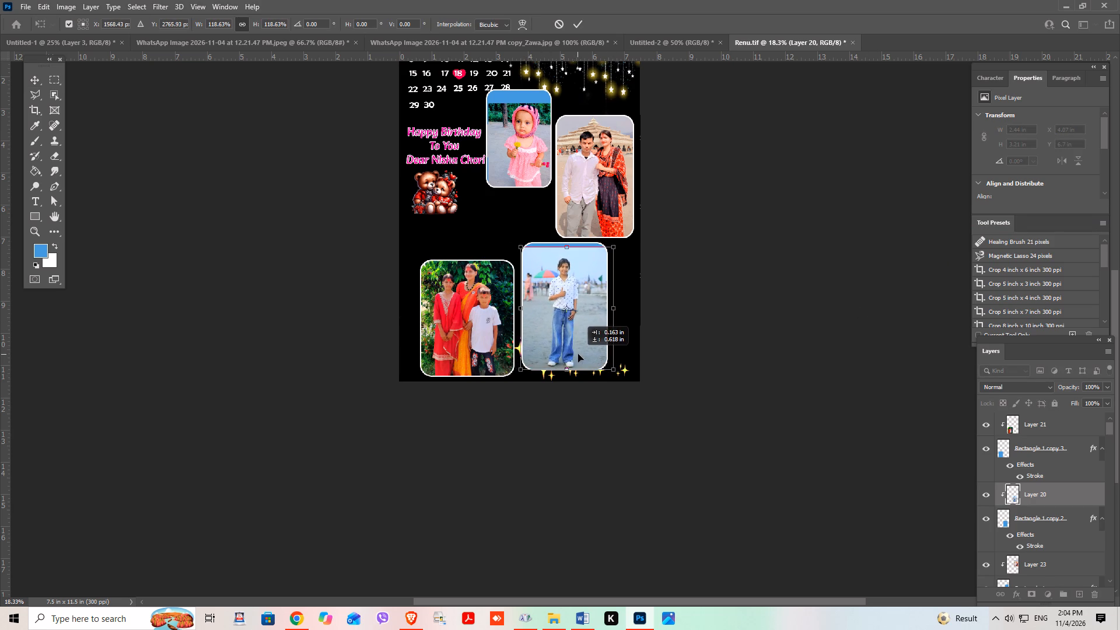
pyautogui.moveTo(578, 354); pyautogui.dragTo(579, 354)
pyautogui.scroll(2, 579, 354)
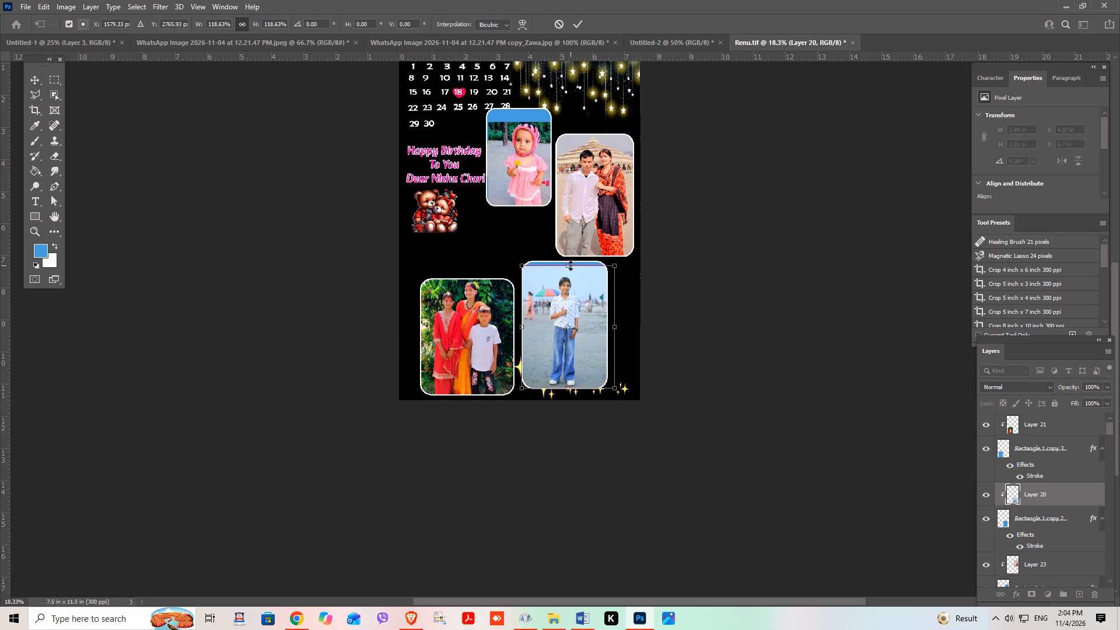
pyautogui.moveTo(570, 266); pyautogui.dragTo(570, 260)
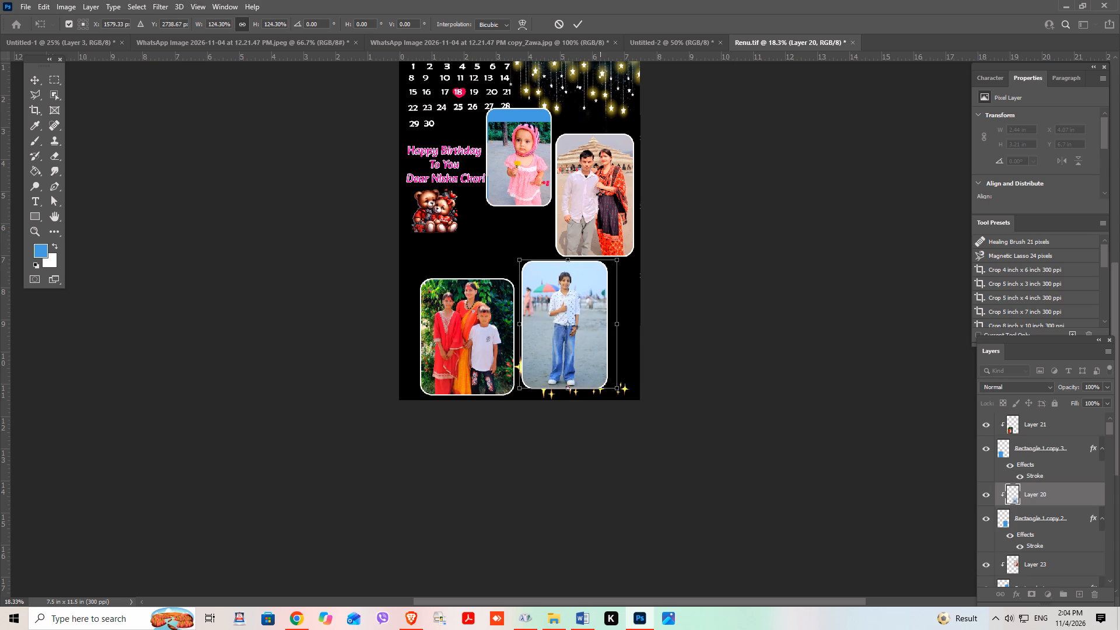
pyautogui.click(573, 22)
pyautogui.click(776, 372)
pyautogui.scroll(-3, 776, 372)
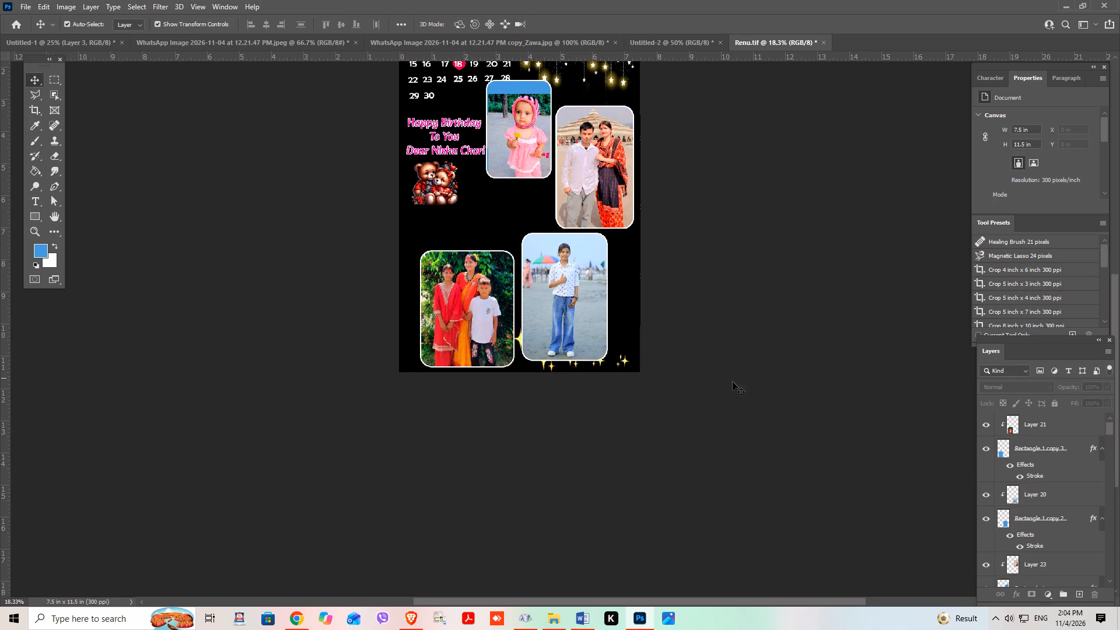
# Rotate the beach photo, Layer 20, by about -2.70° inside its rounded frame.
pyautogui.click(569, 299)
pyautogui.scroll(-2, 569, 302)
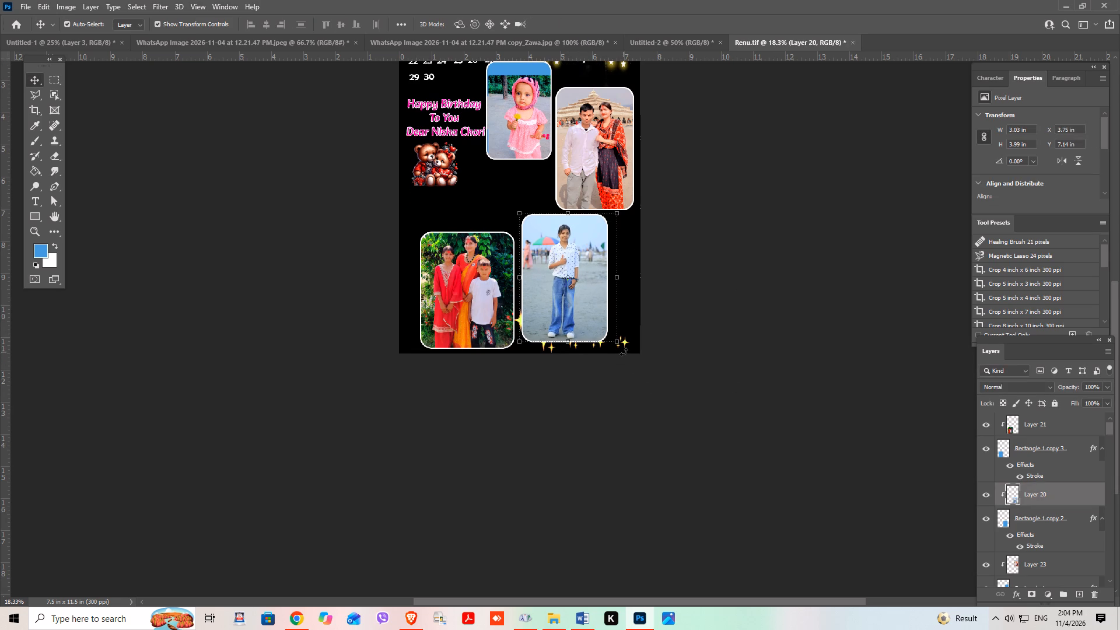
pyautogui.click(624, 352)
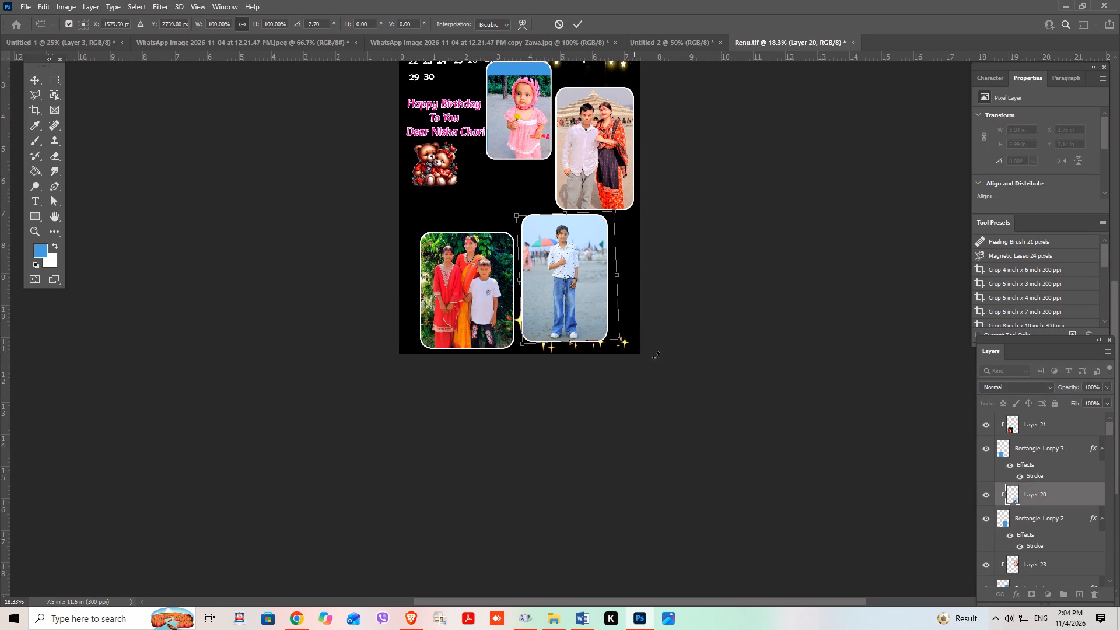
pyautogui.click(572, 22)
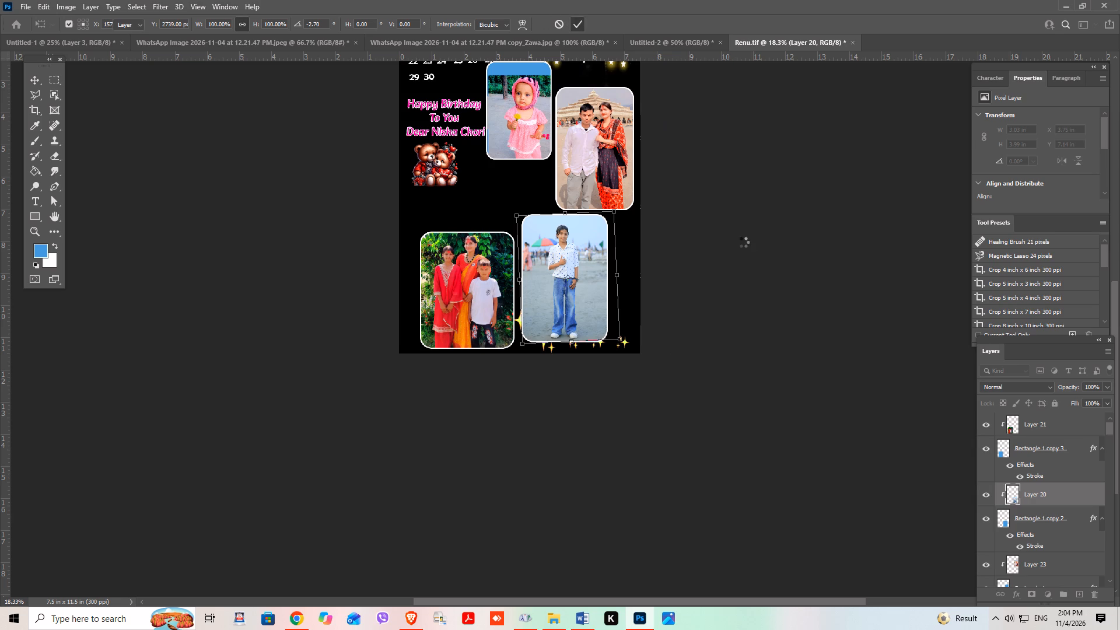
pyautogui.click(743, 242)
pyautogui.scroll(2, 739, 254)
pyautogui.click(787, 321)
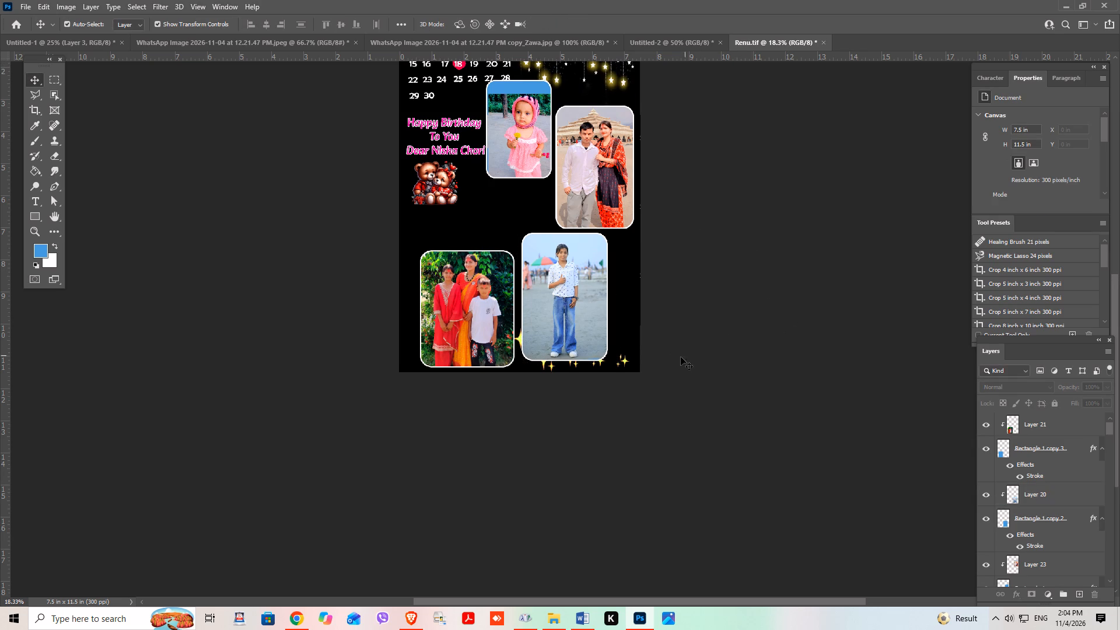
# Move the sparkle cluster, Layer 3 copy 9, from the page's lower right corner up beside the beach photo, to about Y 7.55 in.
pyautogui.moveTo(627, 362); pyautogui.dragTo(636, 308)
pyautogui.click(682, 328)
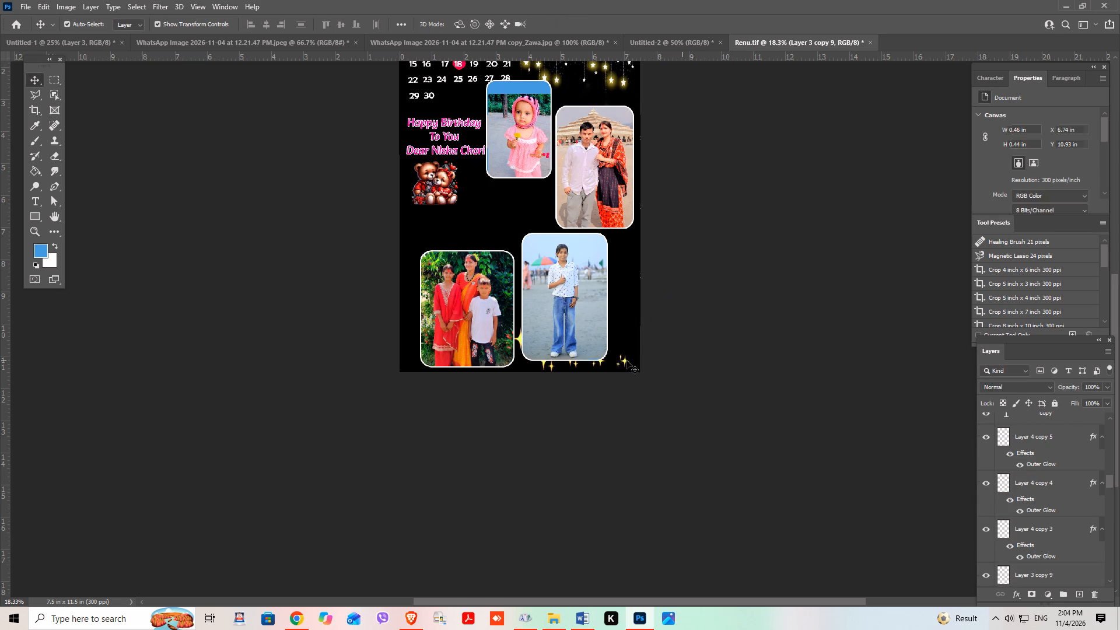
pyautogui.moveTo(626, 360); pyautogui.dragTo(628, 252)
pyautogui.click(682, 290)
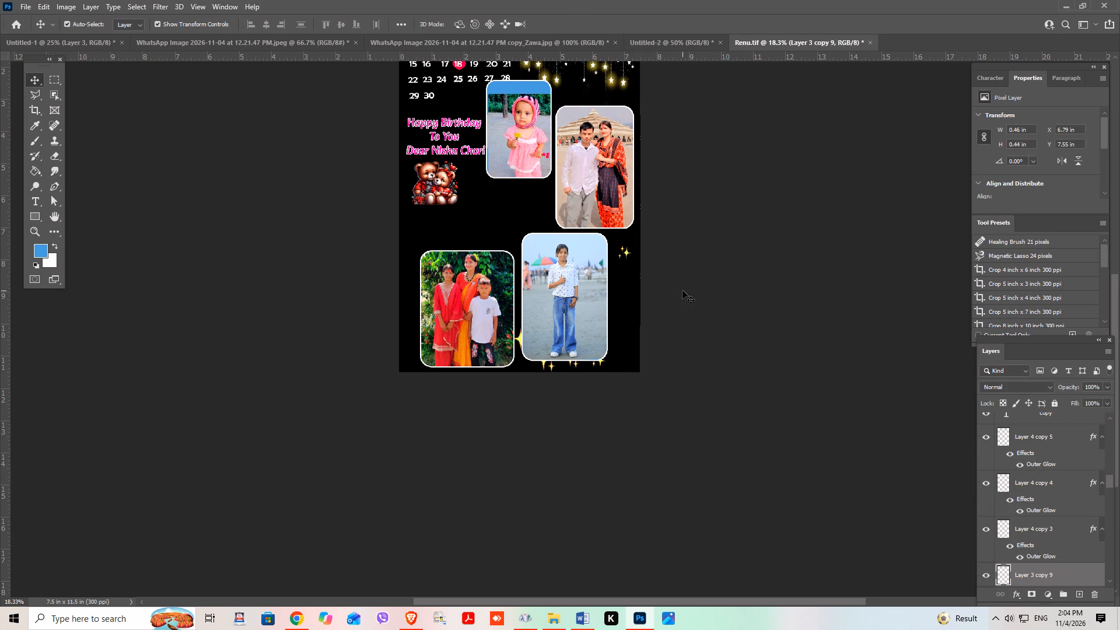
pyautogui.click(737, 305)
# Shift the beach photo together with its frame, Rectangle 1 copy 2, toward the page's right edge, to about X 3.95 in, Y 7 in.
pyautogui.scroll(-5, 663, 314)
pyautogui.keyDown('alt'); pyautogui.scroll(5, 501, 211); pyautogui.keyUp('alt')
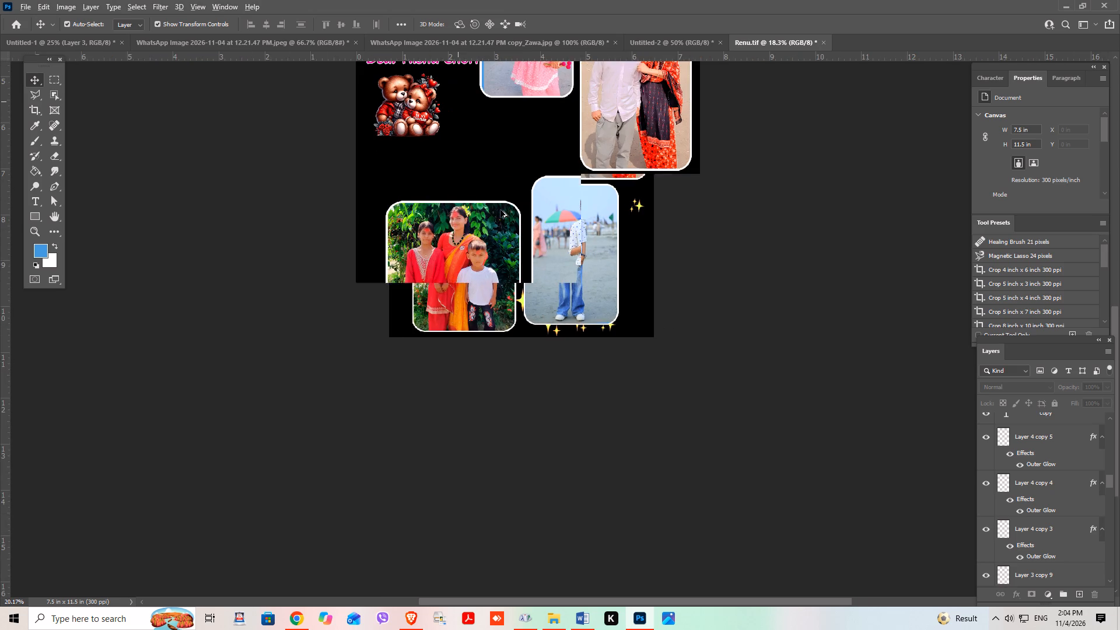
pyautogui.scroll(3, 542, 244)
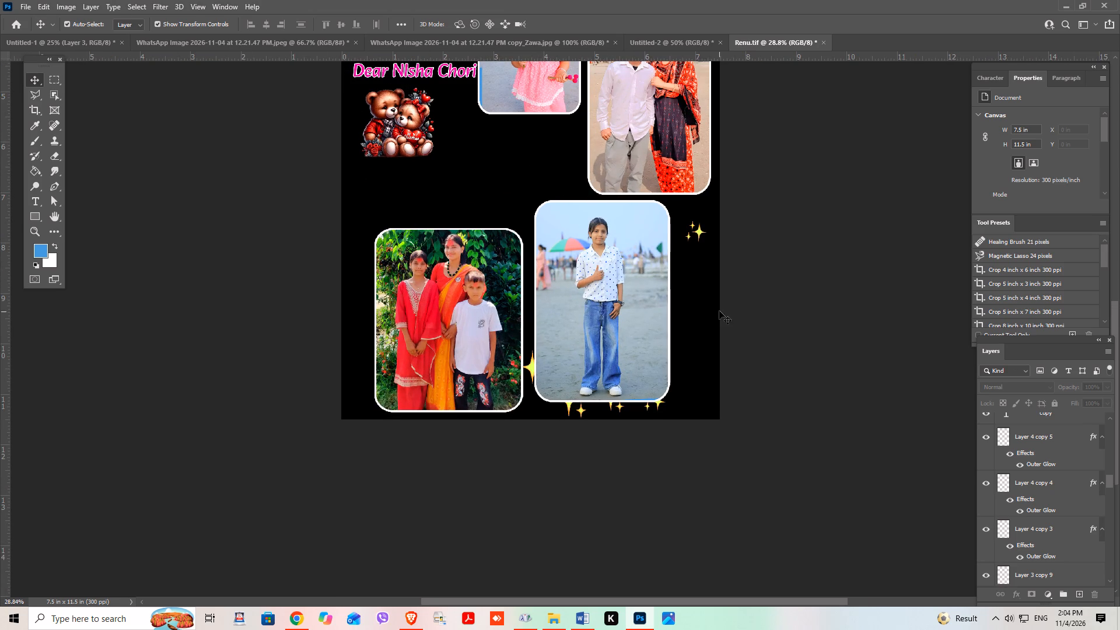
pyautogui.click(645, 329)
pyautogui.moveTo(726, 460); pyautogui.dragTo(634, 368)
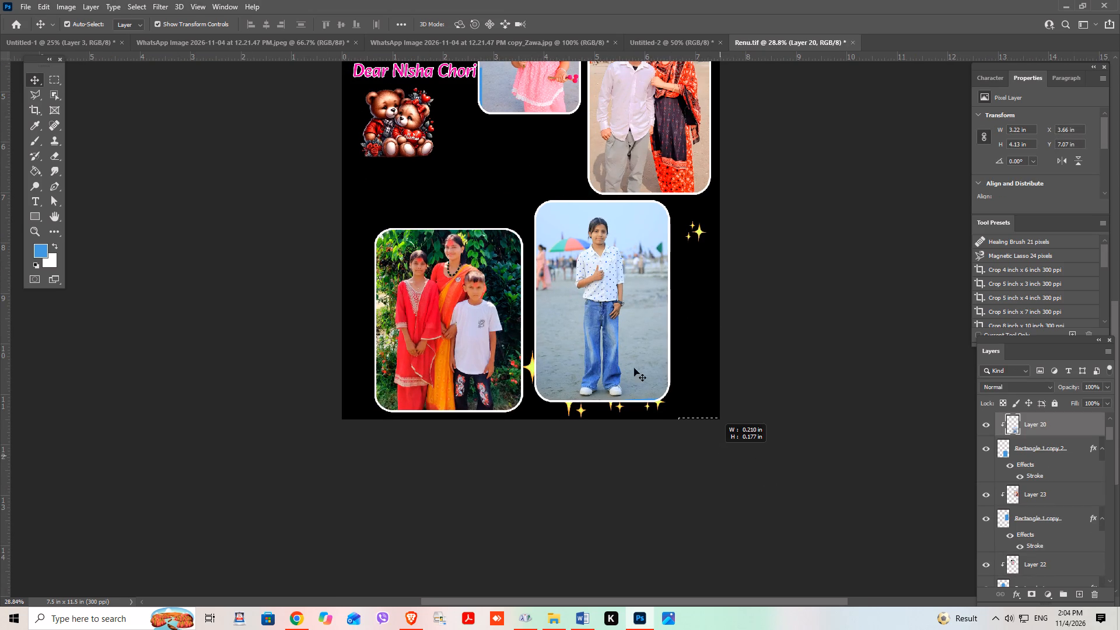
pyautogui.moveTo(634, 368); pyautogui.dragTo(593, 331)
pyautogui.moveTo(660, 370); pyautogui.dragTo(673, 372)
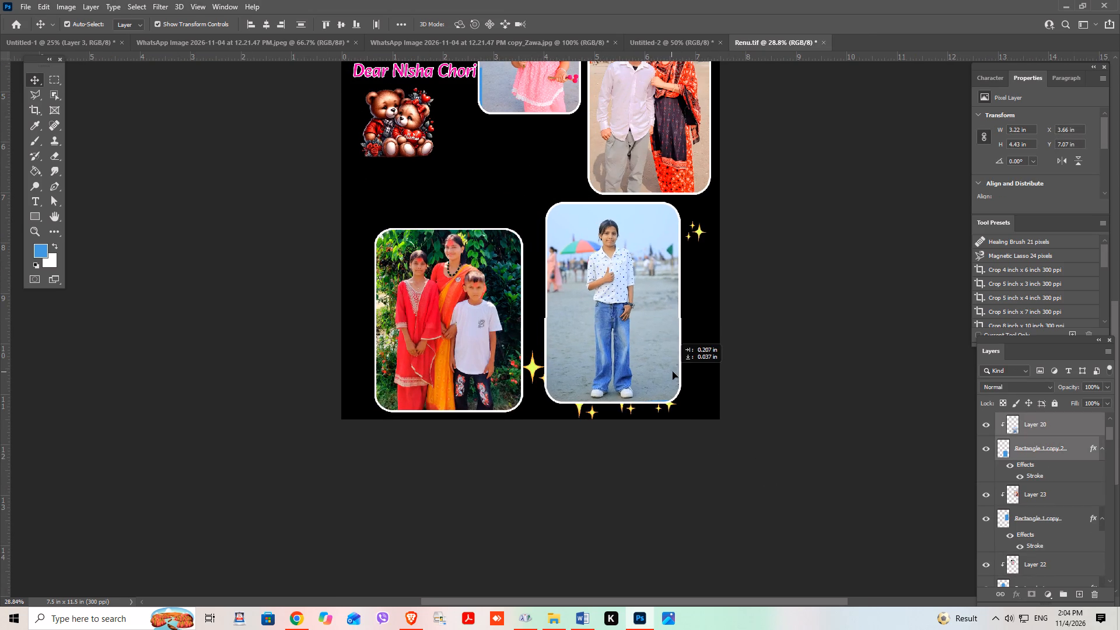
pyautogui.moveTo(673, 372); pyautogui.dragTo(673, 370)
pyautogui.click(673, 370)
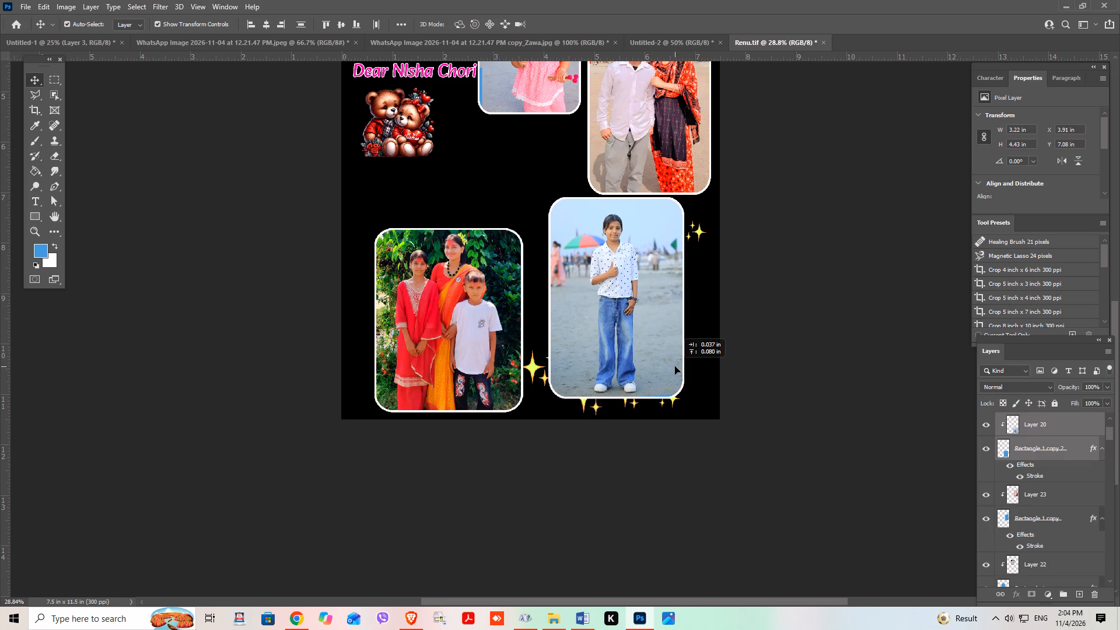
# Enlarge the beach photo and its frame together to about 105.86%, extending them down and toward the family photo.
pyautogui.scroll(-1, 675, 367)
pyautogui.moveTo(545, 410); pyautogui.dragTo(539, 416)
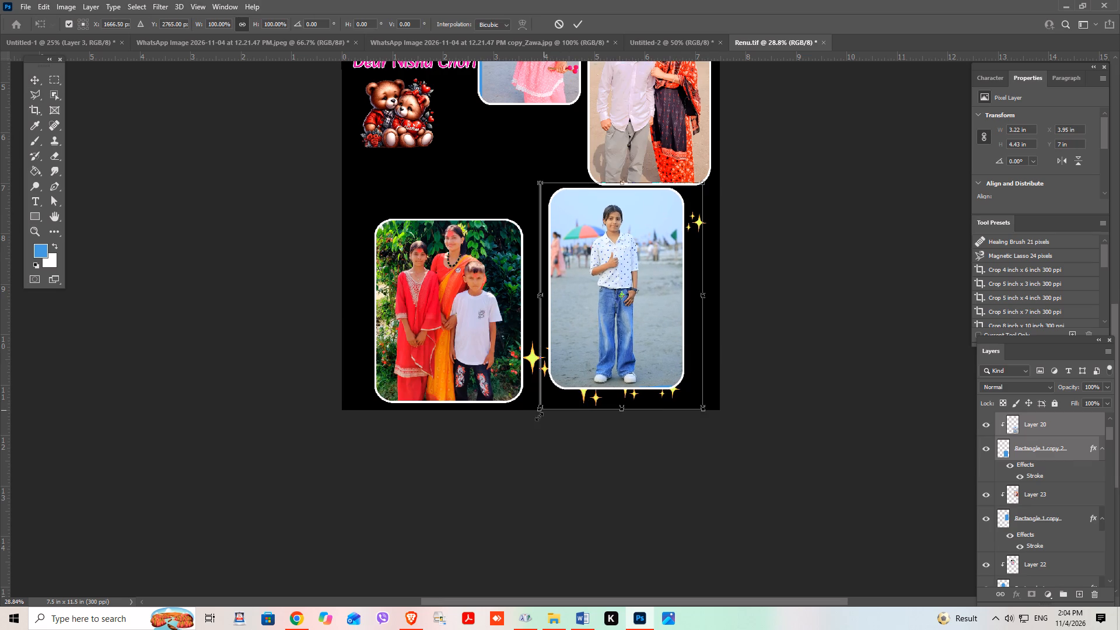
pyautogui.moveTo(539, 416); pyautogui.dragTo(534, 423)
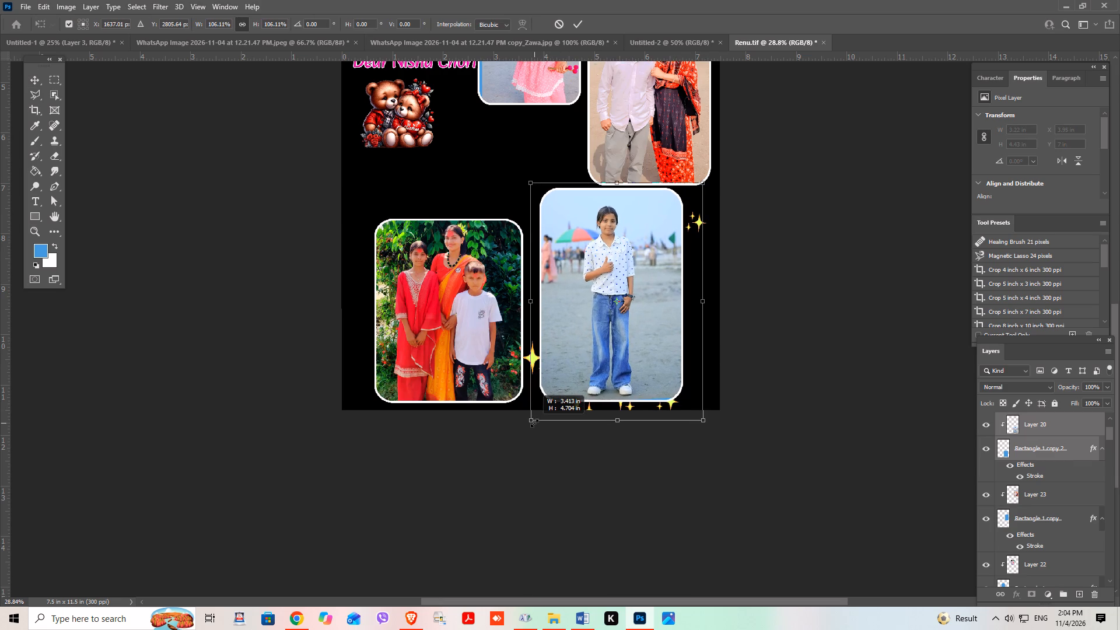
pyautogui.moveTo(534, 423); pyautogui.dragTo(535, 423)
pyautogui.click(576, 25)
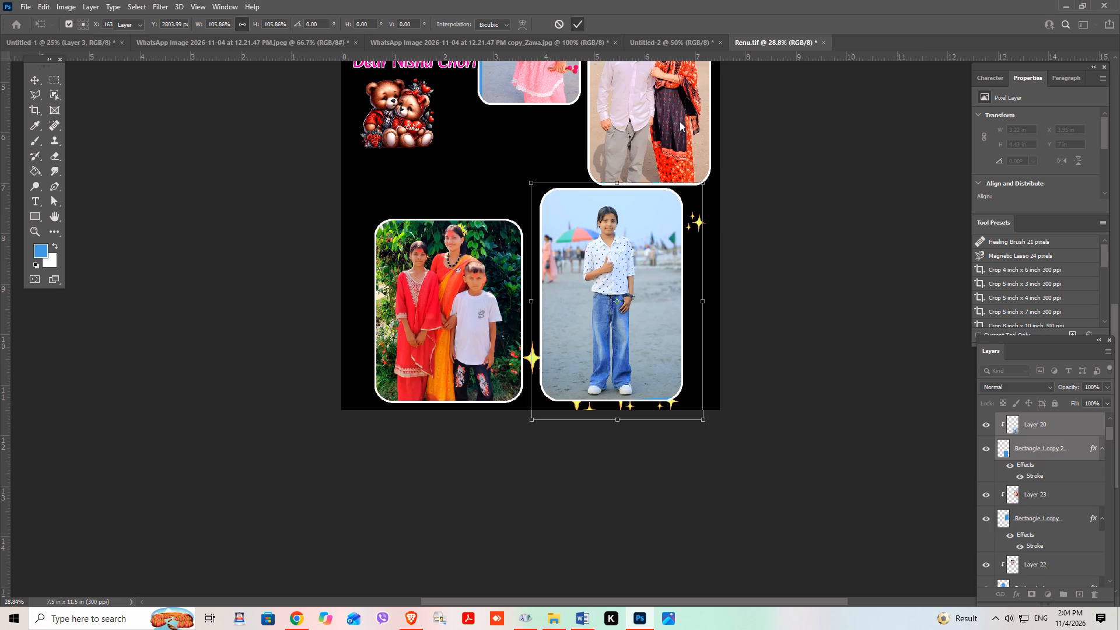
pyautogui.click(804, 317)
pyautogui.scroll(-4, 804, 314)
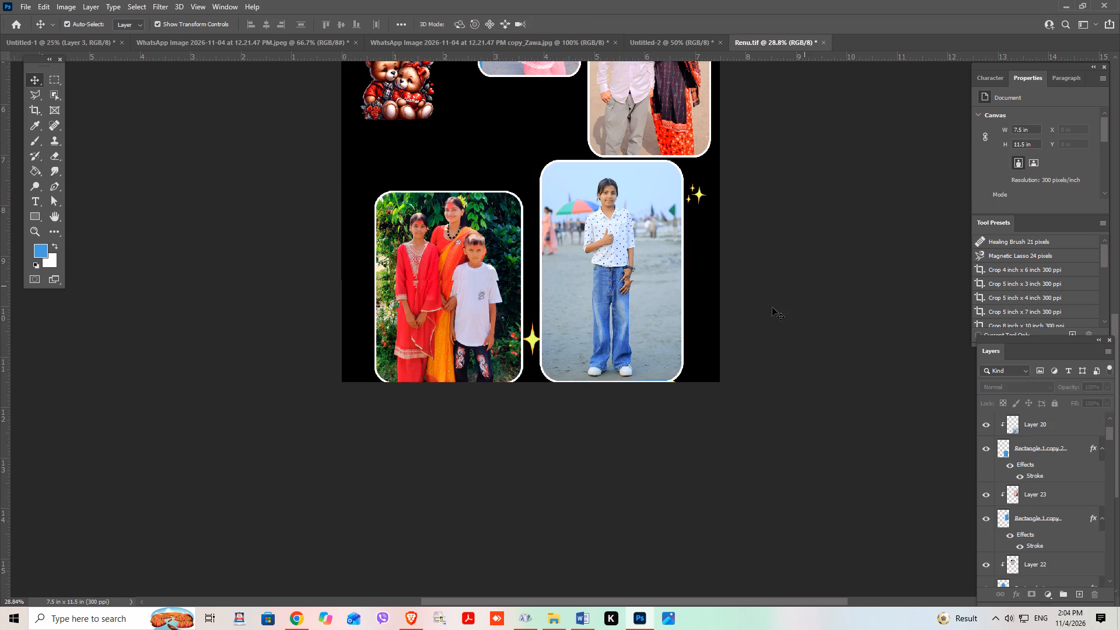
# Enlarge the family photo together with its frame, Rectangle 1 copy 3, to about 109.63%, filling the page's lower left area.
pyautogui.moveTo(323, 383); pyautogui.dragTo(445, 265)
pyautogui.scroll(-3, 386, 405)
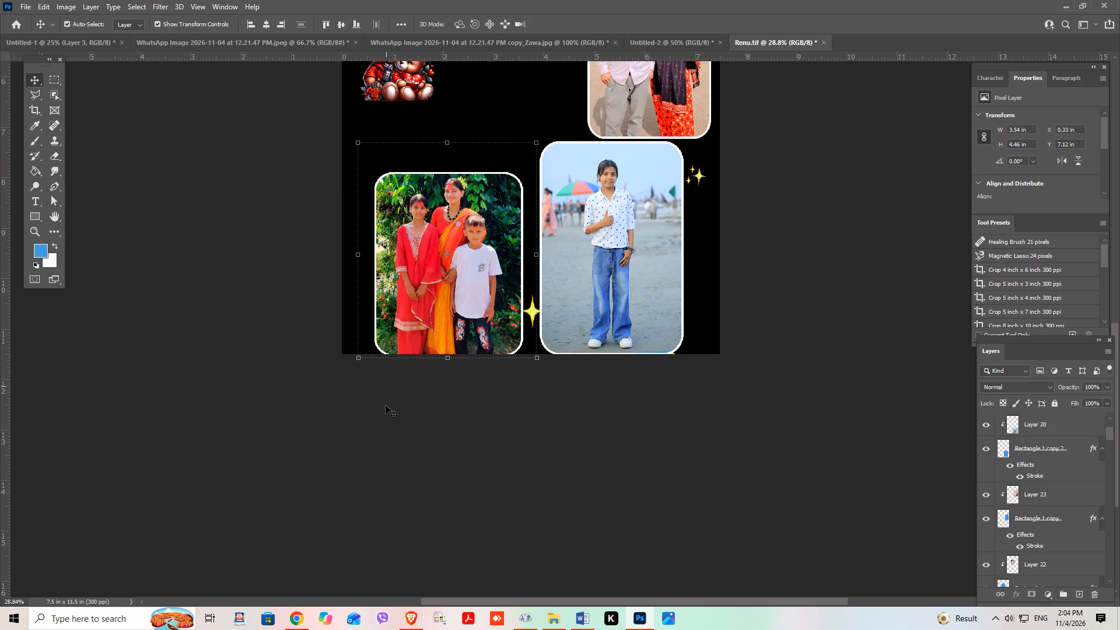
pyautogui.moveTo(359, 351); pyautogui.dragTo(345, 356)
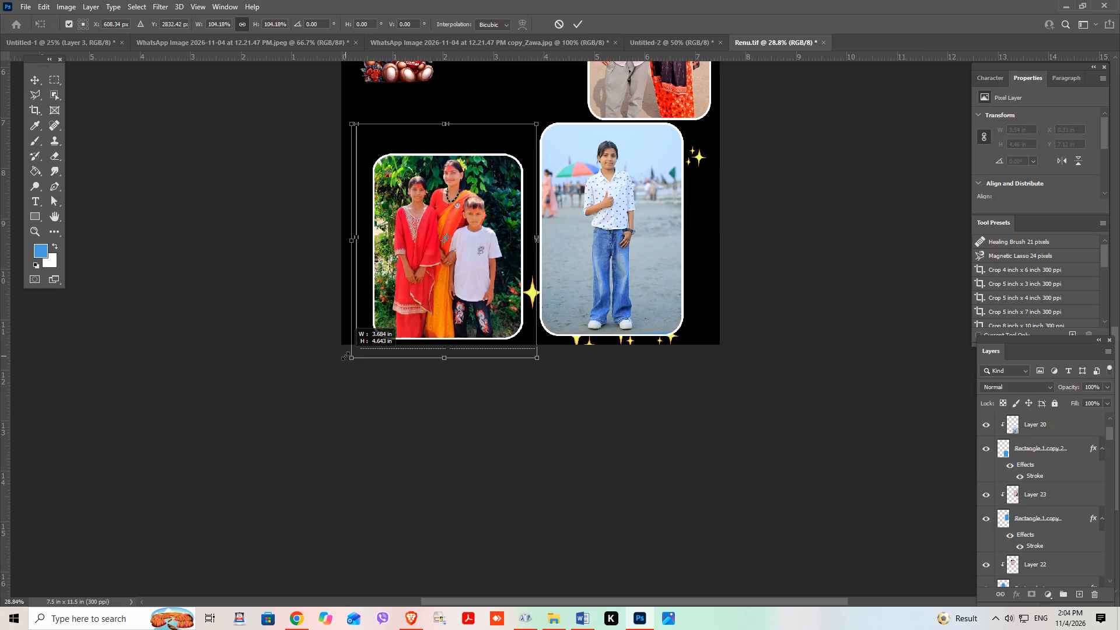
pyautogui.moveTo(345, 356); pyautogui.dragTo(346, 355)
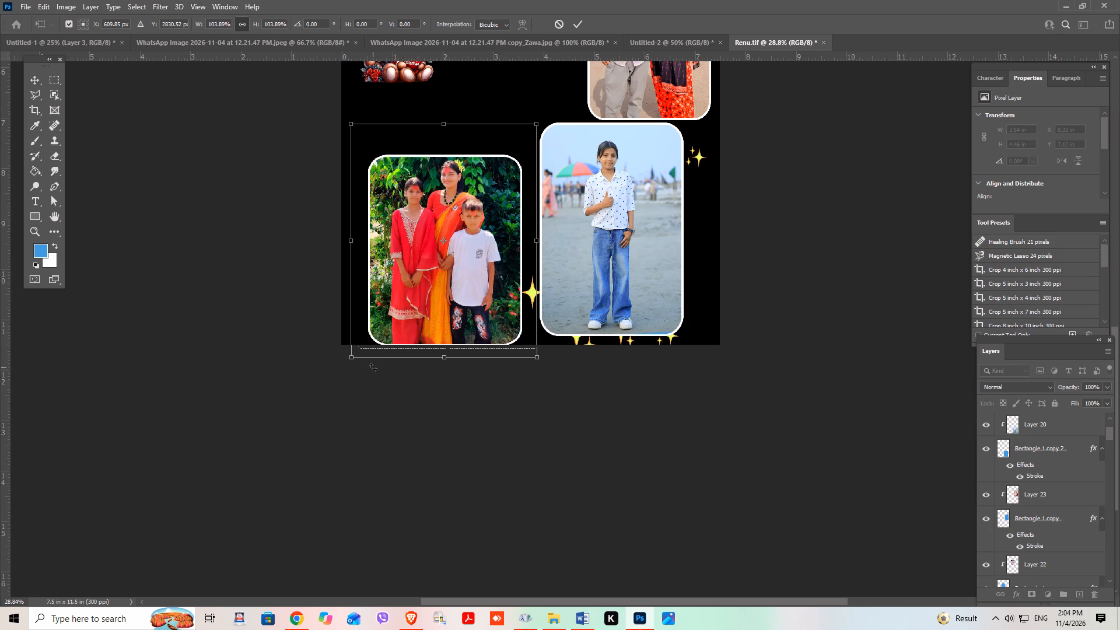
pyautogui.moveTo(537, 124); pyautogui.dragTo(549, 116)
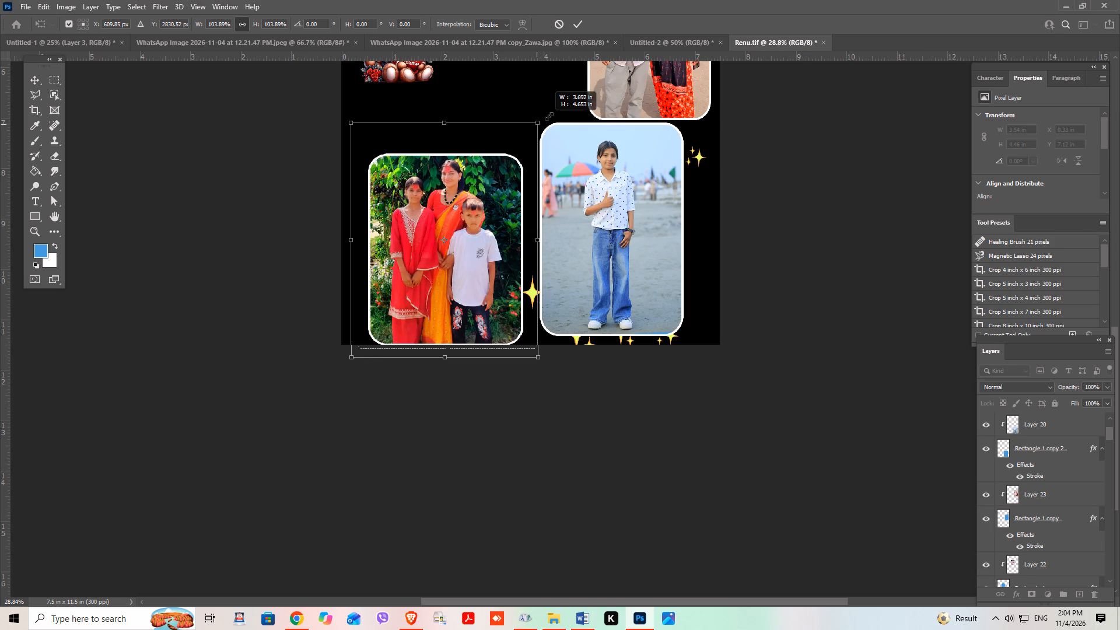
pyautogui.moveTo(549, 116); pyautogui.dragTo(551, 114)
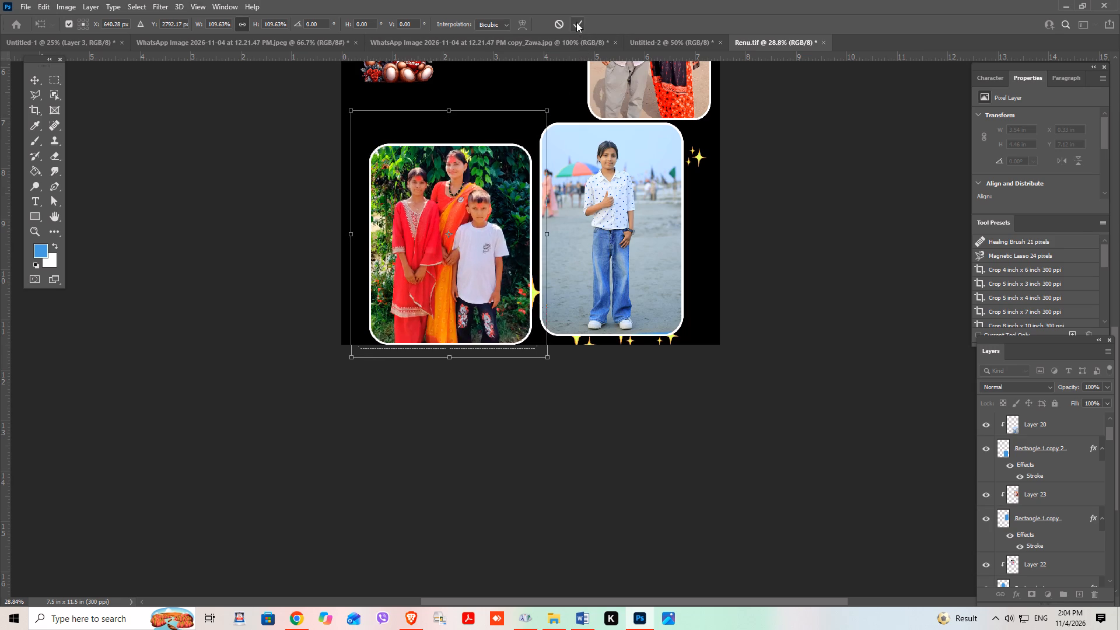
pyautogui.click(576, 22)
pyautogui.click(811, 314)
pyautogui.click(633, 389)
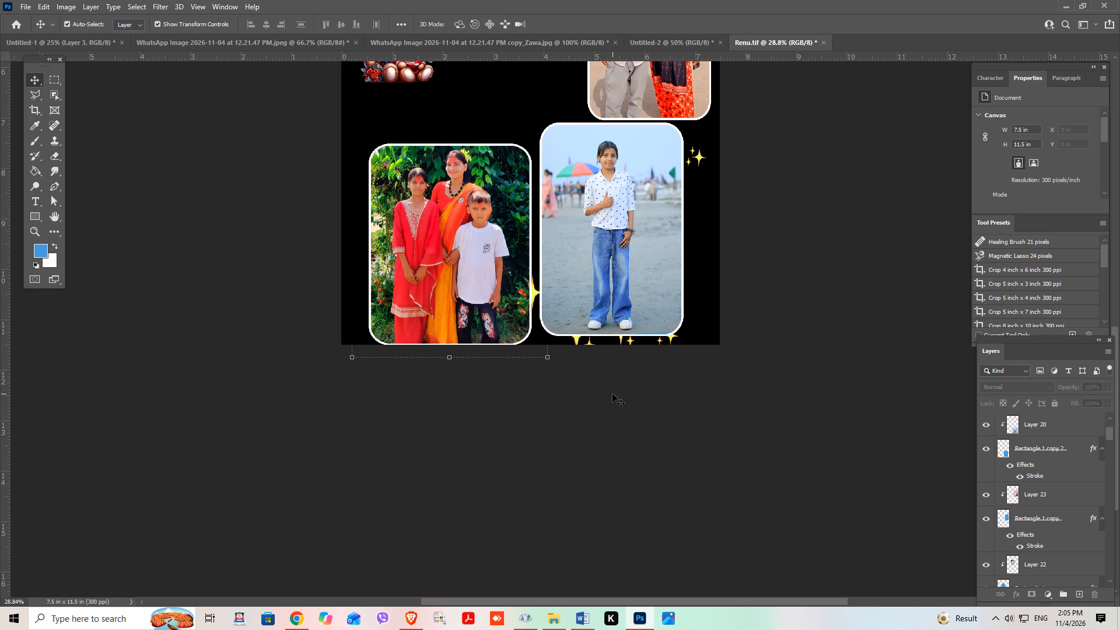
# Review the whole calendar page and the arrangement of the four framed photos.
pyautogui.click(755, 373)
pyautogui.scroll(4, 745, 390)
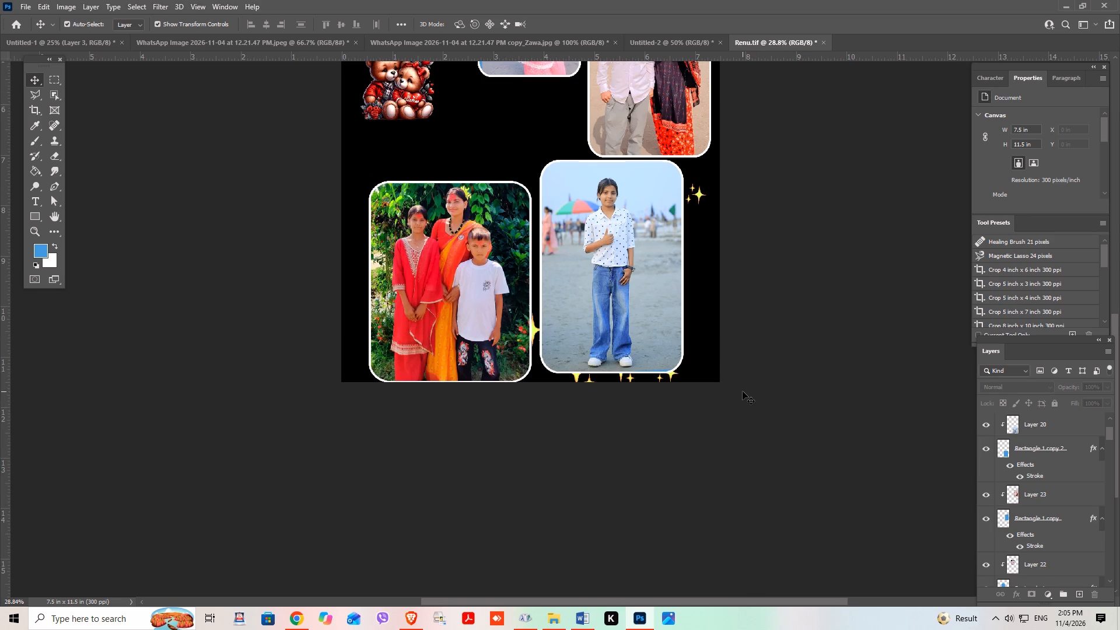
pyautogui.keyDown('alt'); pyautogui.scroll(-5, 729, 395); pyautogui.keyUp('alt')
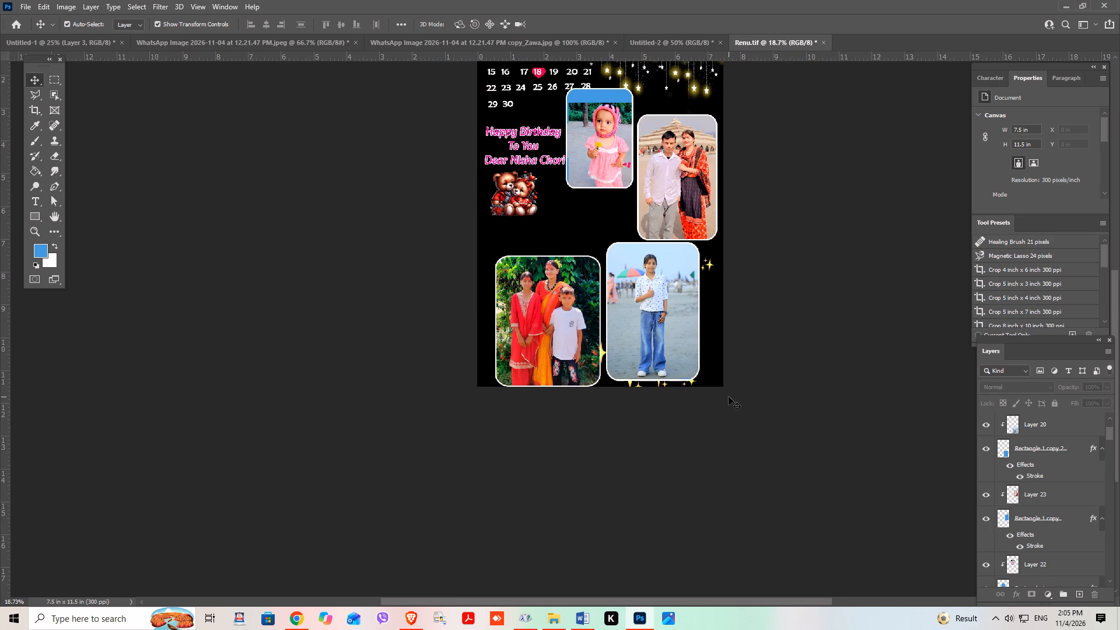
pyautogui.scroll(9, 729, 397)
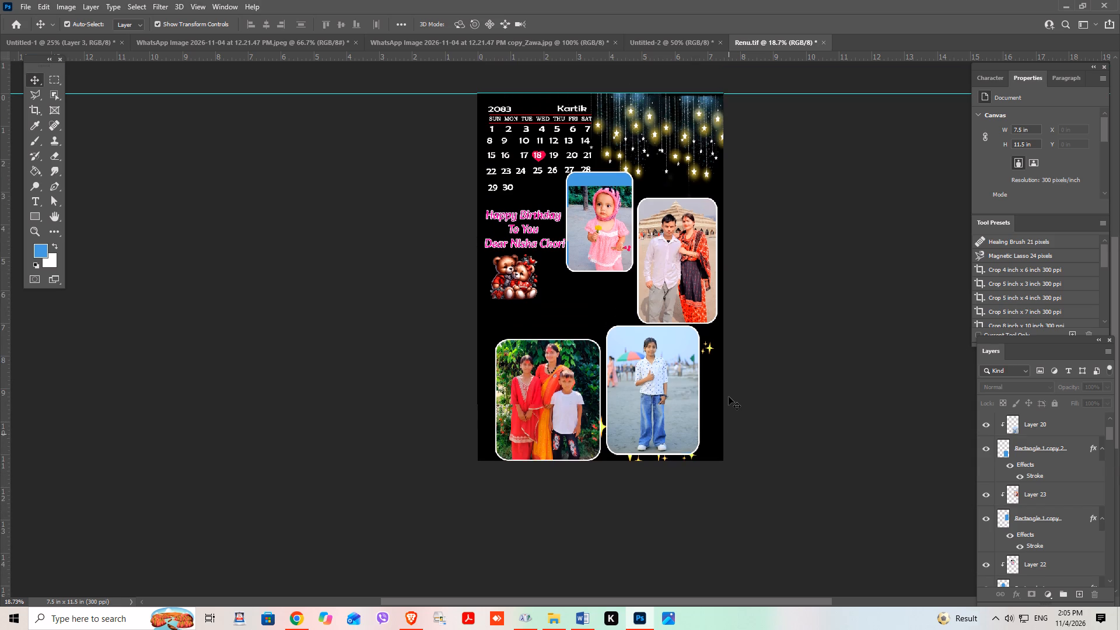
pyautogui.keyDown('ctrl'); pyautogui.scroll(-5, 727, 397); pyautogui.keyUp('ctrl')
pyautogui.scroll(-4, 721, 390)
pyautogui.click(799, 365)
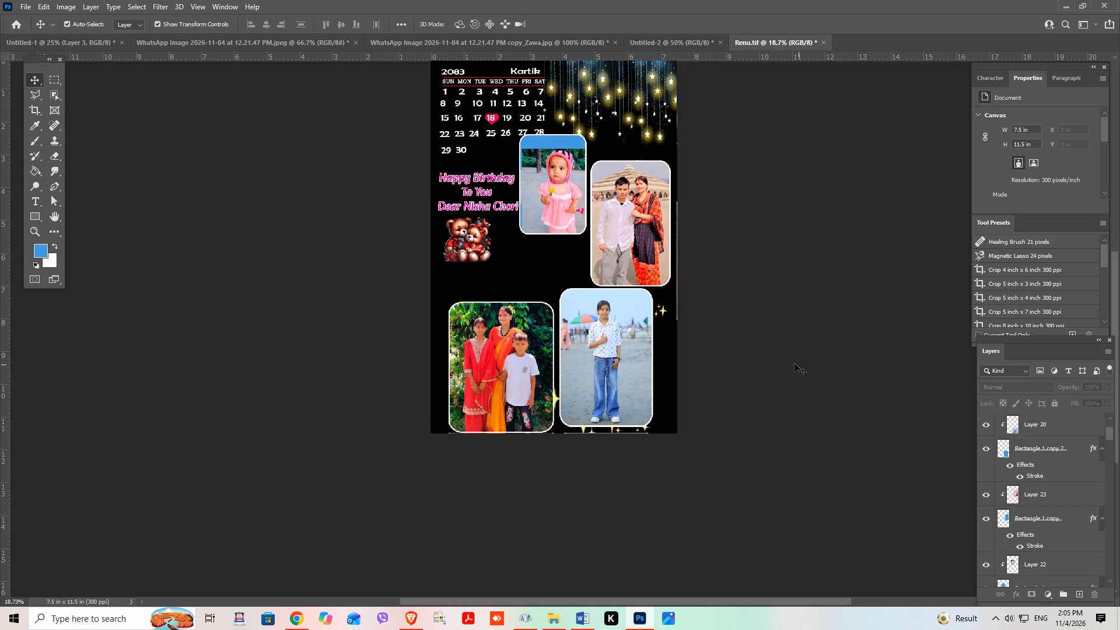
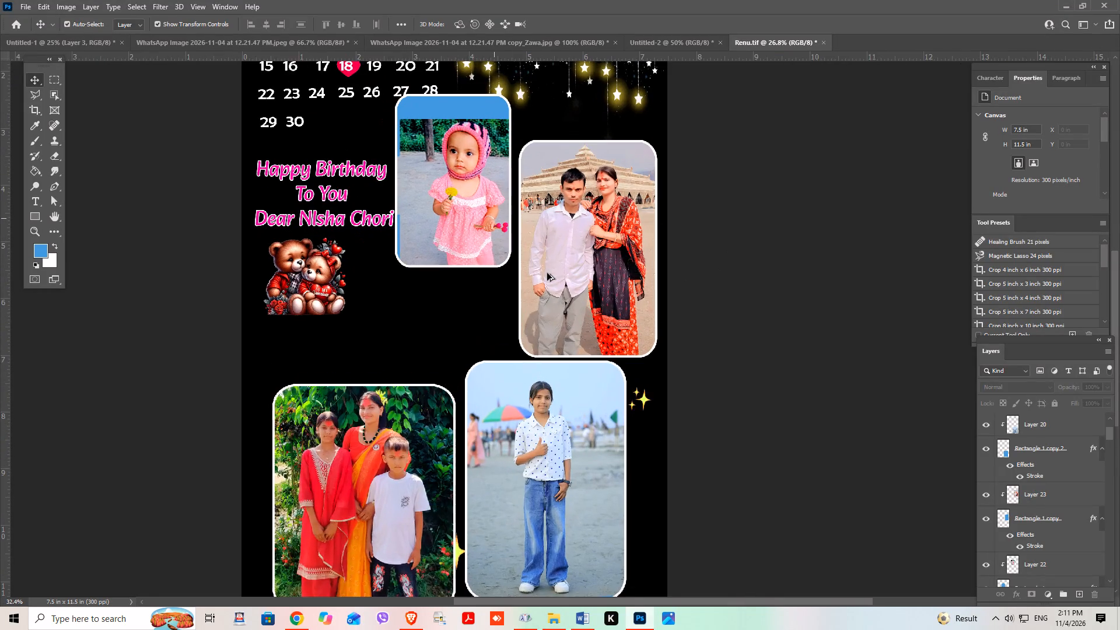
# Reposition the baby girl's photo, Layer 22, inside its rounded frame, shifting it about 0.55 in up and 0.13 in left.
pyautogui.keyDown('alt'); pyautogui.scroll(3, 547, 273); pyautogui.keyUp('alt')
pyautogui.scroll(1, 624, 315)
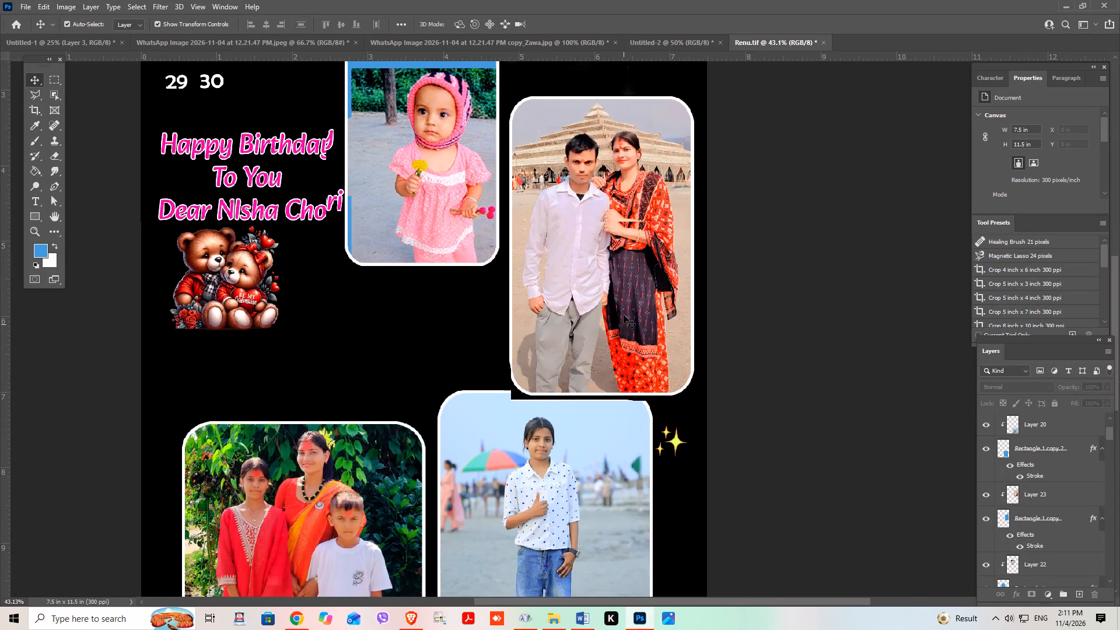
pyautogui.scroll(3, 624, 315)
pyautogui.scroll(2, 435, 223)
pyautogui.click(435, 220)
pyautogui.scroll(1, 438, 222)
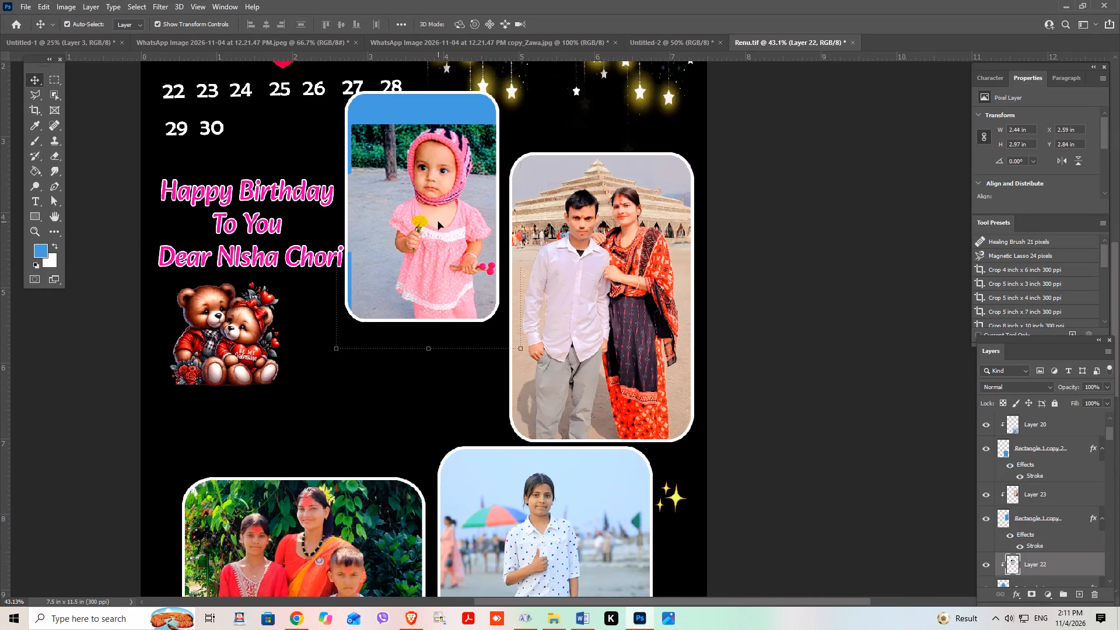
pyautogui.scroll(1, 438, 222)
pyautogui.moveTo(458, 321); pyautogui.dragTo(453, 310)
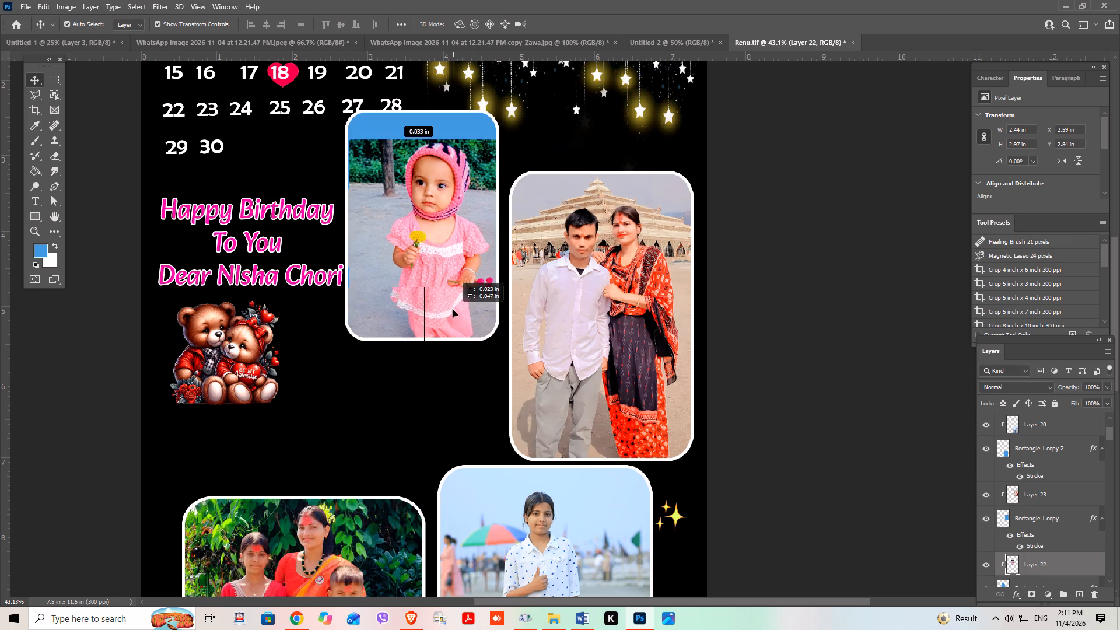
pyautogui.moveTo(453, 310); pyautogui.dragTo(448, 282)
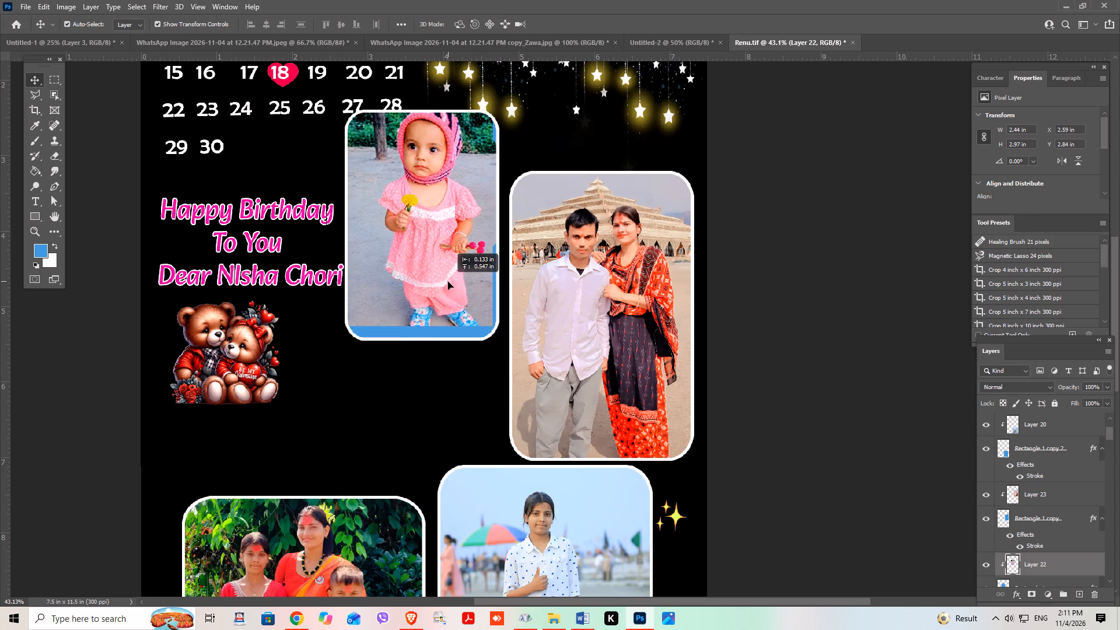
# Reposition the toddler photo inside its rounded frame, to about X 2.51 in, Y 2.44 in, so it covers the frame.
pyautogui.moveTo(448, 282); pyautogui.dragTo(450, 290)
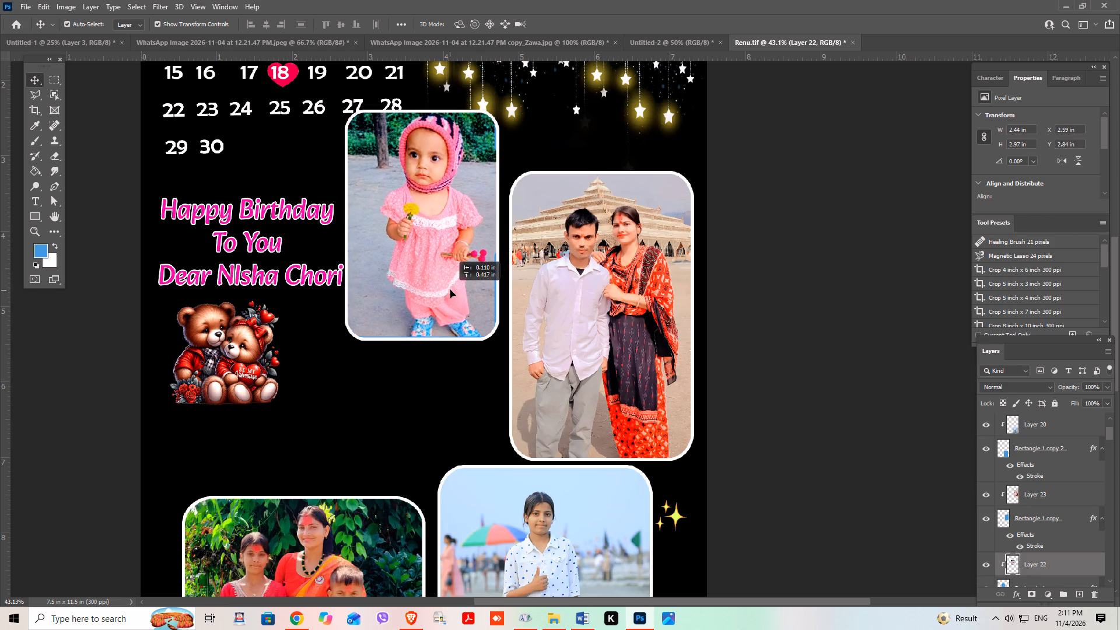
pyautogui.moveTo(450, 290); pyautogui.dragTo(452, 290)
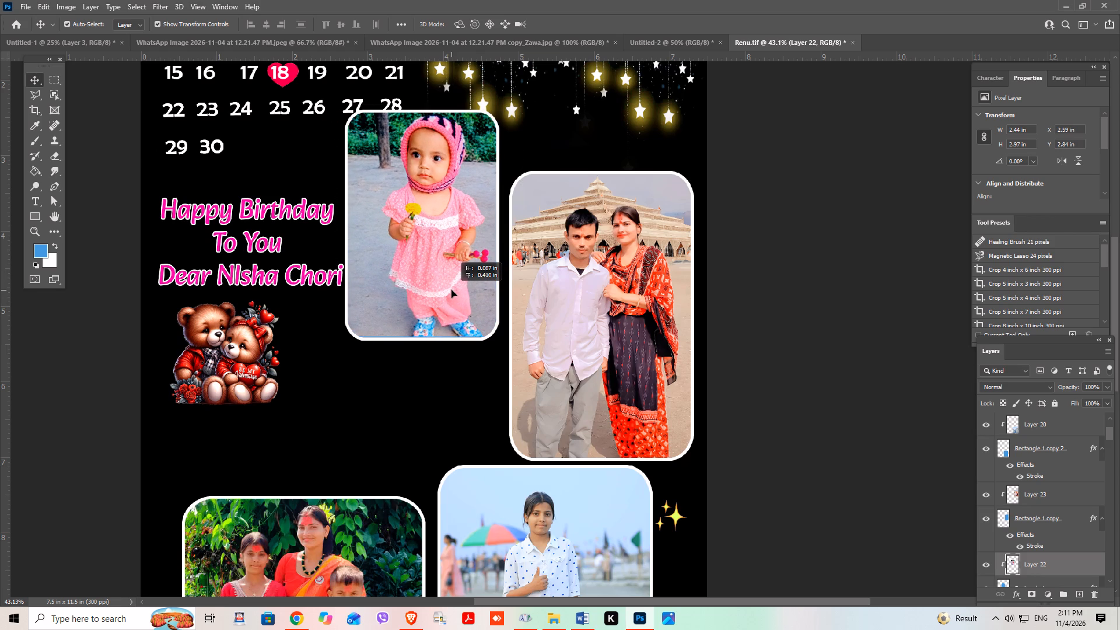
pyautogui.moveTo(452, 290); pyautogui.dragTo(452, 291)
pyautogui.scroll(2, 452, 291)
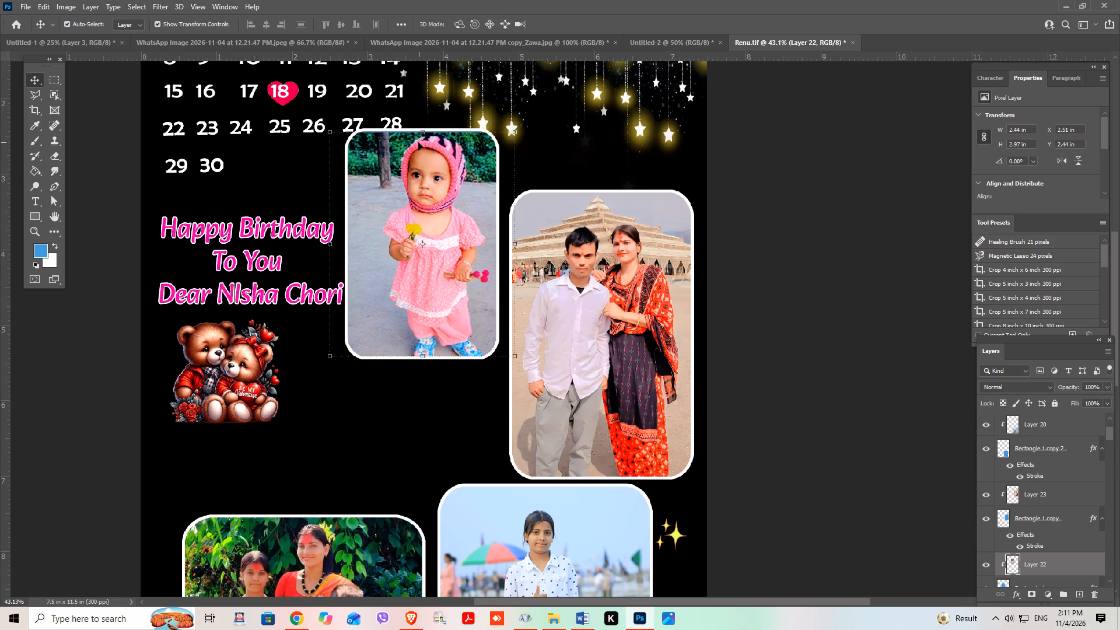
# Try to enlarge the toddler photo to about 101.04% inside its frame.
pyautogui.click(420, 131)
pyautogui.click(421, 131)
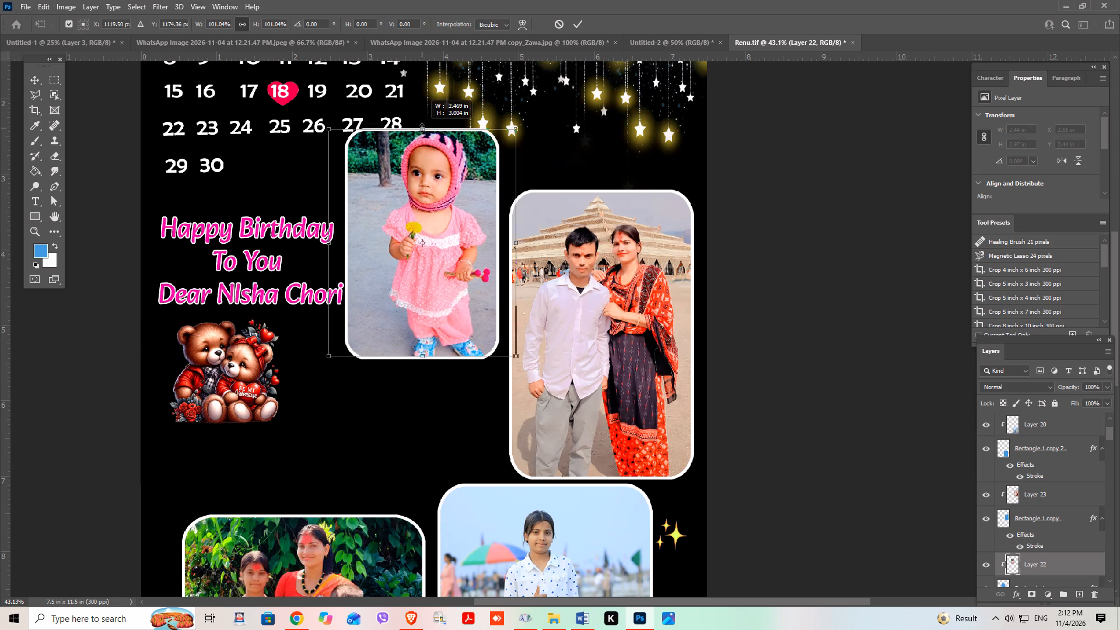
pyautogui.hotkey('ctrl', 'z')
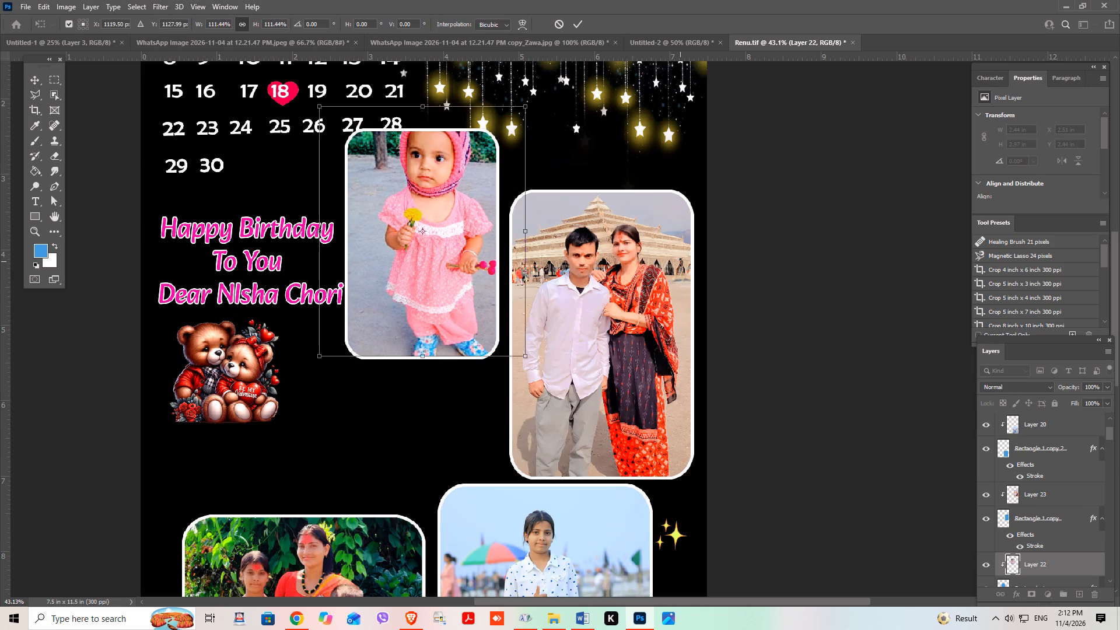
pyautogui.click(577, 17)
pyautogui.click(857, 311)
# Nudge the toddler photo slightly upward inside its frame, to Y 2.43 in.
pyautogui.click(442, 194)
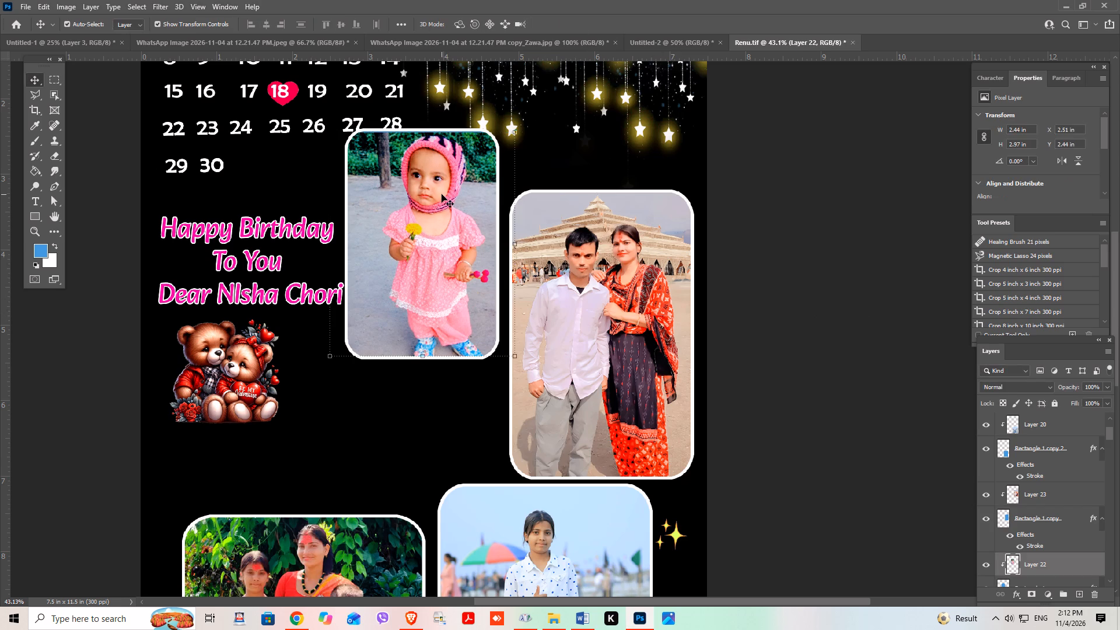
pyautogui.press('Up')
pyautogui.click(783, 262)
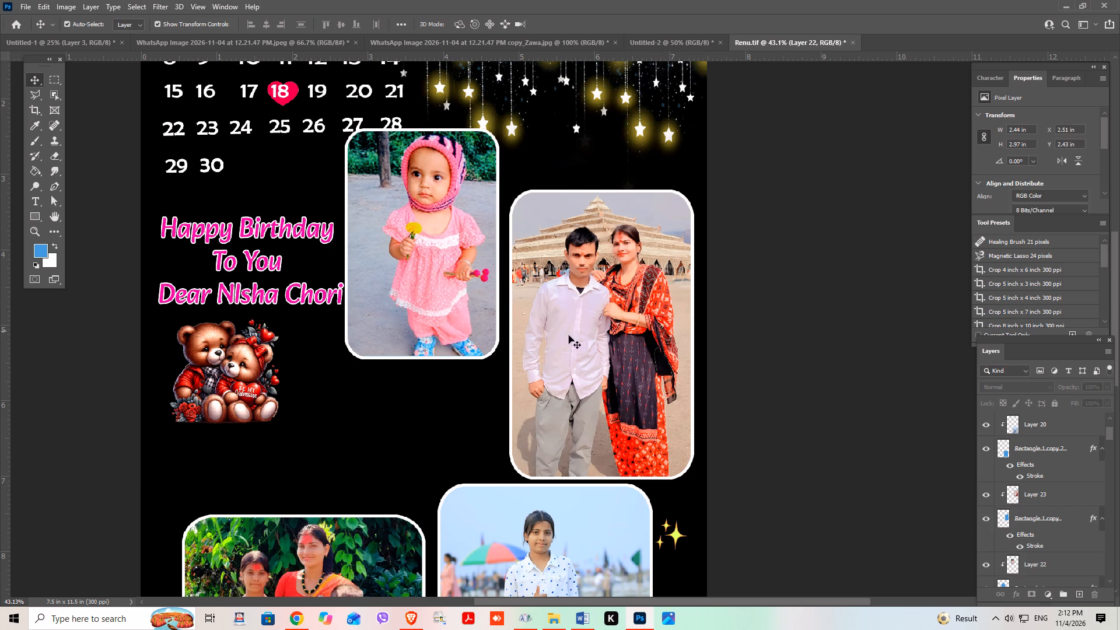
# Stretch only the toddler photo's height to about 100.56%, keeping its width, to cover the frame's bottom edge.
pyautogui.scroll(-4, 677, 363)
pyautogui.keyDown('alt'); pyautogui.scroll(4, 400, 331); pyautogui.keyUp('alt')
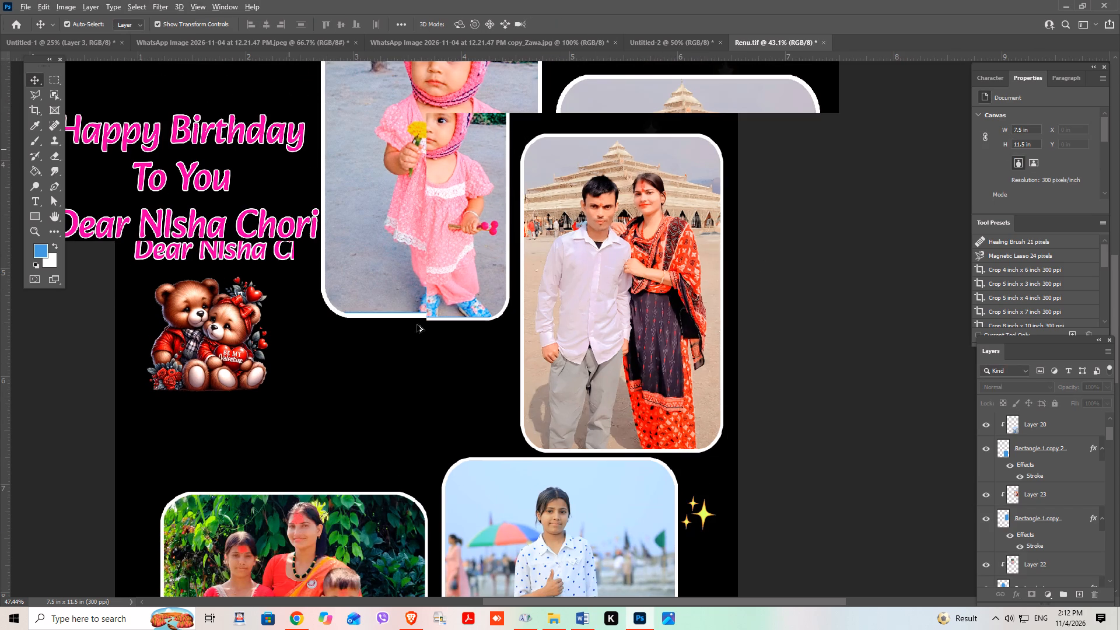
pyautogui.keyDown('alt'); pyautogui.scroll(2, 436, 313); pyautogui.keyUp('alt')
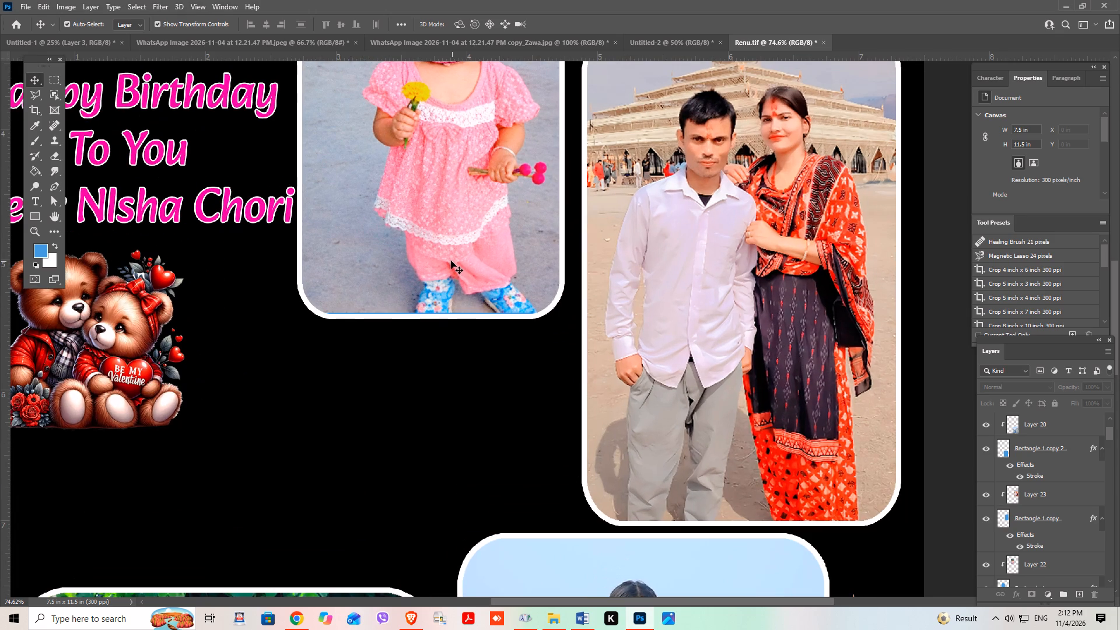
pyautogui.click(450, 260)
pyautogui.scroll(-1, 450, 260)
pyautogui.click(433, 303)
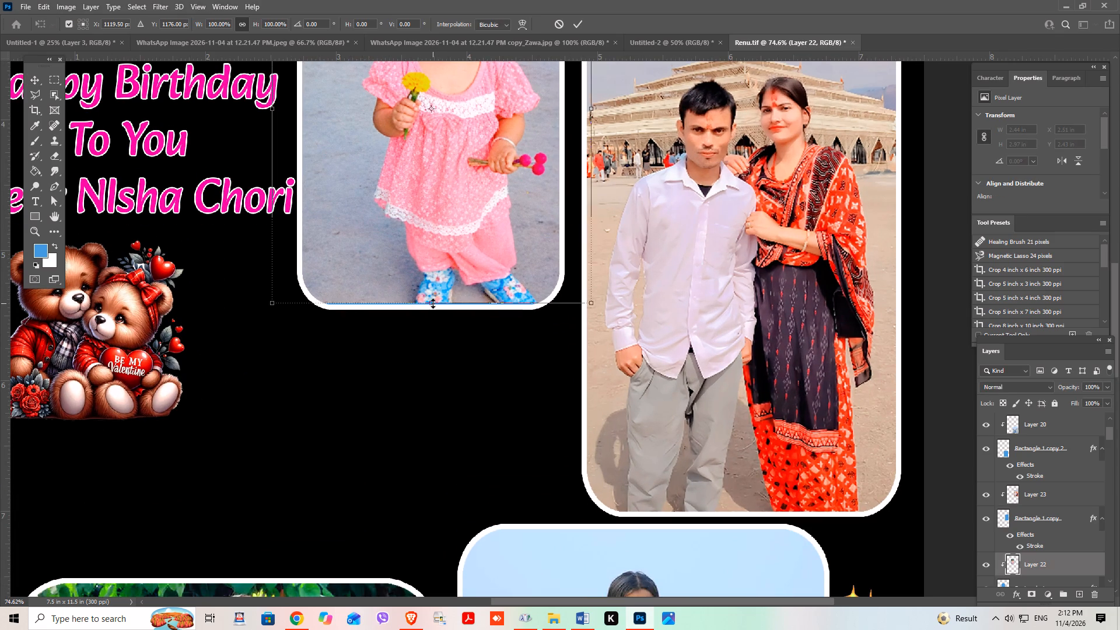
pyautogui.keyDown('shift'); pyautogui.click(433, 303); pyautogui.keyUp('shift')
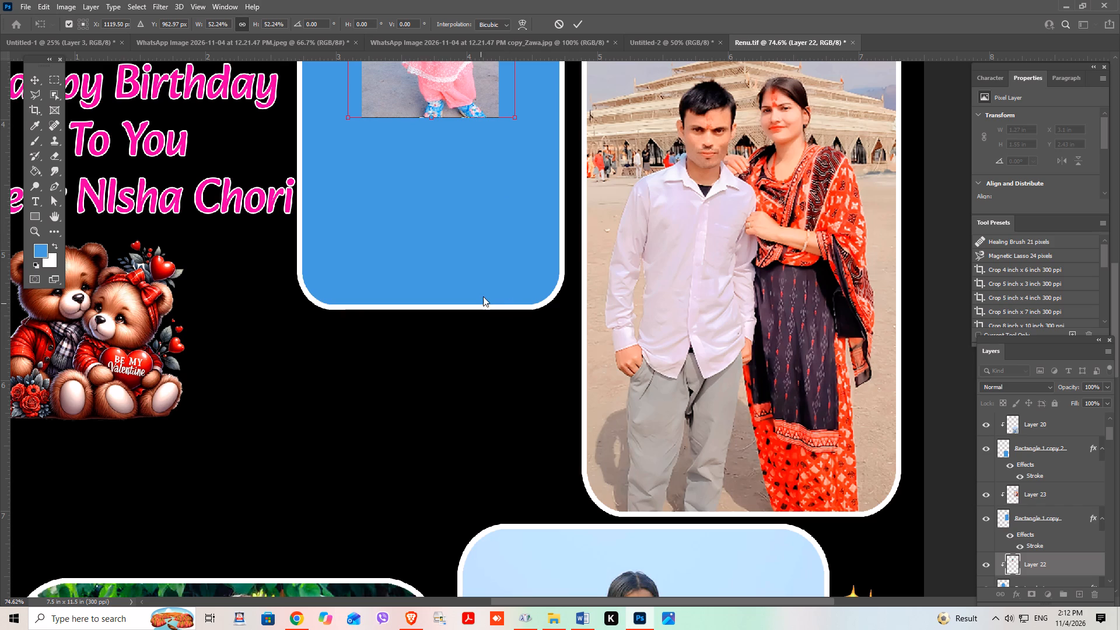
pyautogui.hotkey('ctrl', 'z')
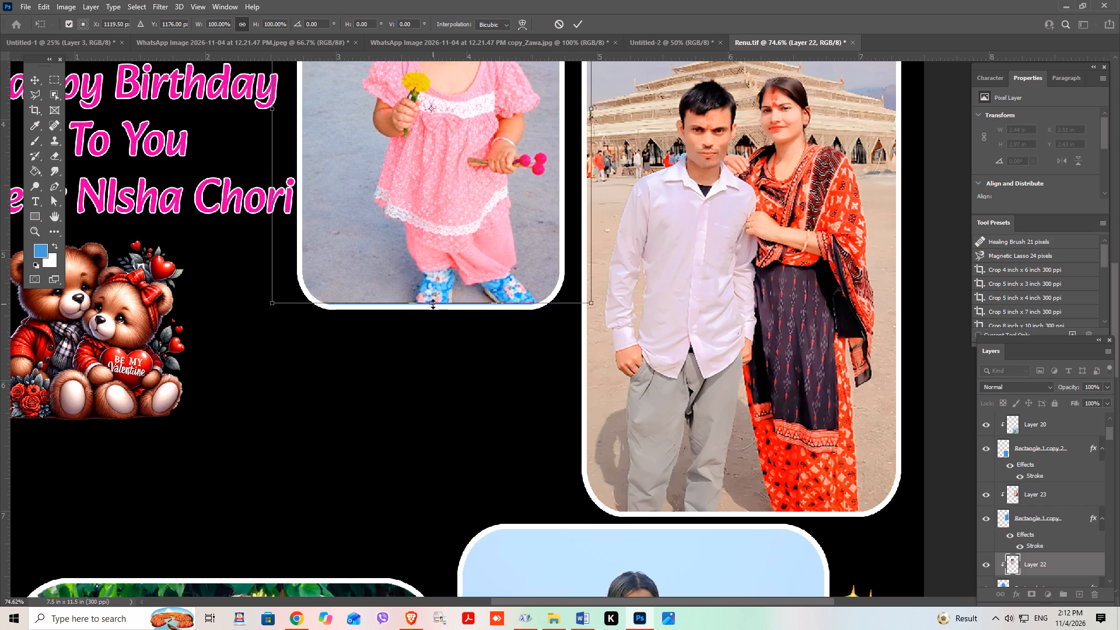
pyautogui.keyDown('shift'); pyautogui.click(432, 304); pyautogui.keyUp('shift')
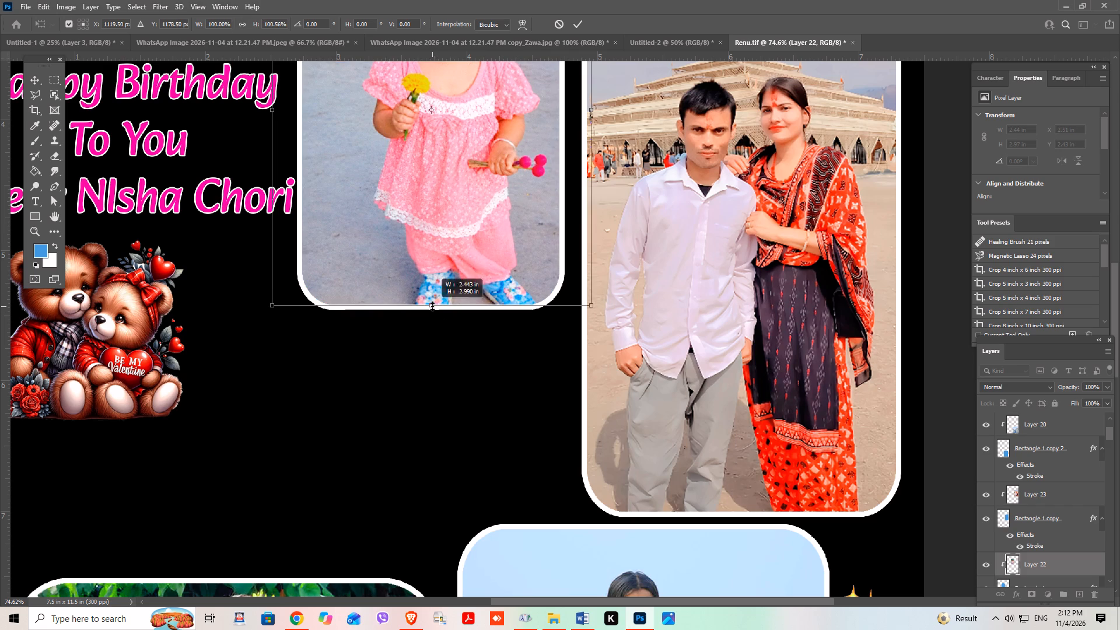
pyautogui.keyDown('shift'); pyautogui.click(432, 306); pyautogui.keyUp('shift')
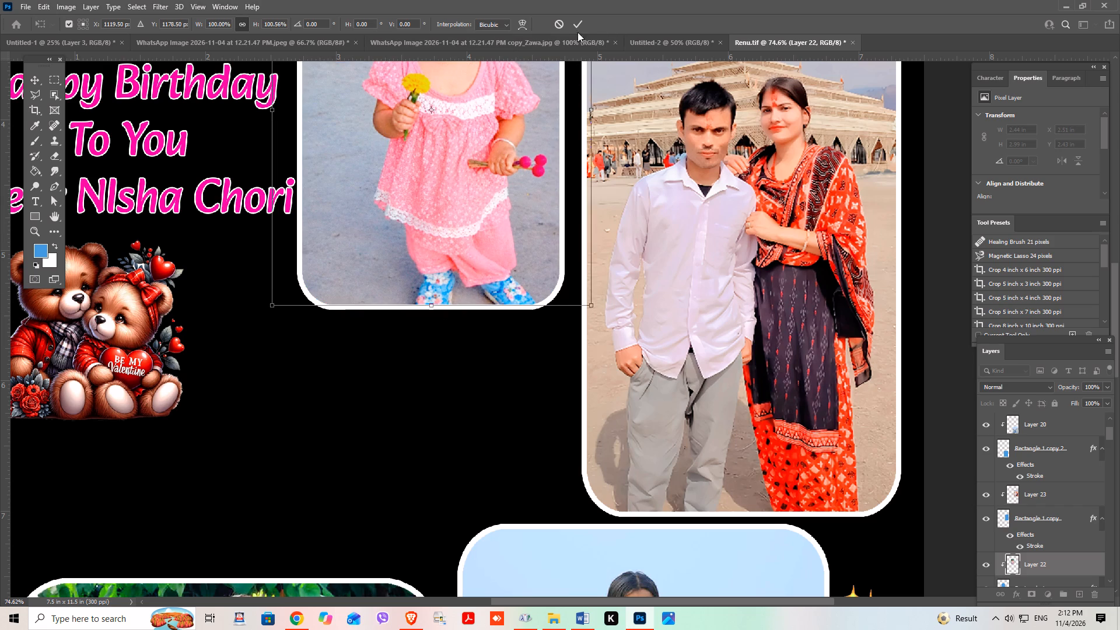
pyautogui.click(578, 23)
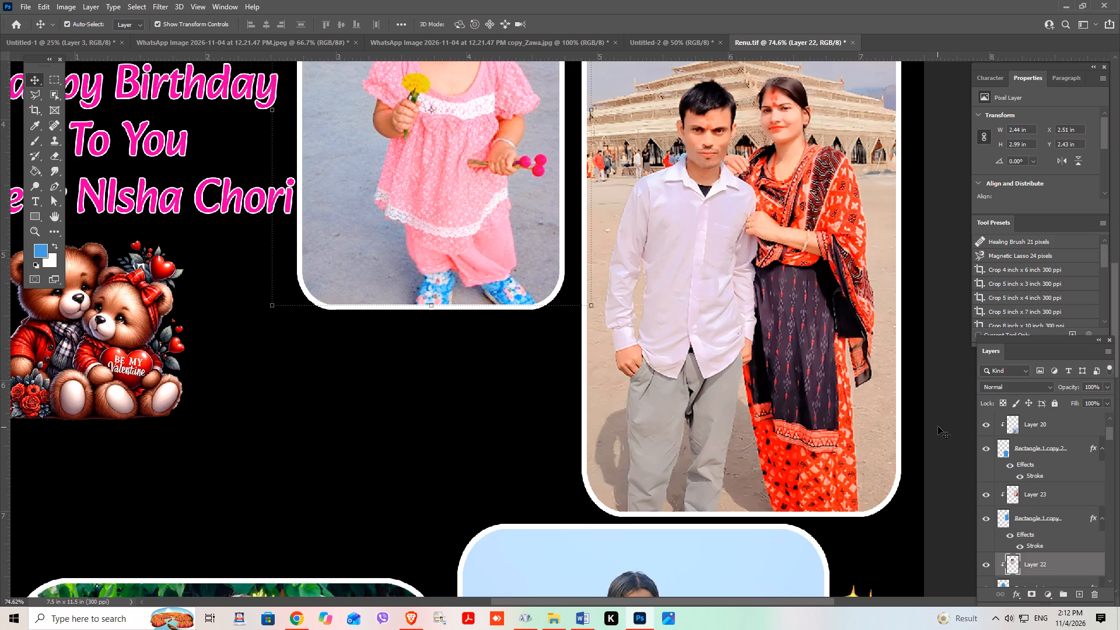
pyautogui.click(938, 426)
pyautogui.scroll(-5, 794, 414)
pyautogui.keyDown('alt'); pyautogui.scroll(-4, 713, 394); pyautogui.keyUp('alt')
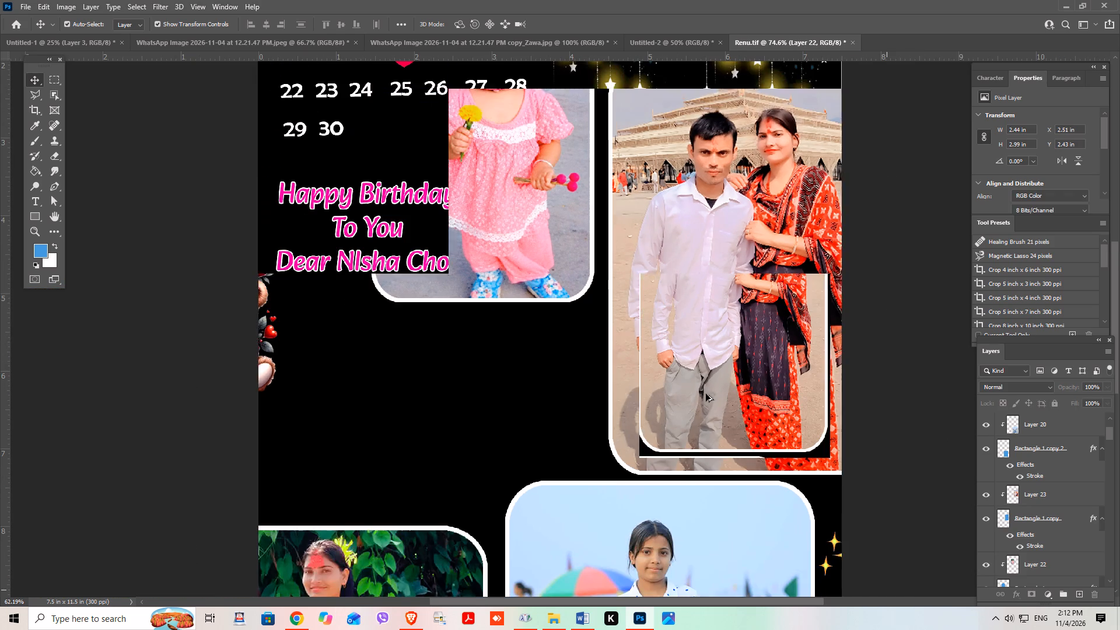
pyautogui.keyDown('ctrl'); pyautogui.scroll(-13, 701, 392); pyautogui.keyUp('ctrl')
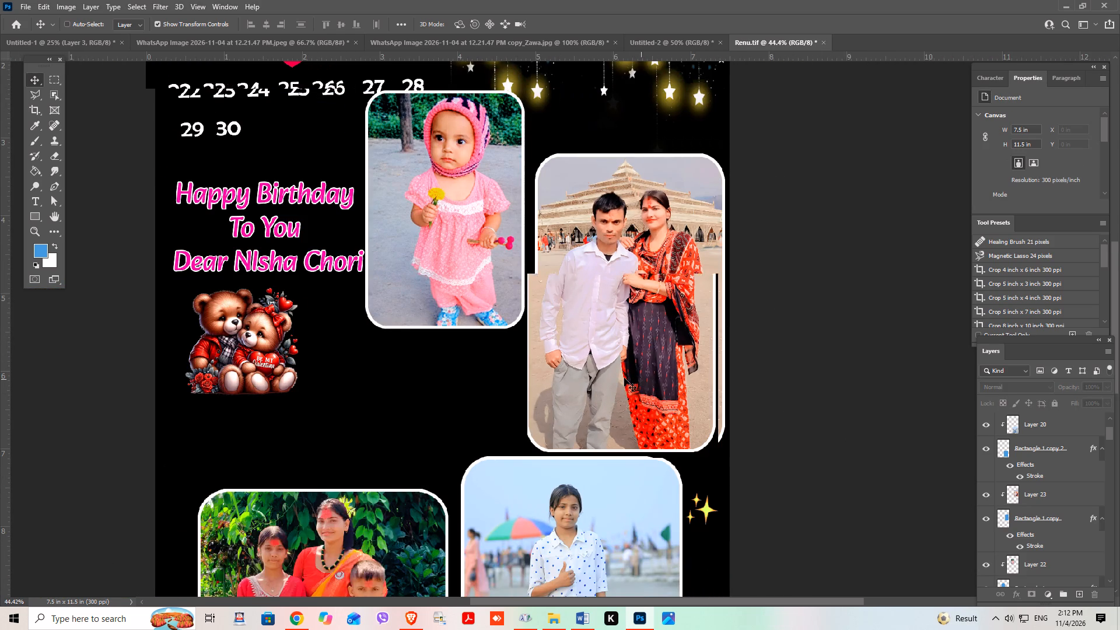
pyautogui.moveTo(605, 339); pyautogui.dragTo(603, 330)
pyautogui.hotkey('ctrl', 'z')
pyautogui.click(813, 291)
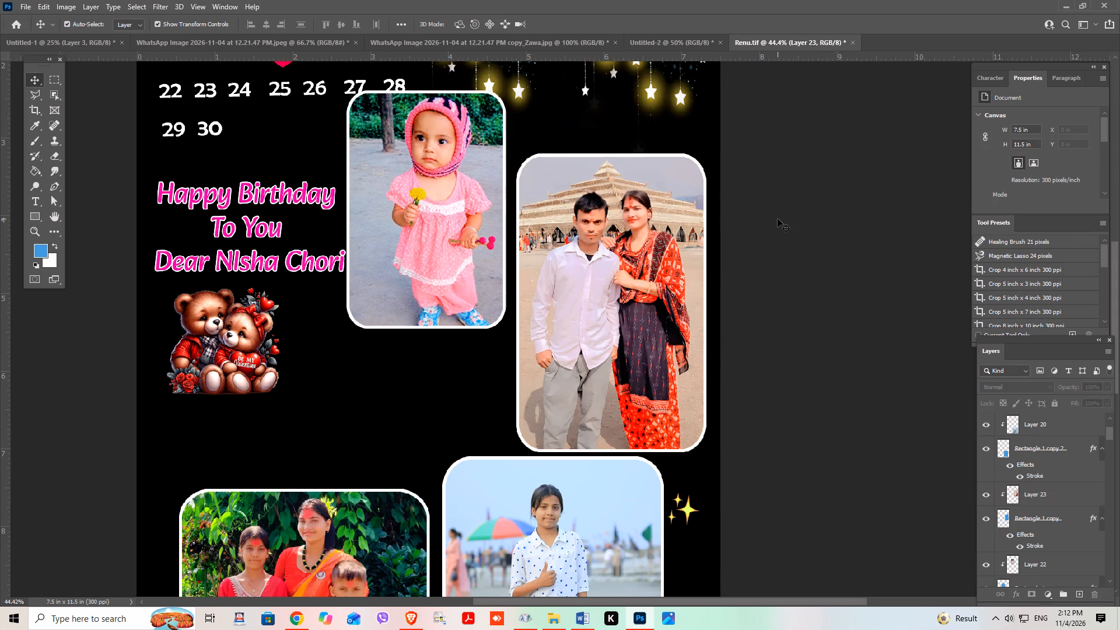
# Move the couple photo together with its frame, Rectangle 1 copy, up the page to about X 4.49 in, Y 2.57 in.
pyautogui.moveTo(778, 219); pyautogui.dragTo(629, 270)
pyautogui.moveTo(593, 316); pyautogui.dragTo(595, 310)
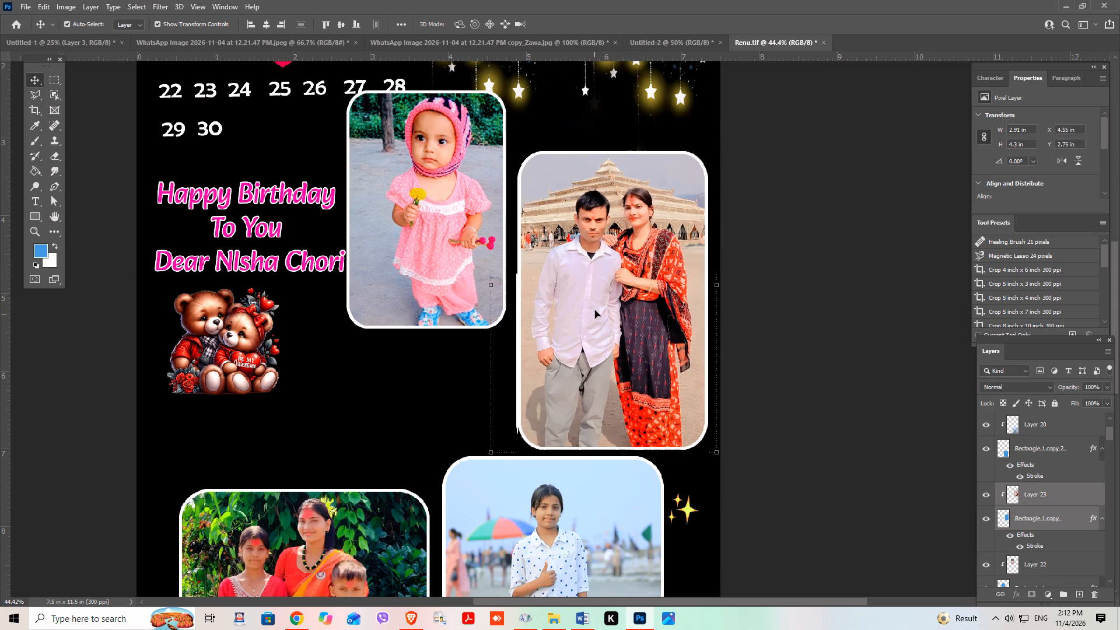
pyautogui.moveTo(595, 310); pyautogui.dragTo(589, 302)
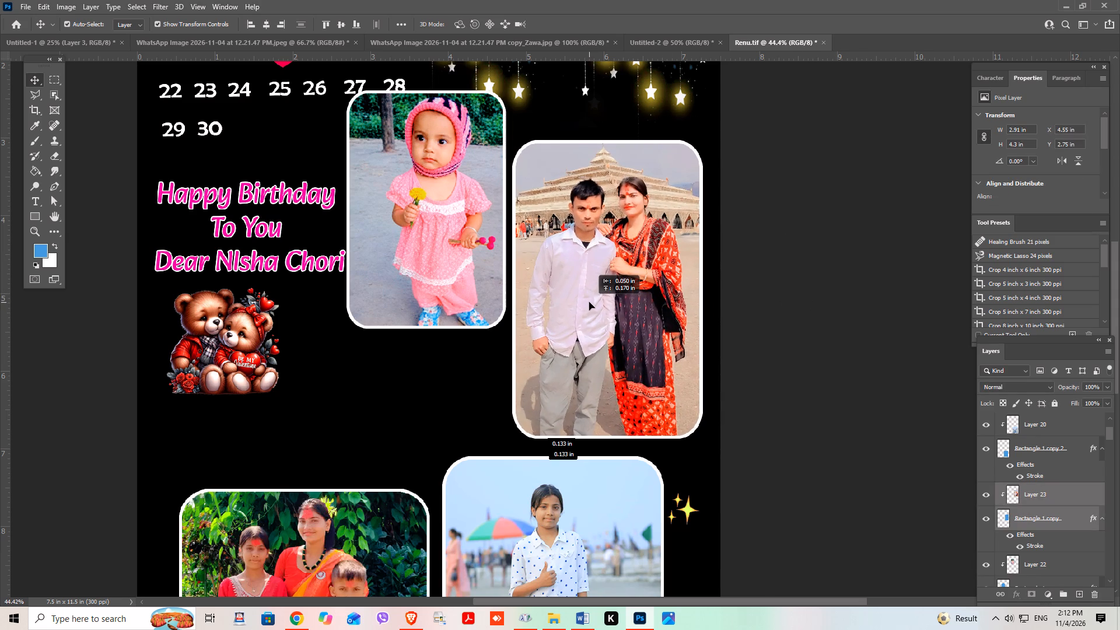
pyautogui.moveTo(589, 302); pyautogui.dragTo(589, 302)
# Enlarge the couple photo and its frame together to about 104.06%, extending them down toward the beach photo.
pyautogui.scroll(-2, 589, 302)
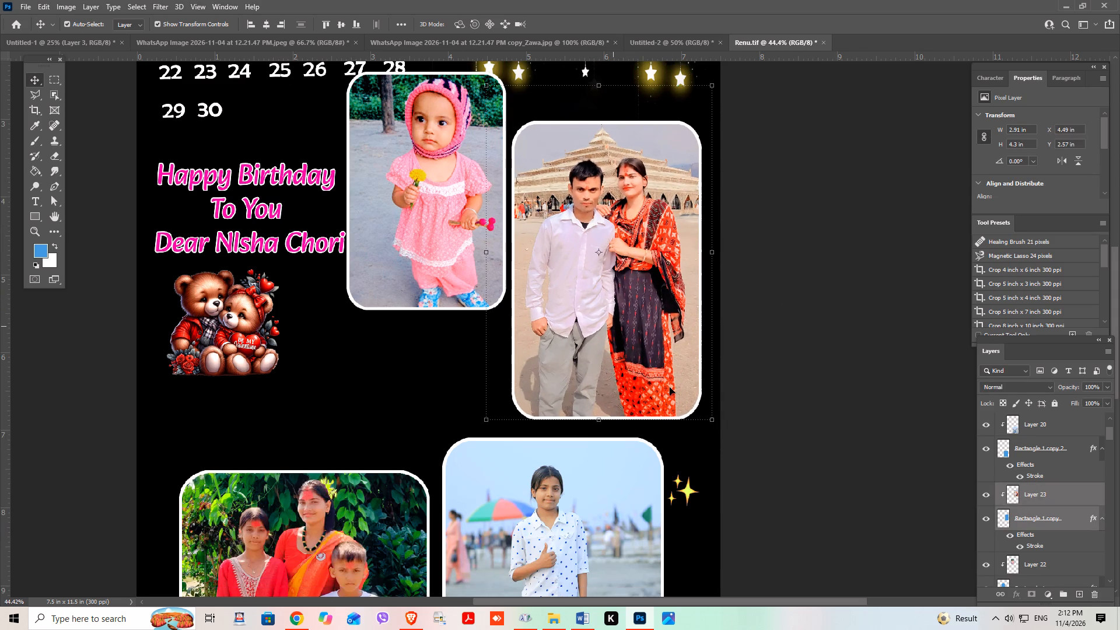
pyautogui.moveTo(714, 423); pyautogui.dragTo(719, 426)
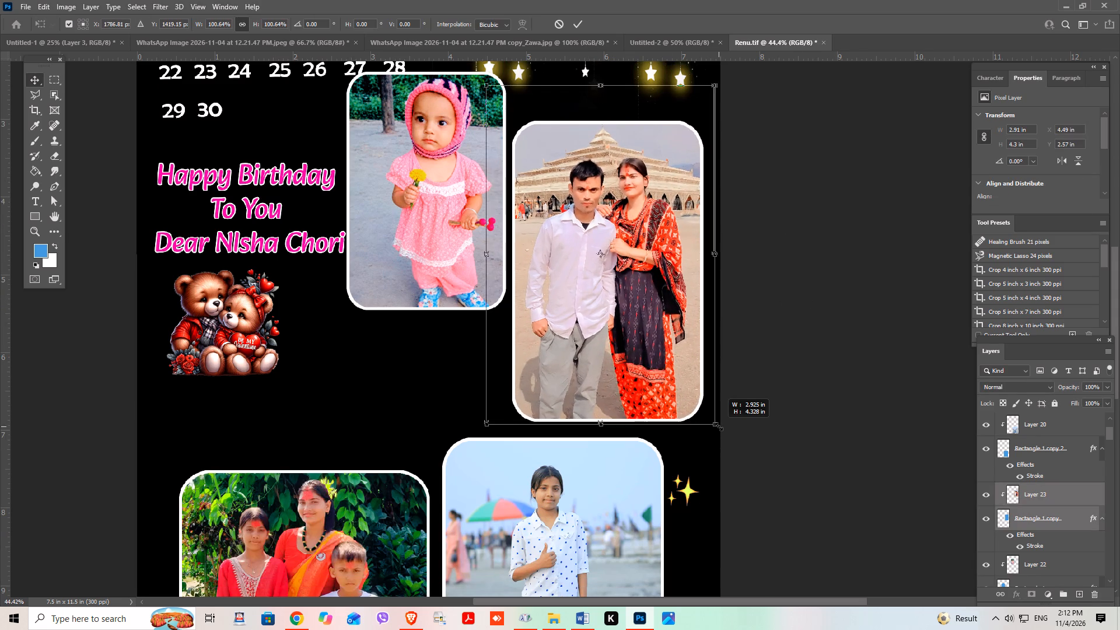
pyautogui.moveTo(719, 426); pyautogui.dragTo(725, 432)
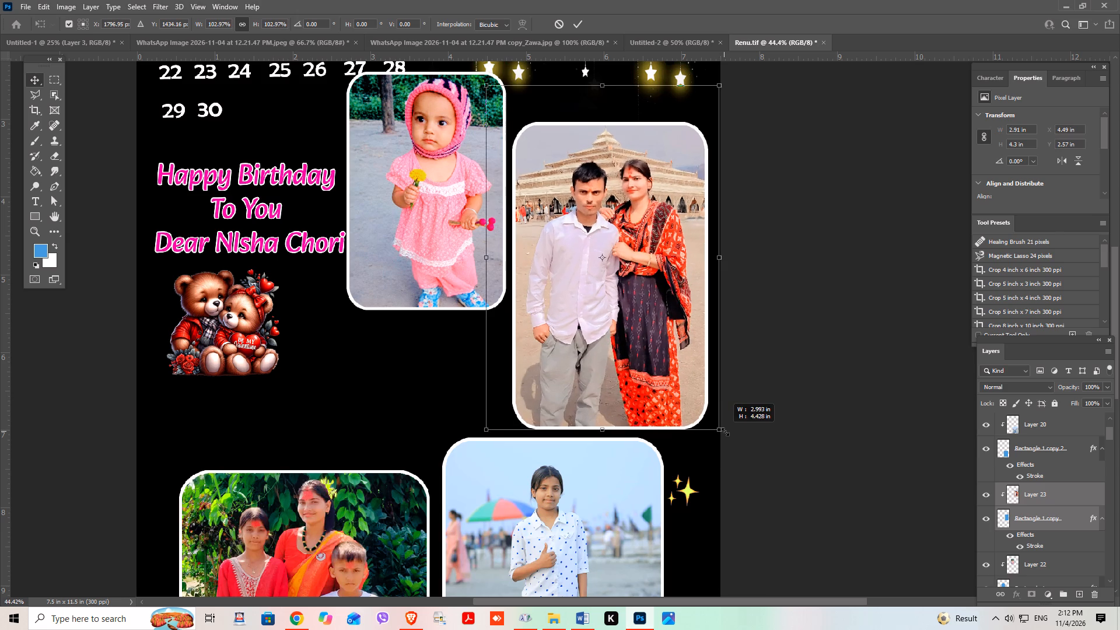
pyautogui.moveTo(725, 432); pyautogui.dragTo(727, 434)
pyautogui.click(581, 24)
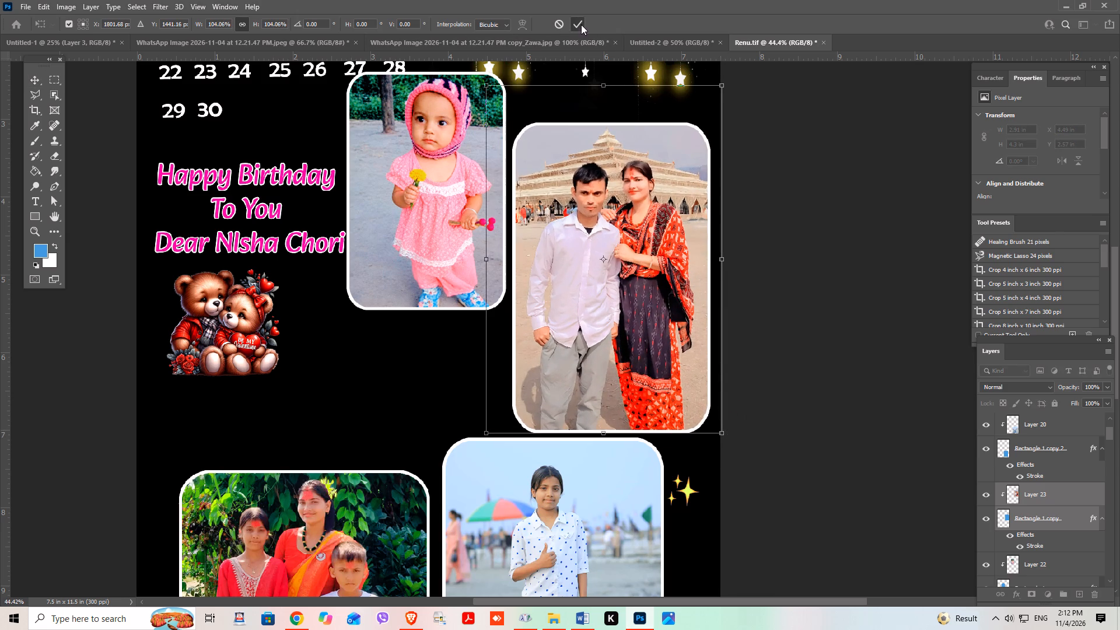
pyautogui.click(793, 377)
# Shift the beach photo together with its frame, Rectangle 1 copy 2, slightly toward the page's right edge.
pyautogui.scroll(-9, 793, 377)
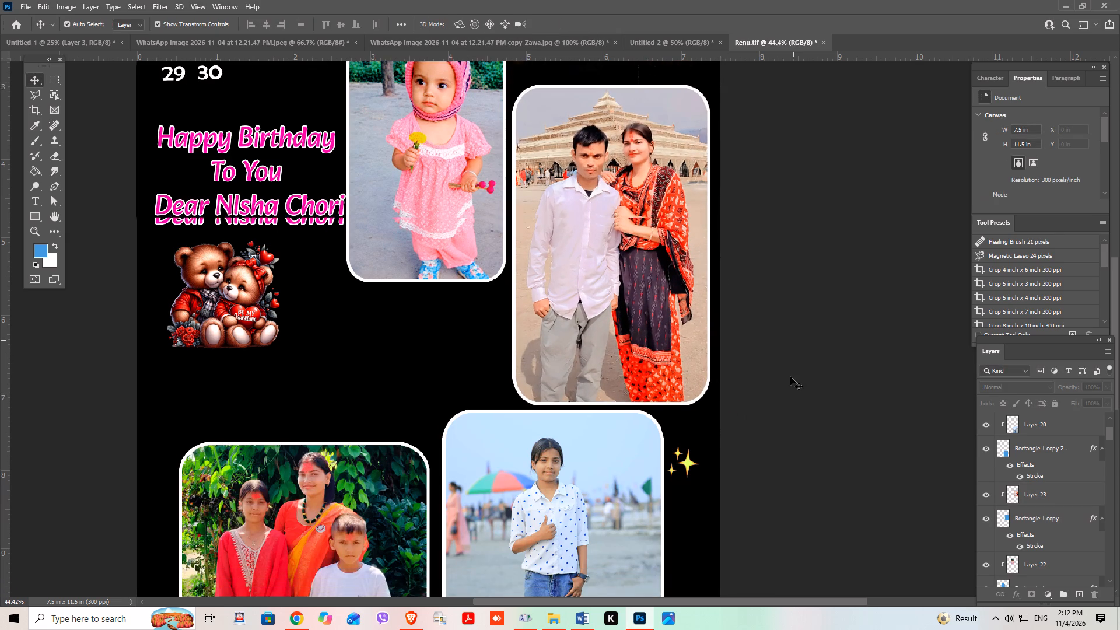
pyautogui.scroll(-1, 785, 375)
pyautogui.scroll(-20, 587, 442)
pyautogui.scroll(-1, 587, 442)
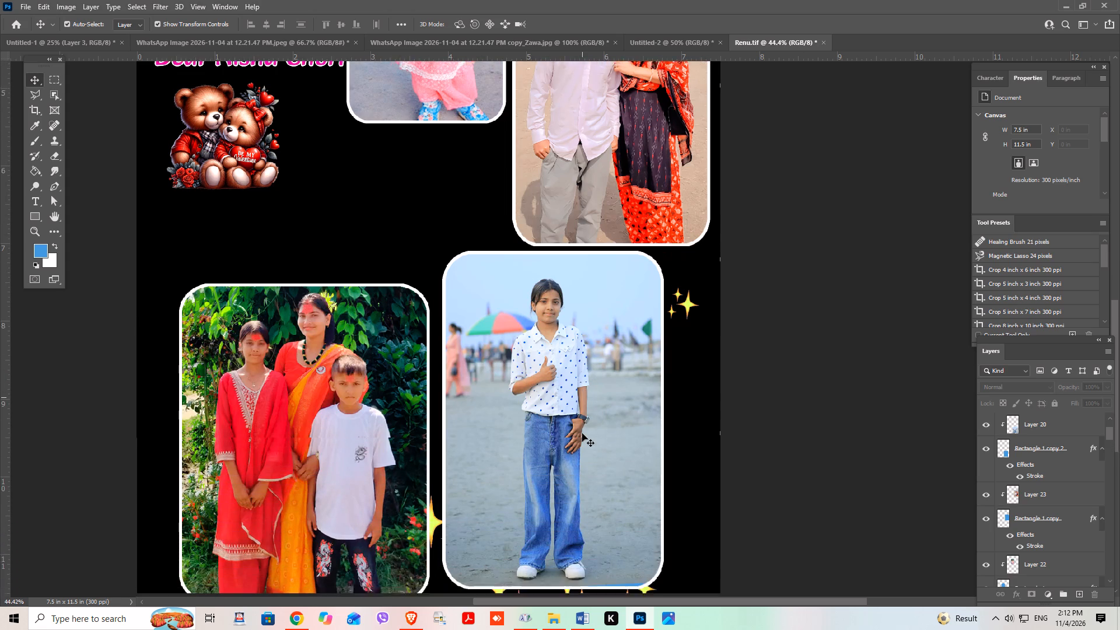
pyautogui.scroll(-5, 582, 433)
pyautogui.scroll(4, 582, 432)
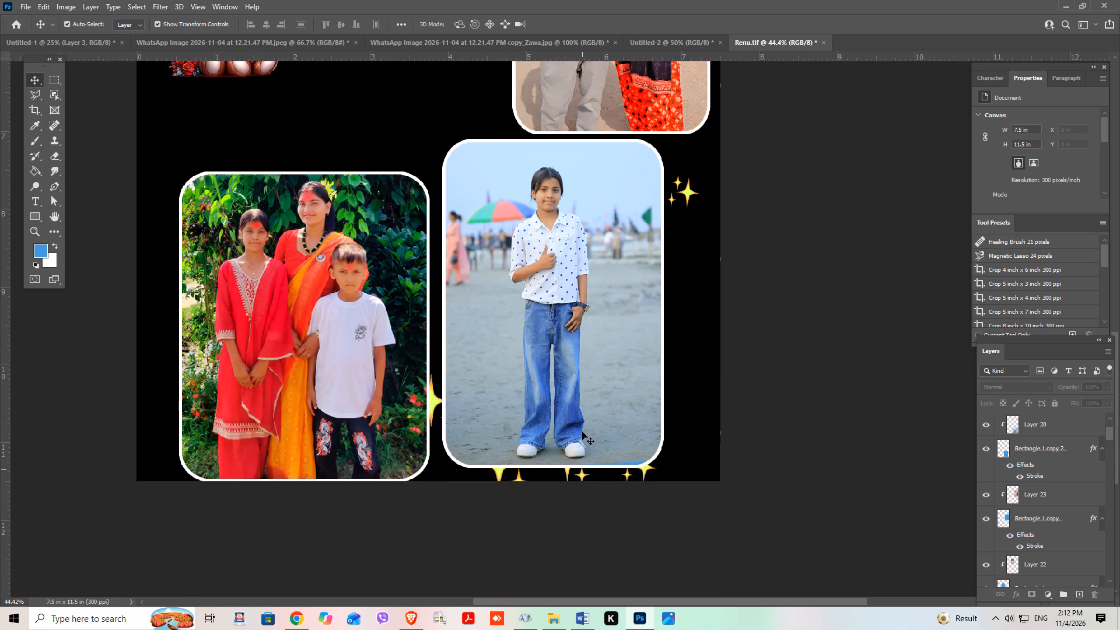
pyautogui.moveTo(778, 322); pyautogui.dragTo(546, 308)
pyautogui.moveTo(608, 286); pyautogui.dragTo(611, 286)
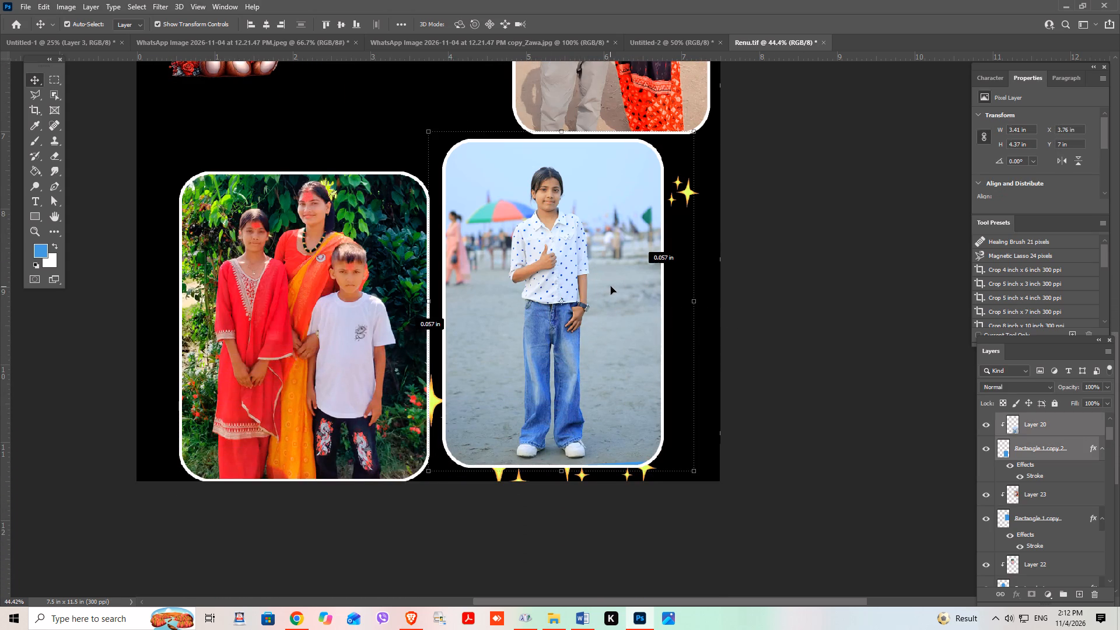
pyautogui.moveTo(611, 286); pyautogui.dragTo(613, 285)
pyautogui.click(807, 401)
# Move the family photo together with its frame, Rectangle 1 copy 3, closer to the beach photo, to about X 0.3 in, Y 6.86 in.
pyautogui.scroll(-5, 629, 456)
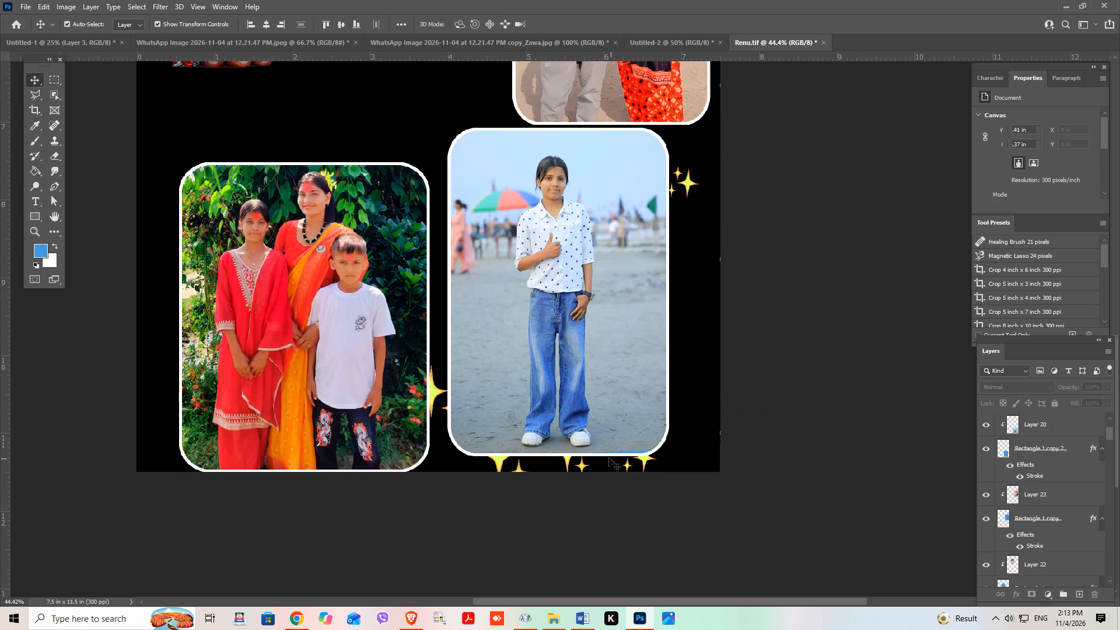
pyautogui.moveTo(133, 448); pyautogui.dragTo(325, 367)
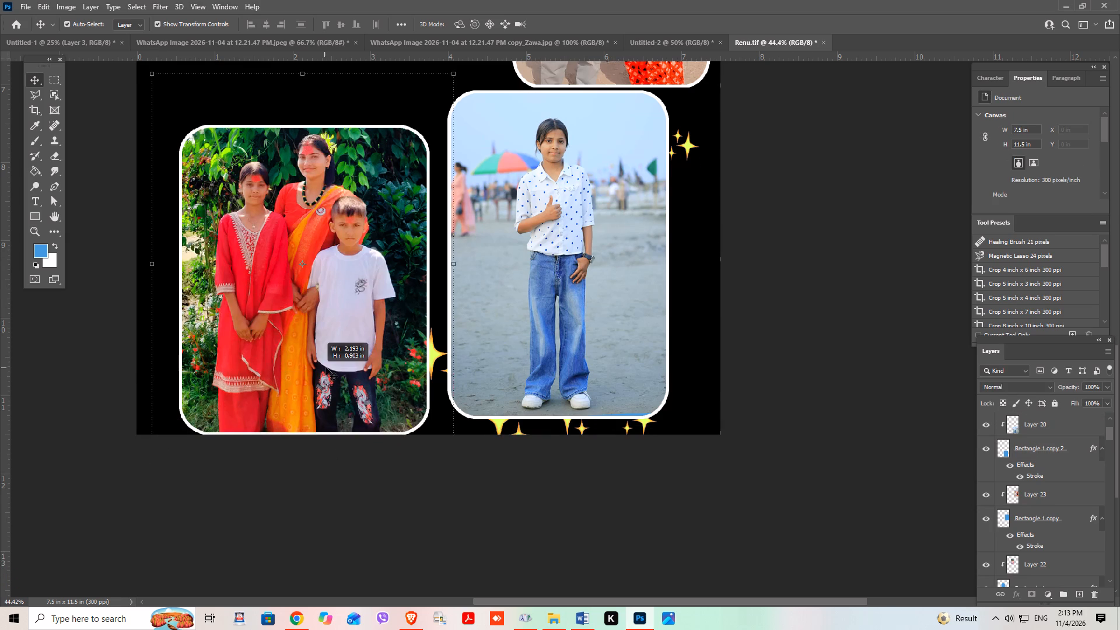
pyautogui.moveTo(325, 367); pyautogui.dragTo(329, 365)
pyautogui.moveTo(379, 405); pyautogui.dragTo(383, 405)
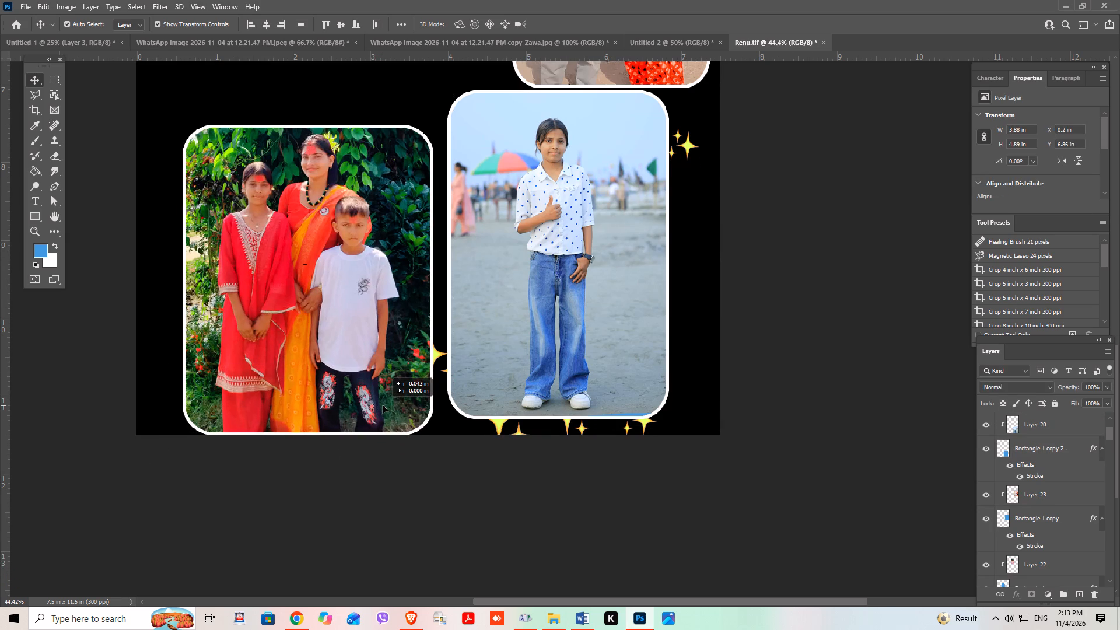
pyautogui.moveTo(383, 405); pyautogui.dragTo(387, 405)
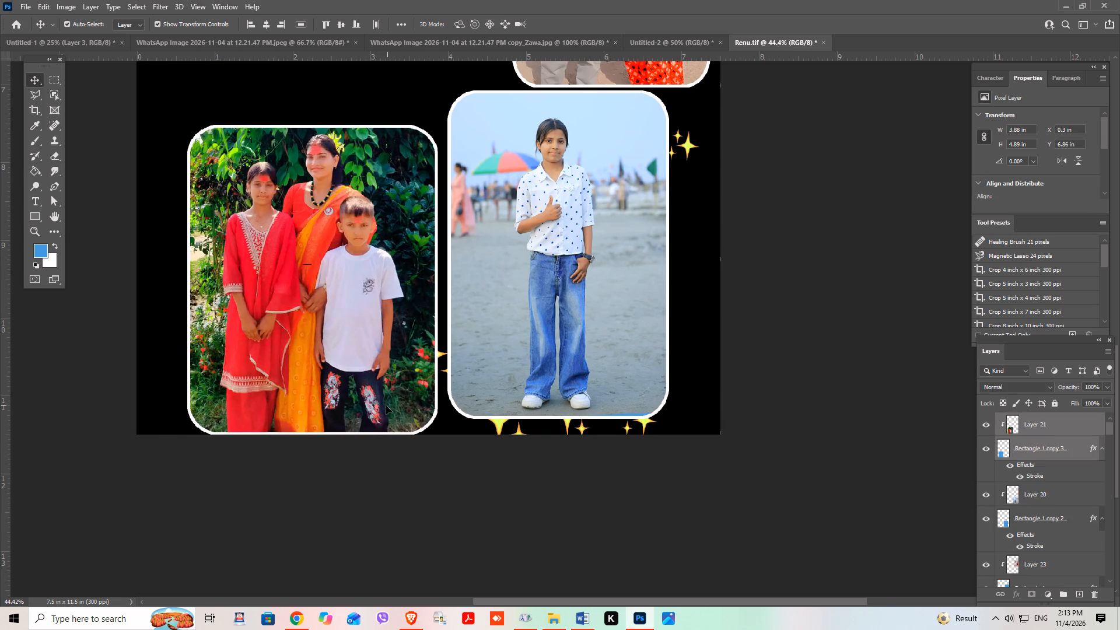
pyautogui.scroll(-1, 381, 407)
pyautogui.click(279, 549)
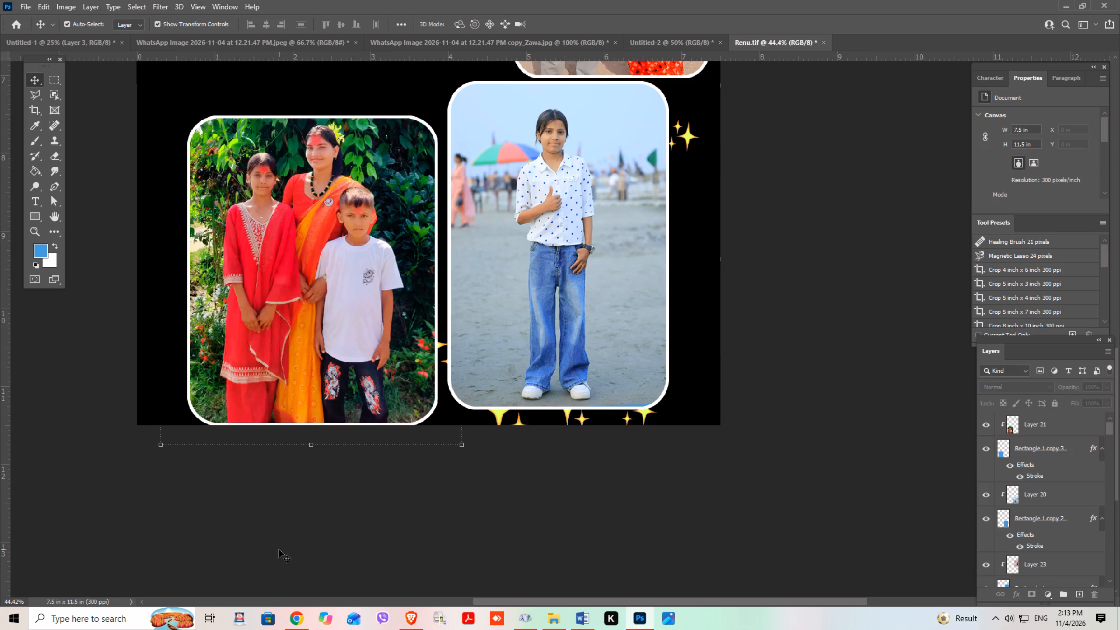
# Move the Layer 3 copy 3 sparkle cluster from under the beach photo to the page's right margin, about X 7.04 in, Y 8.22 in.
pyautogui.scroll(4, 279, 549)
pyautogui.moveTo(645, 454); pyautogui.dragTo(646, 454)
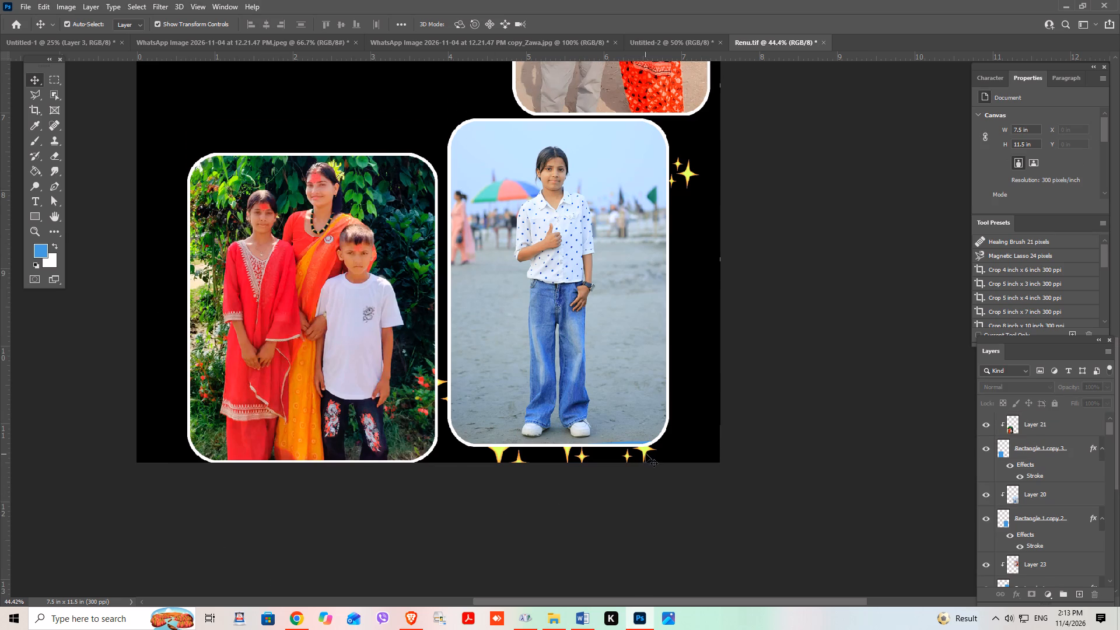
pyautogui.moveTo(646, 454); pyautogui.dragTo(705, 264)
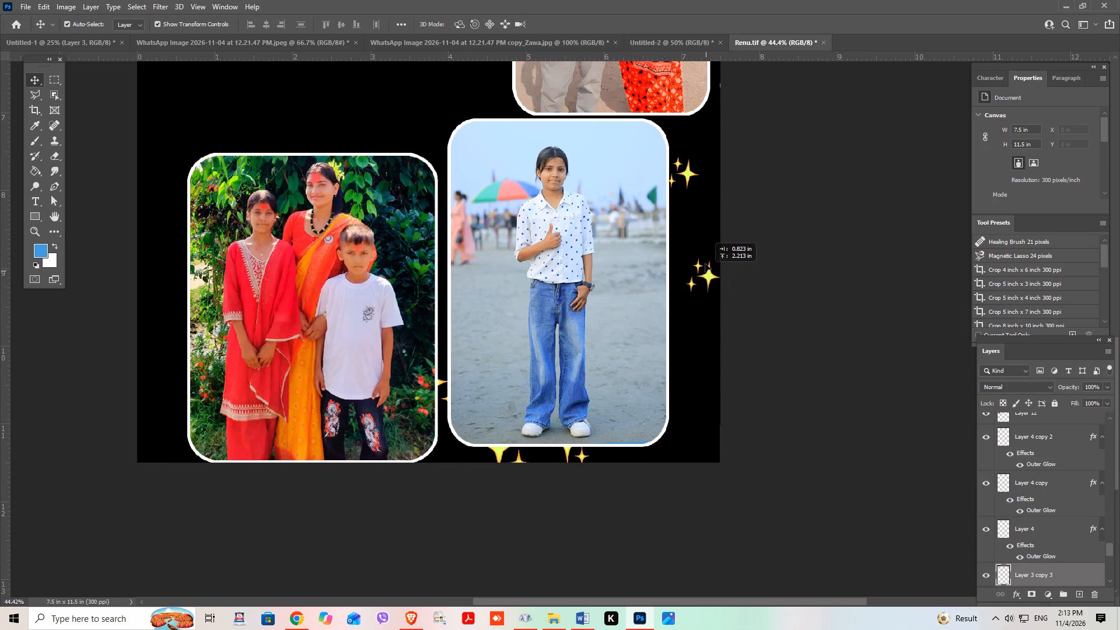
pyautogui.moveTo(705, 264); pyautogui.dragTo(708, 232)
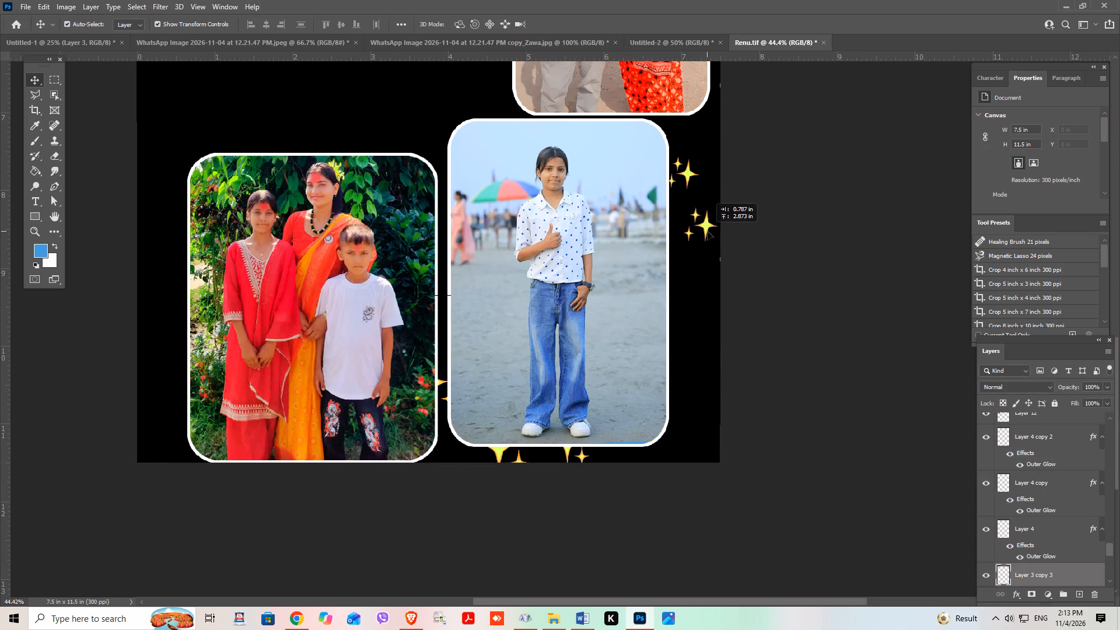
pyautogui.moveTo(708, 232); pyautogui.dragTo(709, 232)
# Move the Layer 3 copy 7 sparkle cluster from under the beach photo to its outer side, about X 6.89 in, Y 9.28 in.
pyautogui.moveTo(581, 459); pyautogui.dragTo(619, 452)
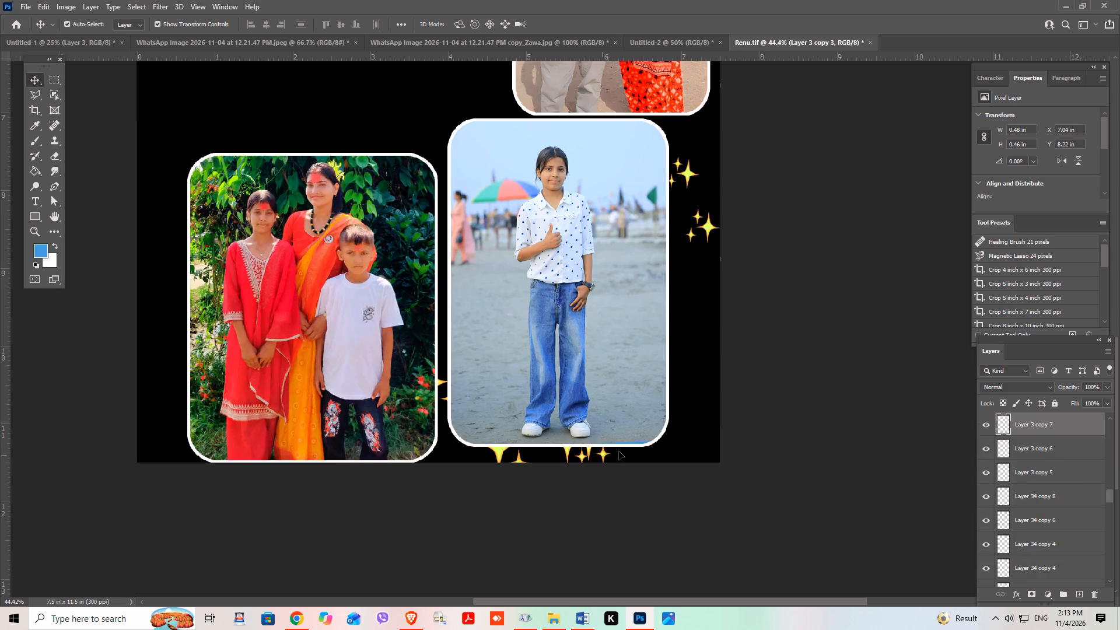
pyautogui.moveTo(619, 452); pyautogui.dragTo(711, 341)
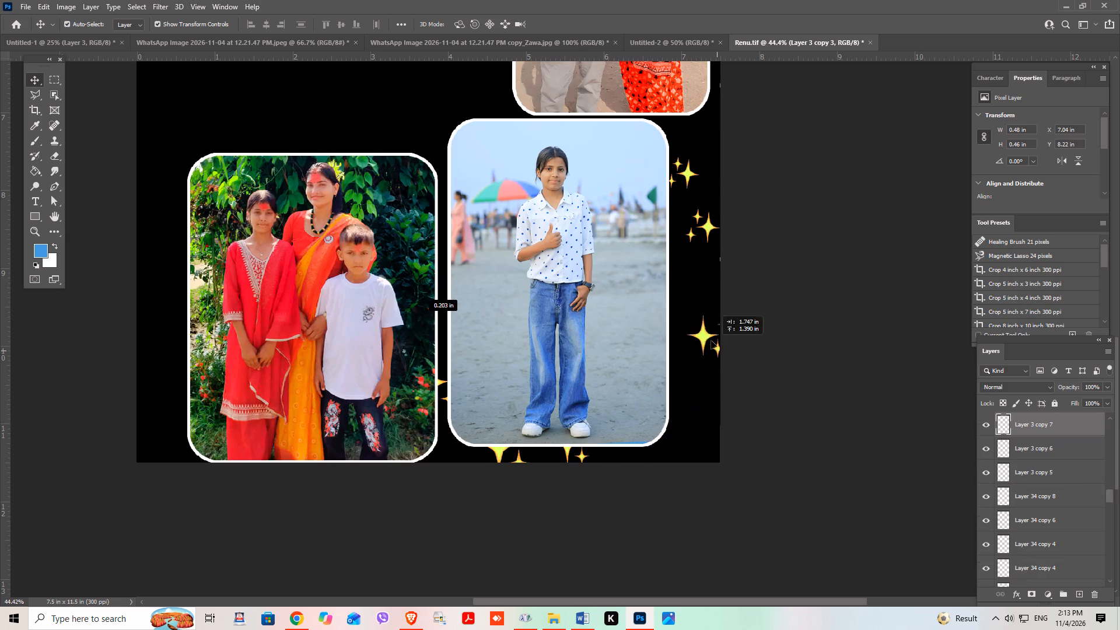
pyautogui.moveTo(711, 341); pyautogui.dragTo(704, 327)
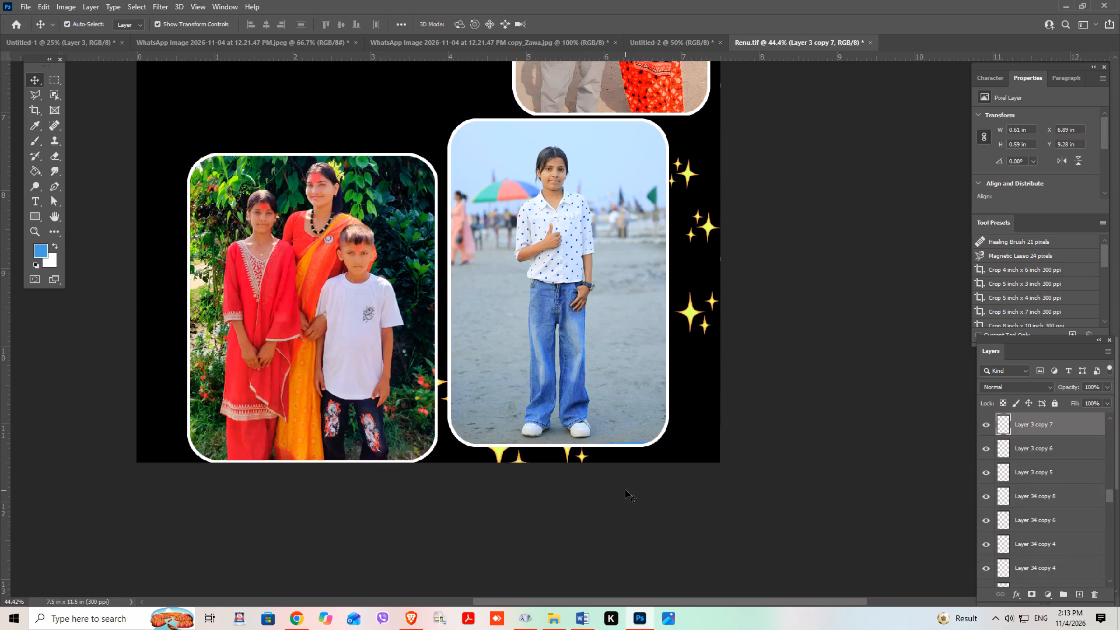
pyautogui.click(824, 499)
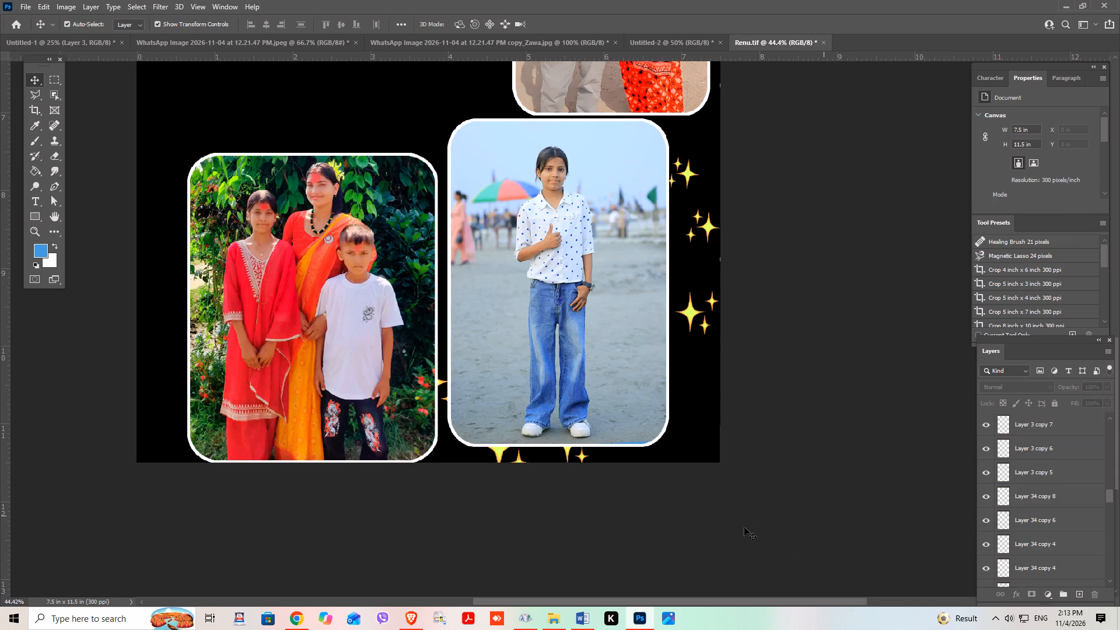
# Move the Layer 3 copy sparkle cluster from under the beach photo to beside its lower outer corner.
pyautogui.moveTo(580, 459); pyautogui.dragTo(703, 433)
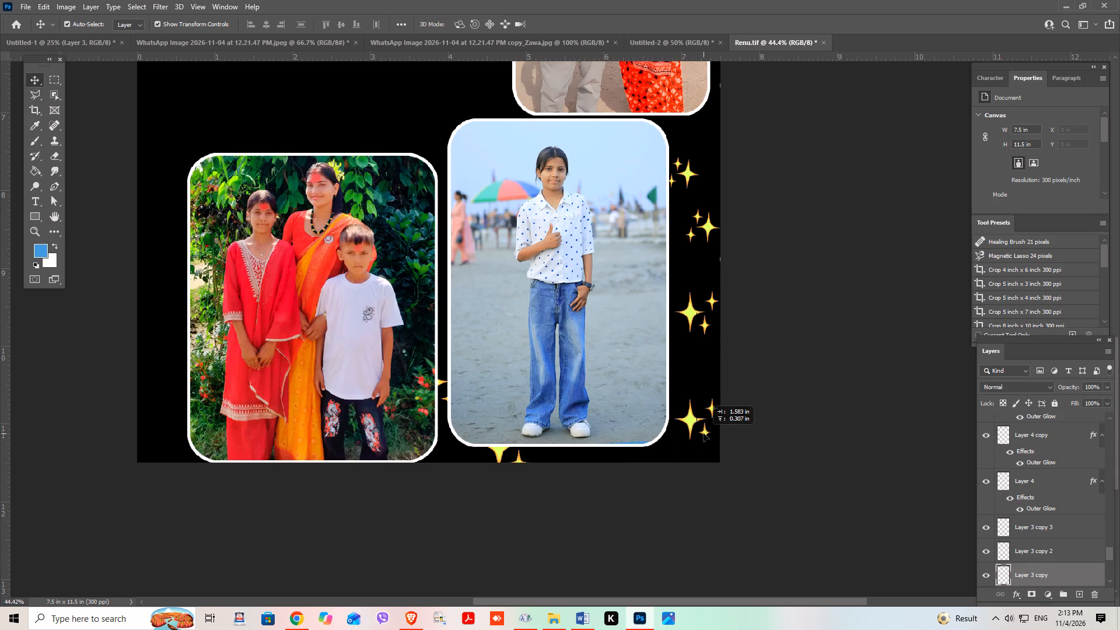
pyautogui.moveTo(703, 433); pyautogui.dragTo(684, 404)
pyautogui.click(800, 499)
# Nudge the beach photo, Layer 20, slightly down inside its frame to about Y 7.01 in.
pyautogui.click(640, 426)
pyautogui.scroll(2, 652, 485)
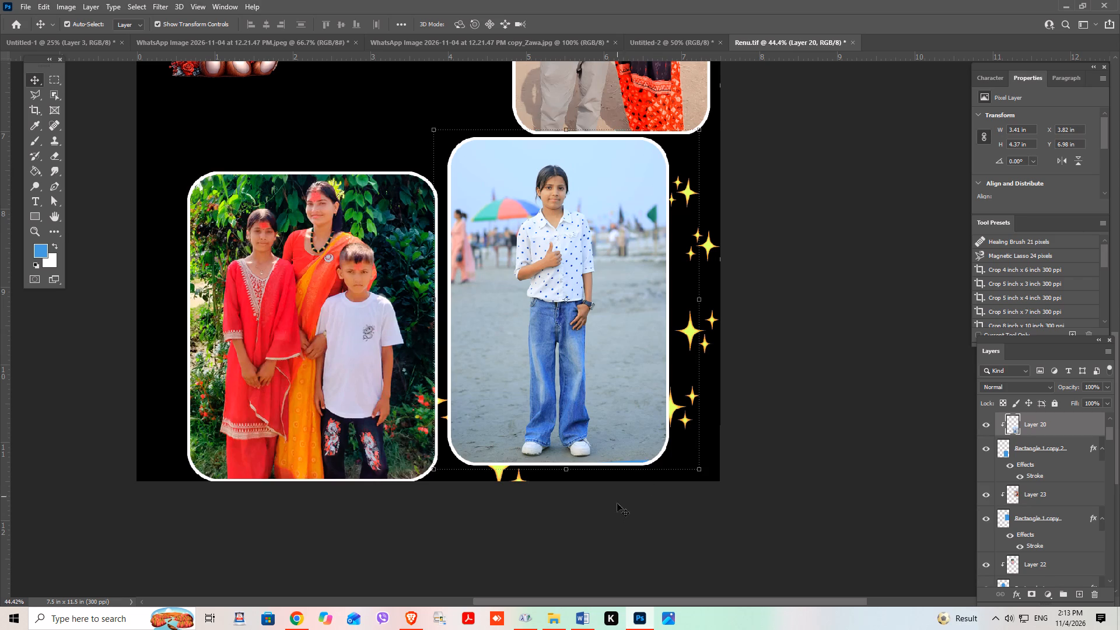
pyautogui.click(628, 436)
pyautogui.press('Down')
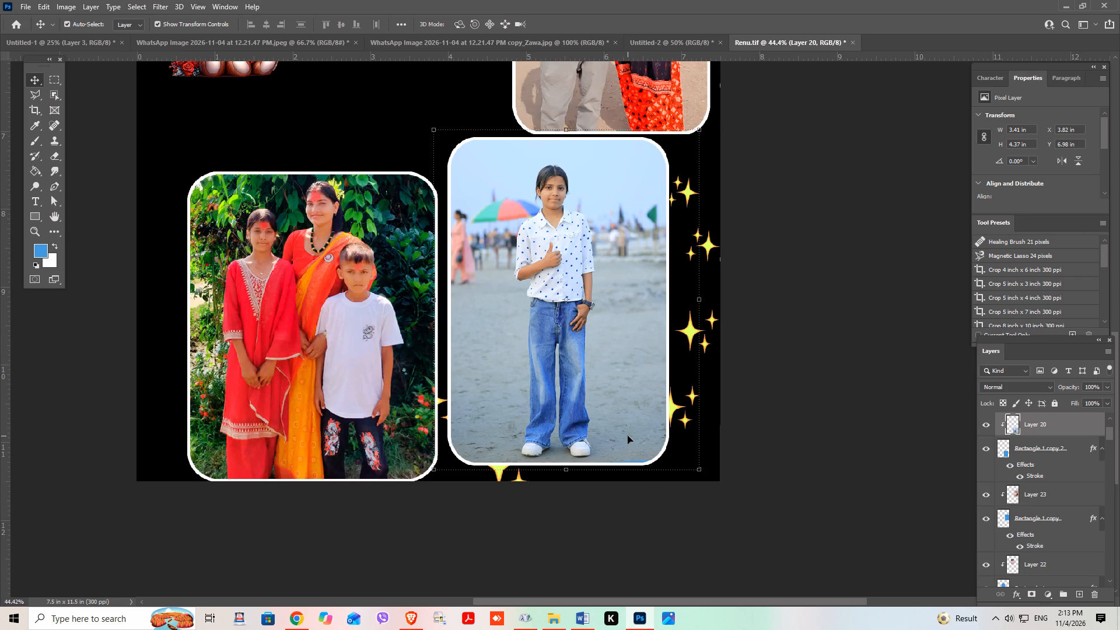
pyautogui.press('Down')
pyautogui.press('Down')
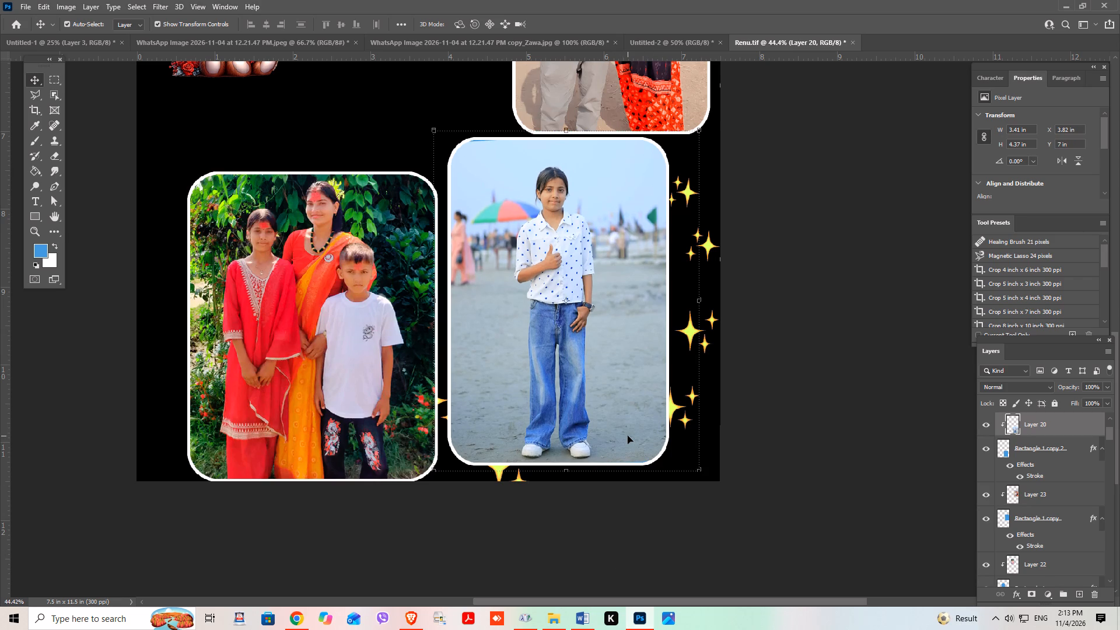
pyautogui.press('Down')
pyautogui.press('Down')
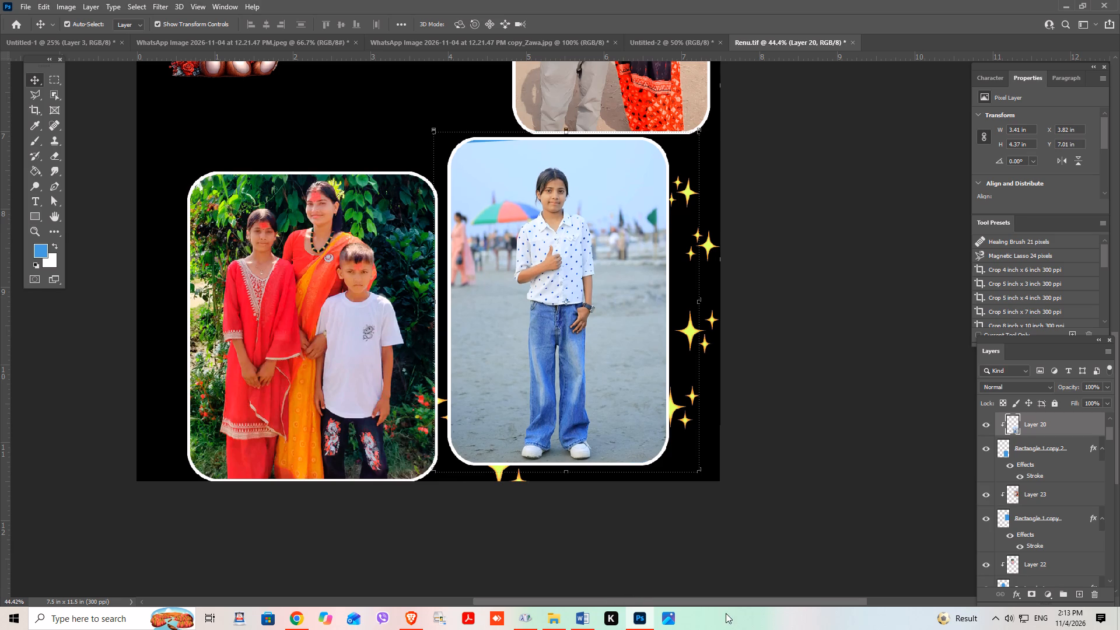
# Enlarge the beach photo inside its frame to about 101%.
pyautogui.click(919, 597)
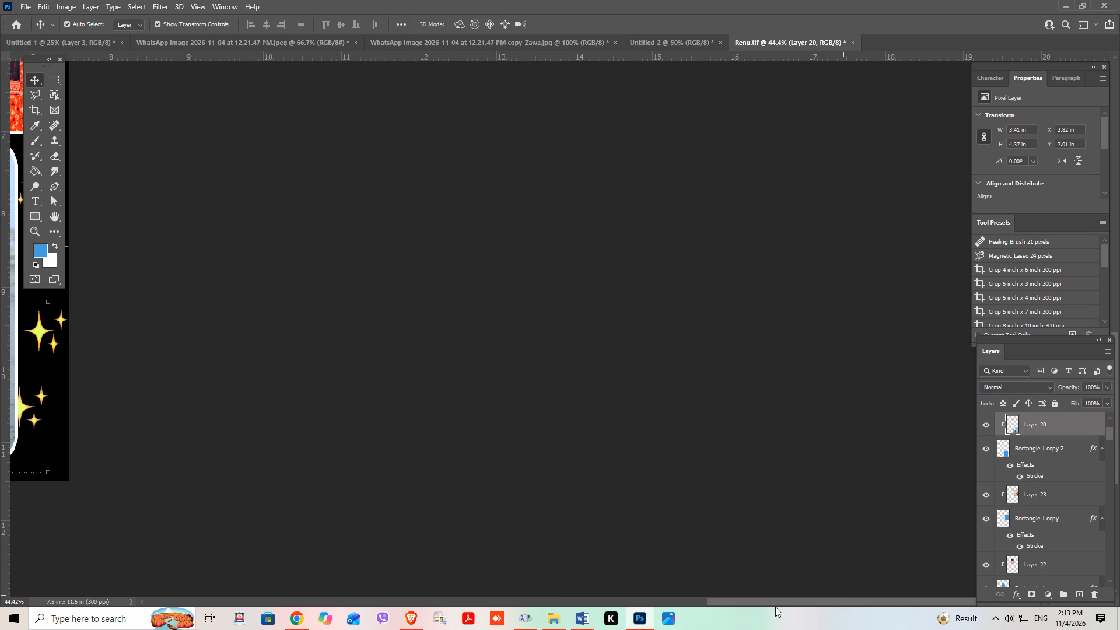
pyautogui.moveTo(766, 600); pyautogui.dragTo(560, 587)
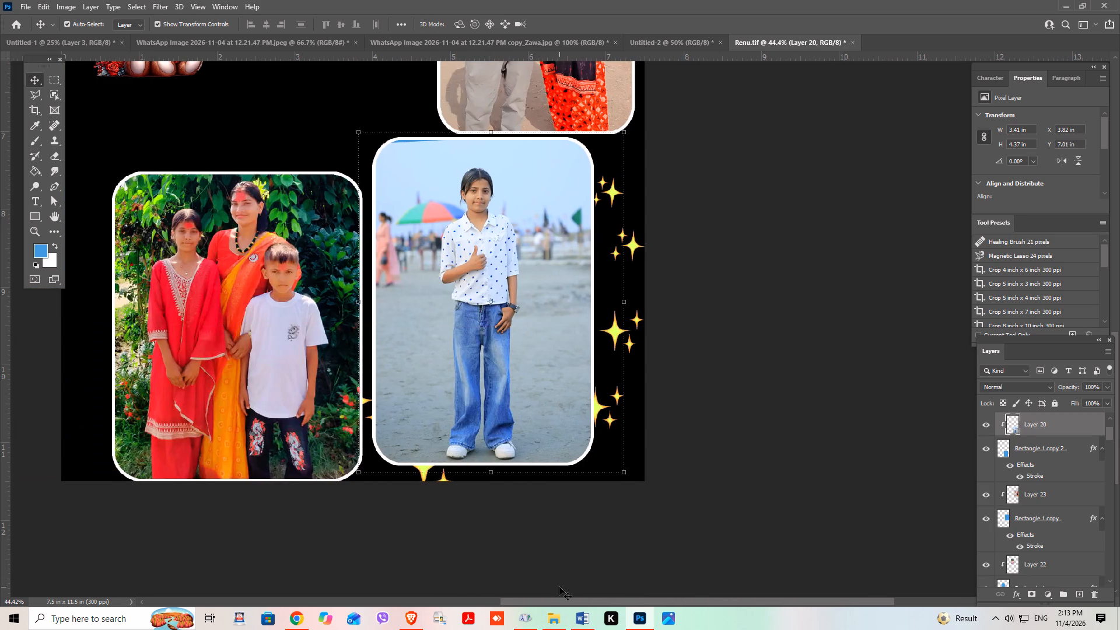
pyautogui.click(738, 335)
pyautogui.click(412, 216)
pyautogui.scroll(3, 412, 216)
pyautogui.click(362, 159)
pyautogui.click(362, 159)
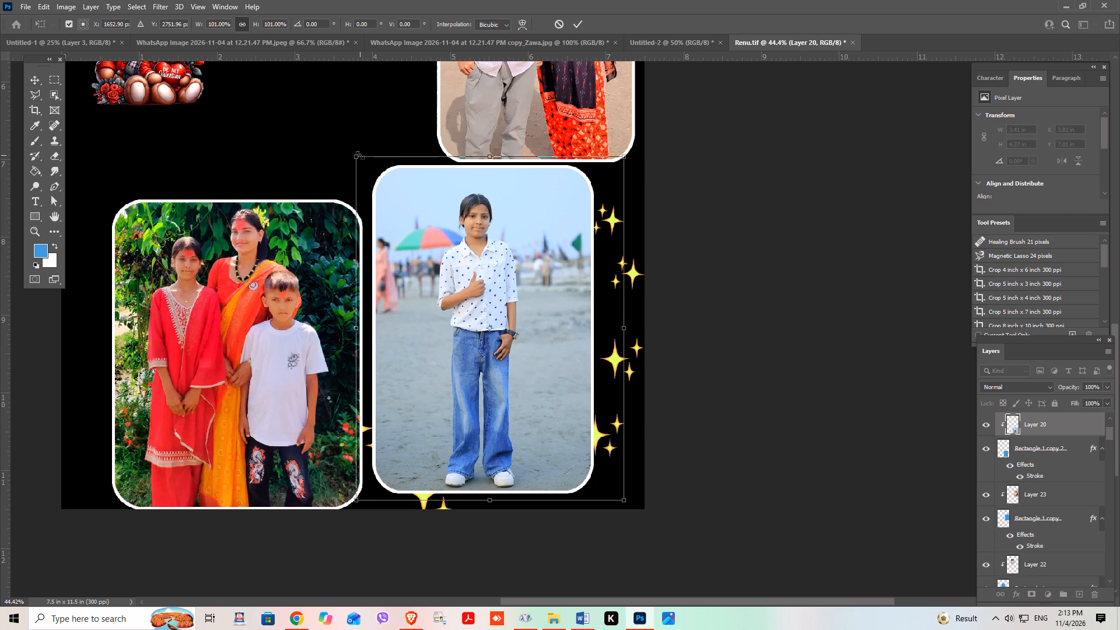
pyautogui.click(580, 19)
pyautogui.click(797, 321)
# Move the Layer 3 copy 5 sparkle cluster from under the beach photo to the page's bottom-left corner beside the family photo.
pyautogui.scroll(8, 664, 541)
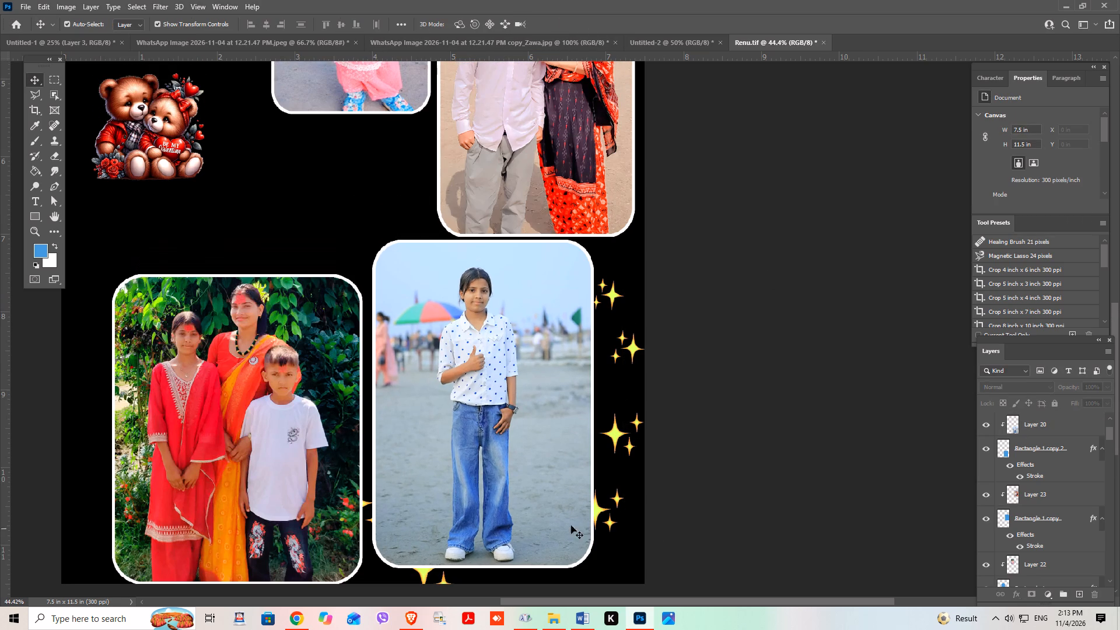
pyautogui.scroll(-7, 459, 576)
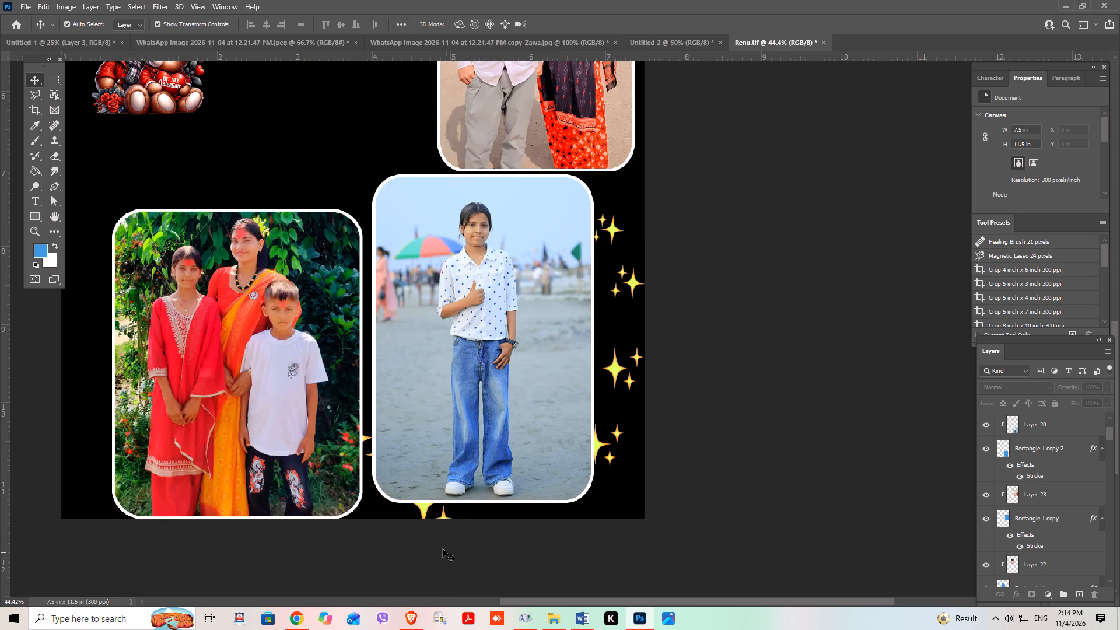
pyautogui.moveTo(423, 510); pyautogui.dragTo(85, 394)
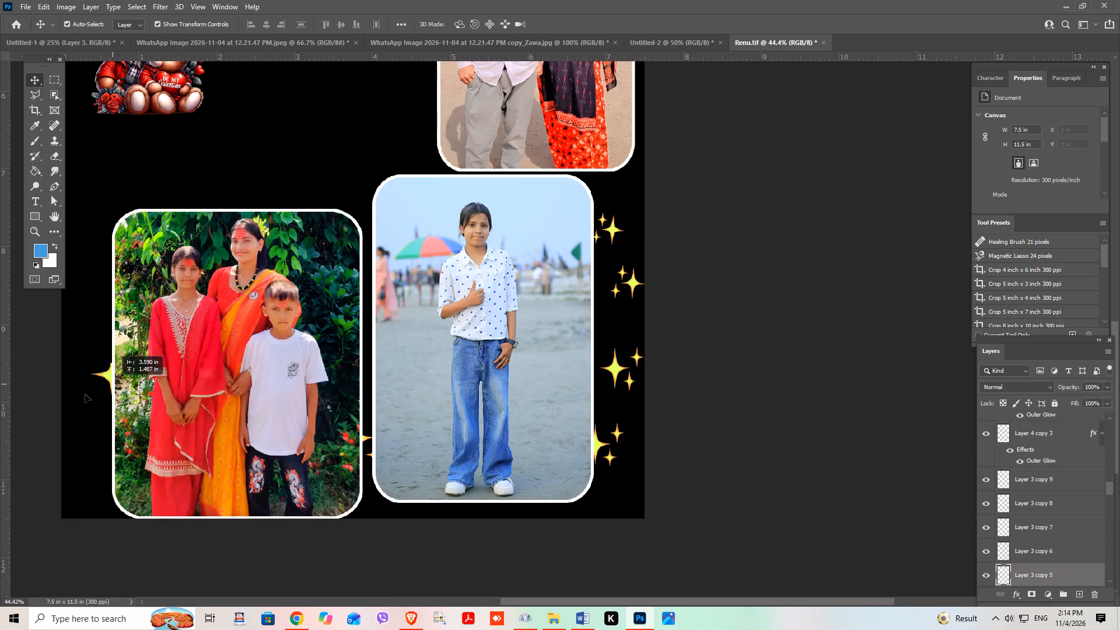
pyautogui.moveTo(85, 394); pyautogui.dragTo(76, 495)
pyautogui.click(467, 589)
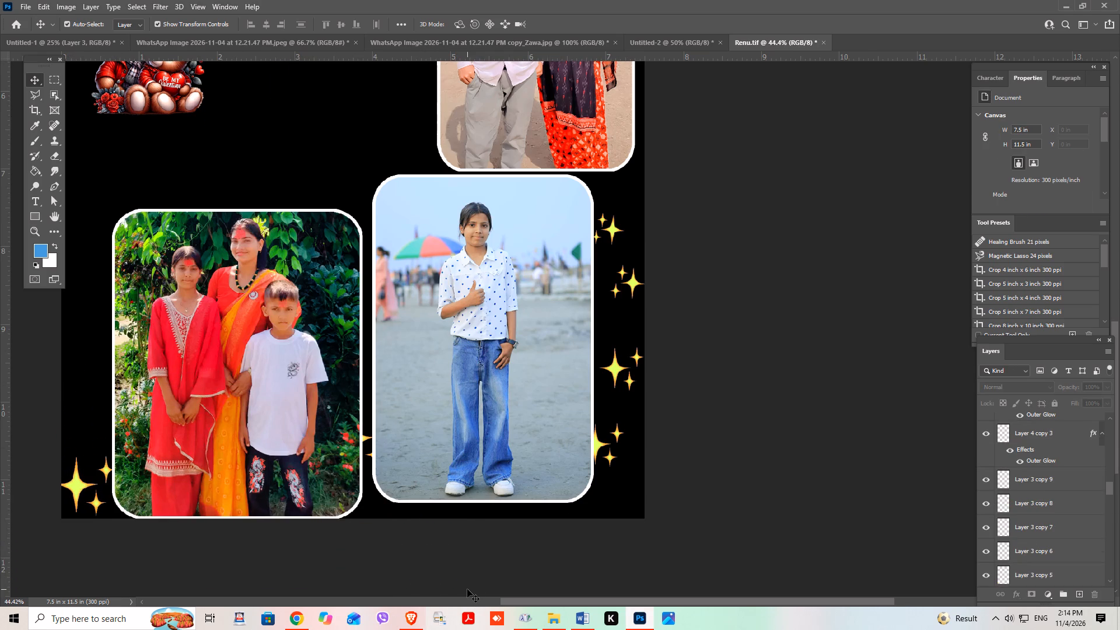
# Move the Layer 3 sparkle cluster from between the two lower photos to the page's left edge, above the corner sparkles.
pyautogui.moveTo(367, 437); pyautogui.dragTo(198, 371)
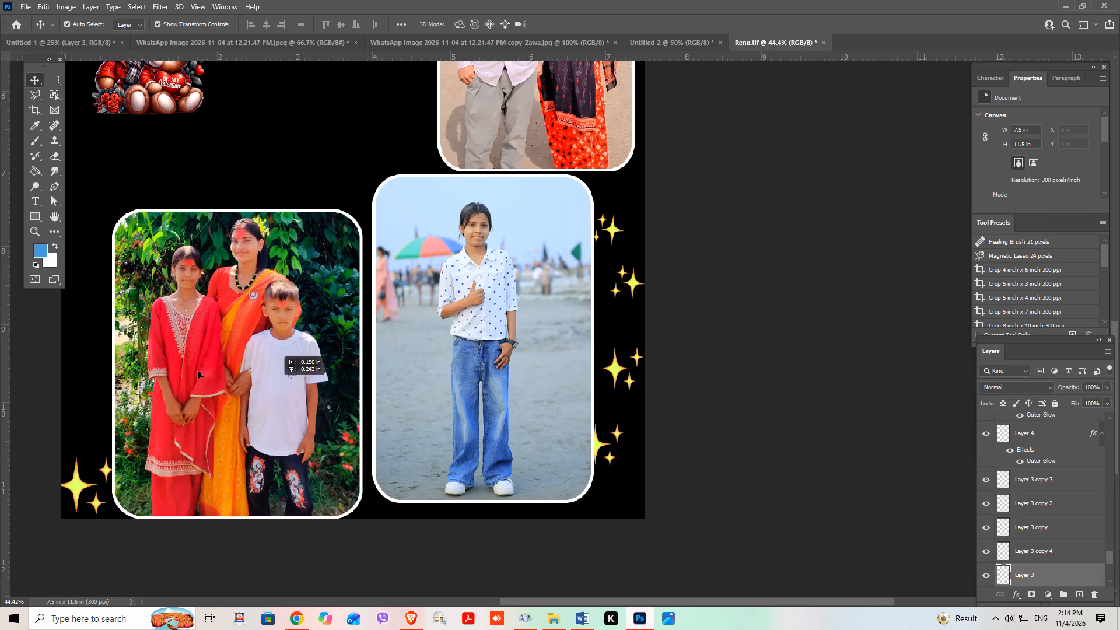
pyautogui.moveTo(198, 371); pyautogui.dragTo(107, 358)
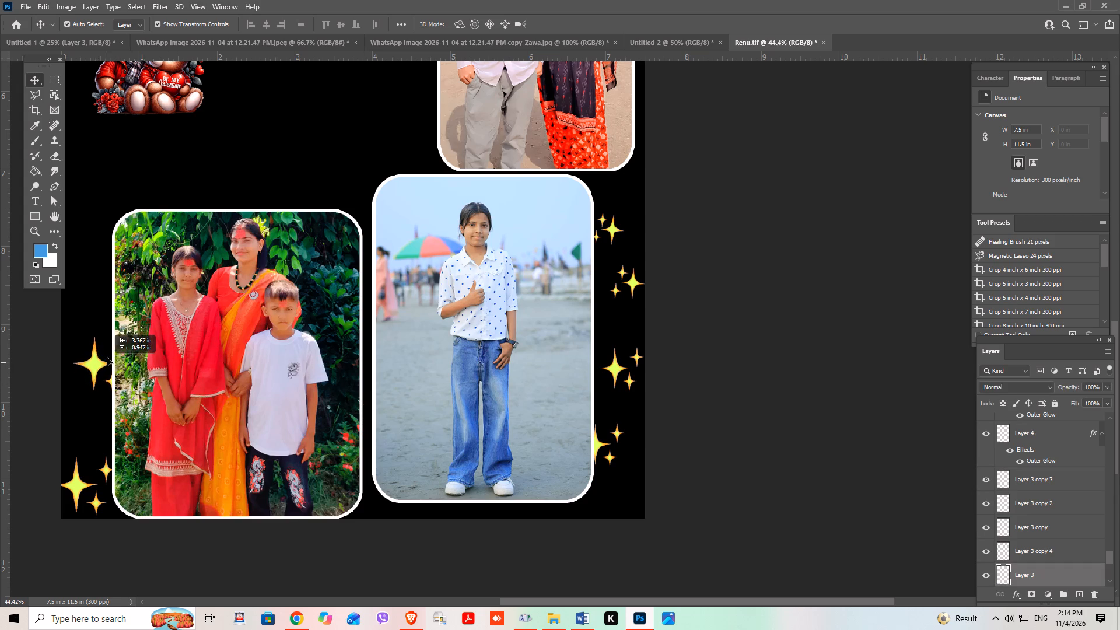
pyautogui.moveTo(107, 358); pyautogui.dragTo(64, 402)
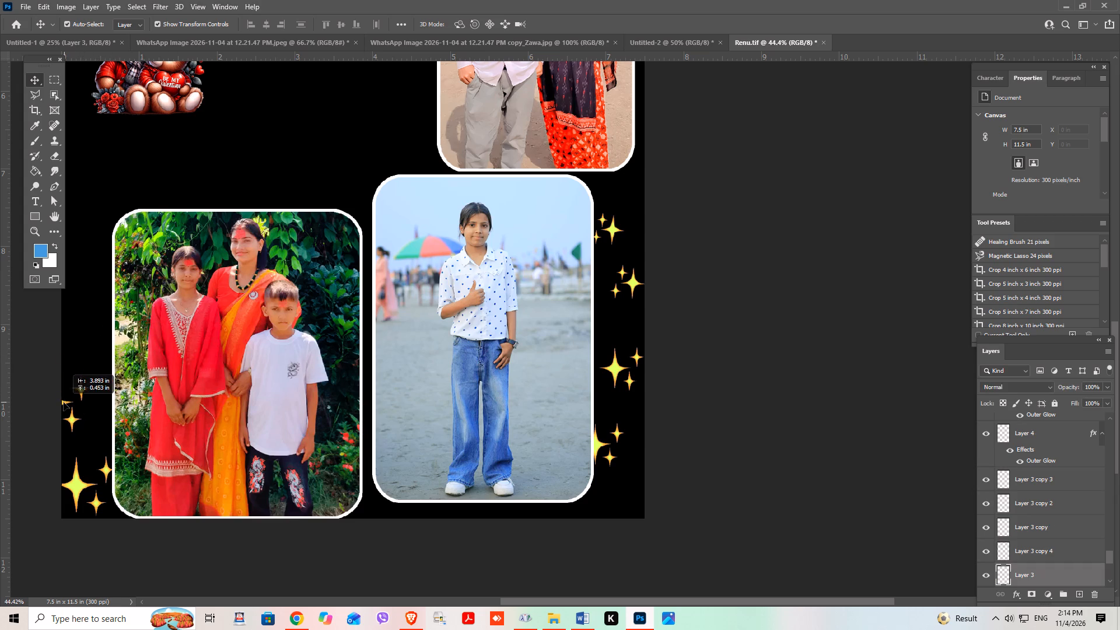
pyautogui.moveTo(64, 402); pyautogui.dragTo(66, 391)
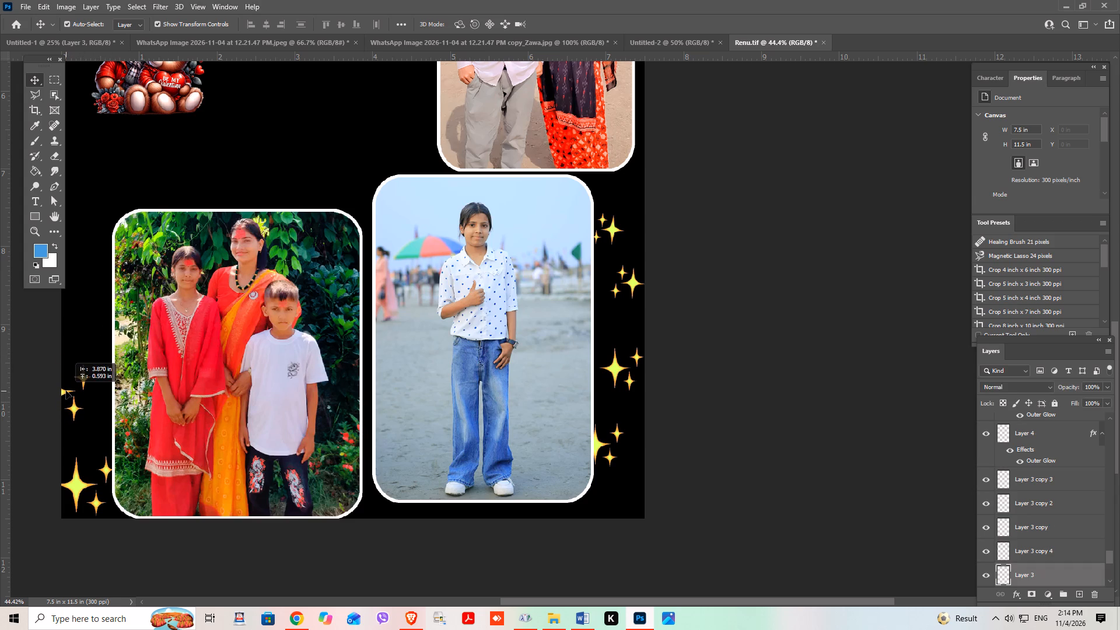
pyautogui.click(285, 577)
# Move the teddy bear couple up beneath the calendar's date grid, to about X 0.73 in, Y 2.45 in.
pyautogui.keyDown('alt'); pyautogui.scroll(-8, 261, 566); pyautogui.keyUp('alt')
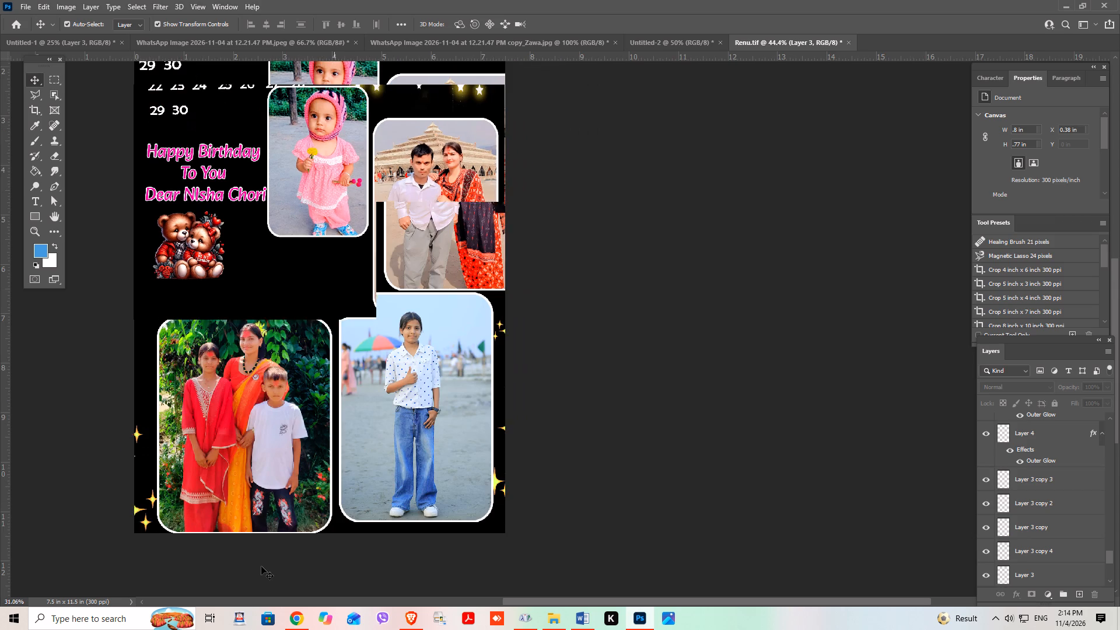
pyautogui.scroll(13, 587, 535)
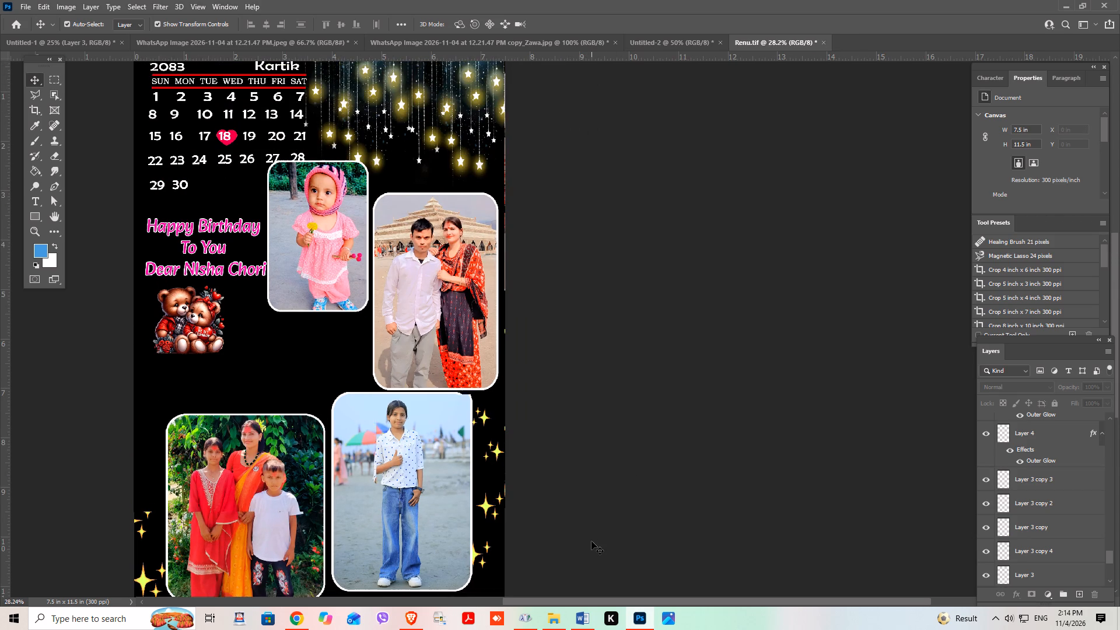
pyautogui.keyDown('ctrl'); pyautogui.scroll(9, 564, 524); pyautogui.keyUp('ctrl')
pyautogui.click(735, 441)
pyautogui.scroll(-4, 735, 441)
pyautogui.moveTo(283, 311); pyautogui.dragTo(300, 189)
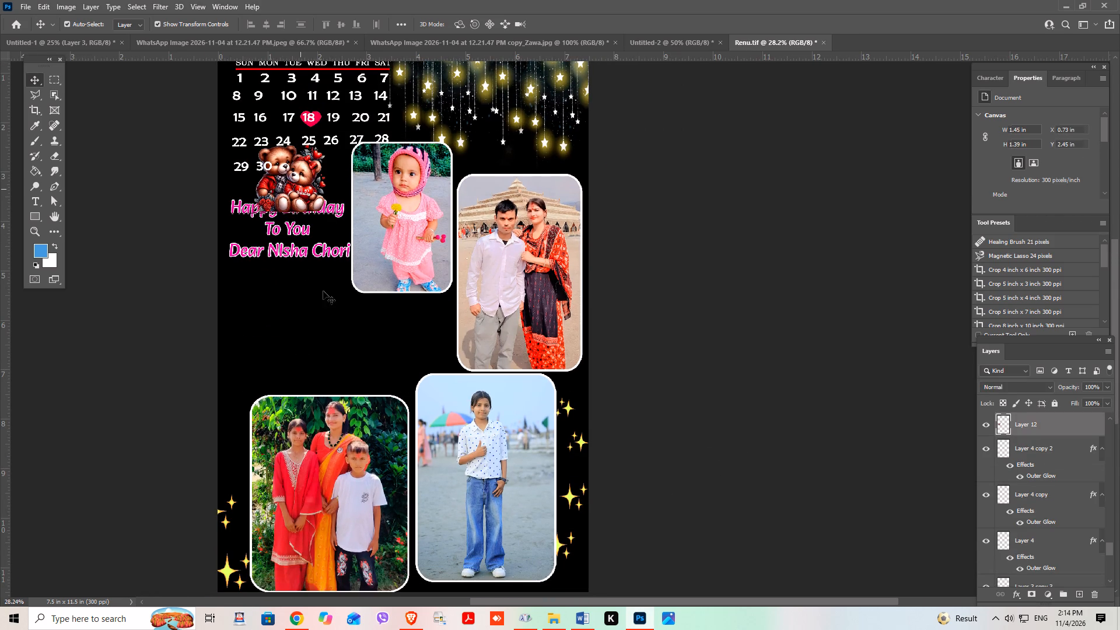
# Move the pink birthday greeting text down to just above the family photo, at about X 0.32 in, Y 6.14 in.
pyautogui.moveTo(304, 251); pyautogui.dragTo(320, 363)
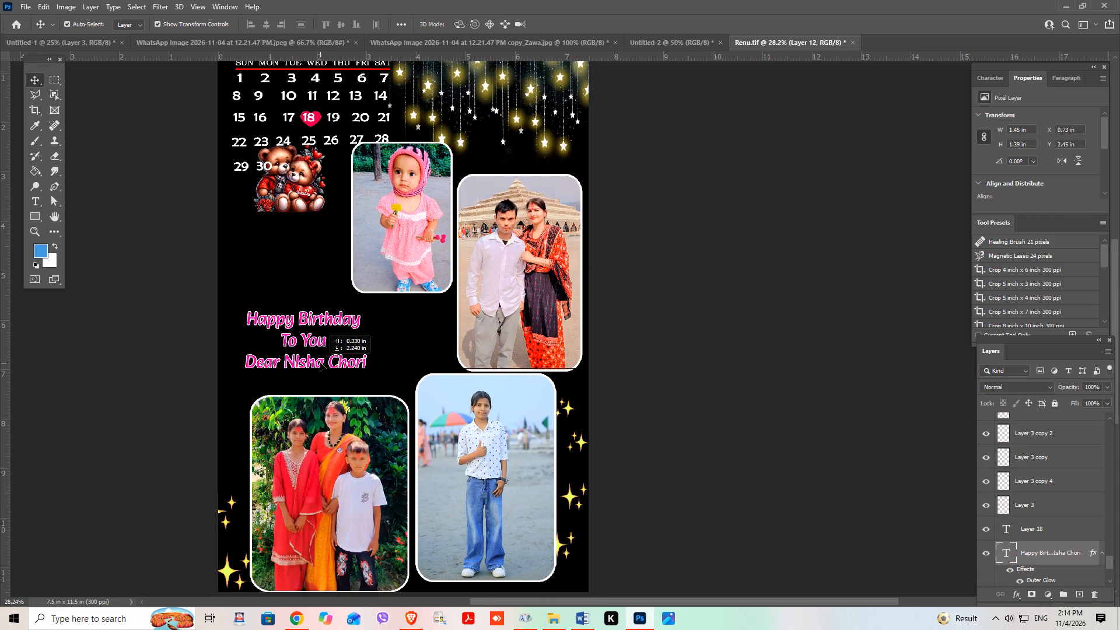
pyautogui.moveTo(320, 363); pyautogui.dragTo(309, 380)
pyautogui.scroll(2, 309, 380)
pyautogui.click(661, 371)
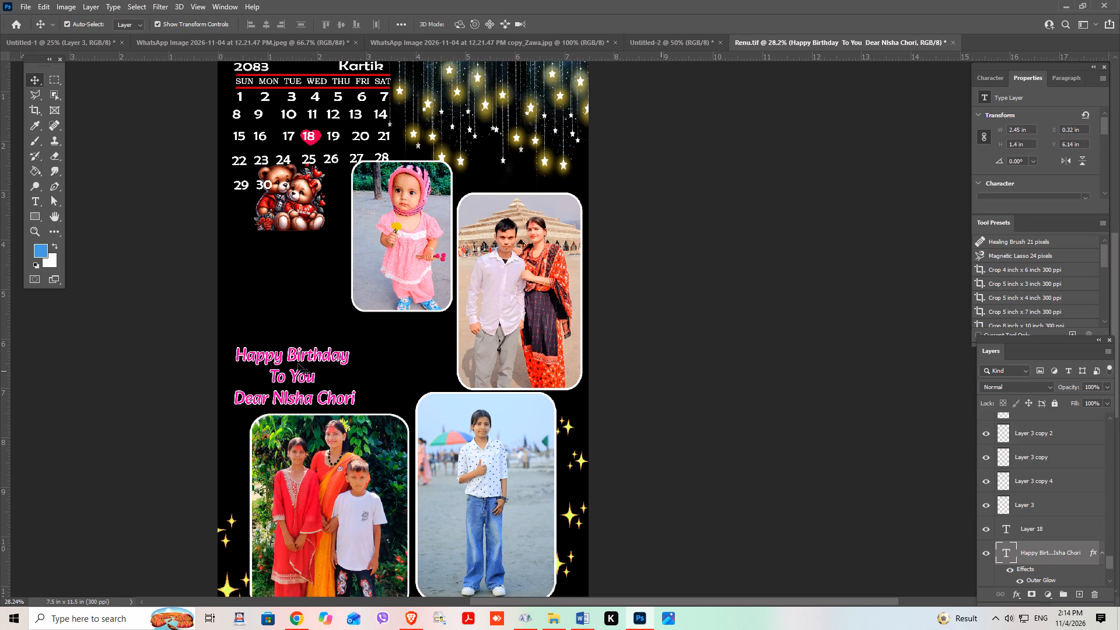
# Enlarge the birthday greeting text proportionally to about 137.33%, filling the space above the family photo.
pyautogui.click(313, 353)
pyautogui.scroll(1, 313, 353)
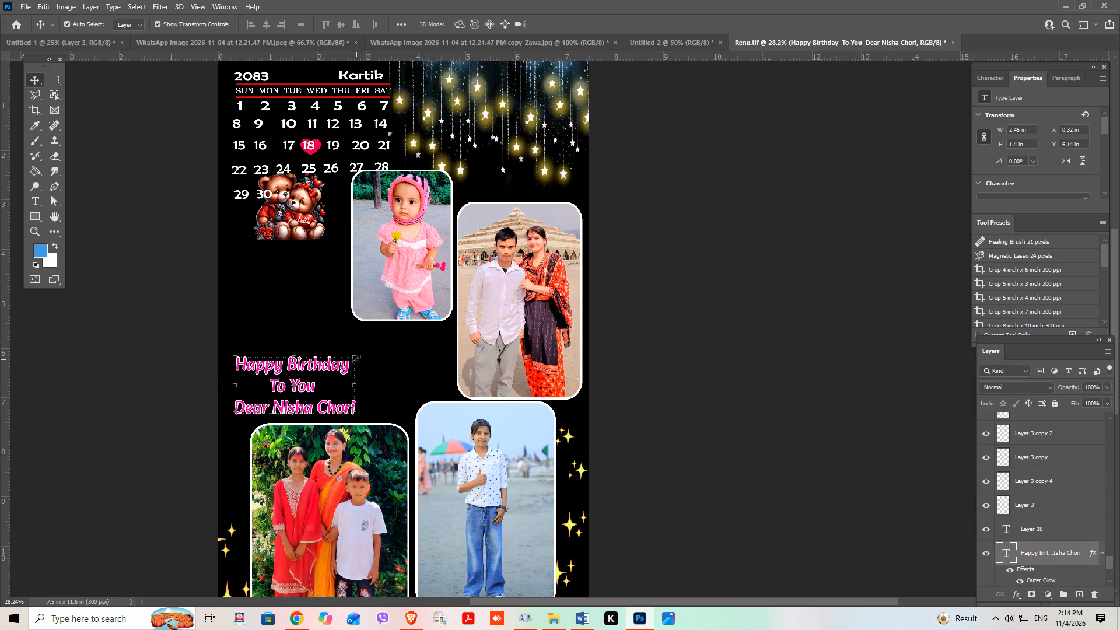
pyautogui.click(356, 358)
pyautogui.moveTo(356, 357); pyautogui.dragTo(387, 337)
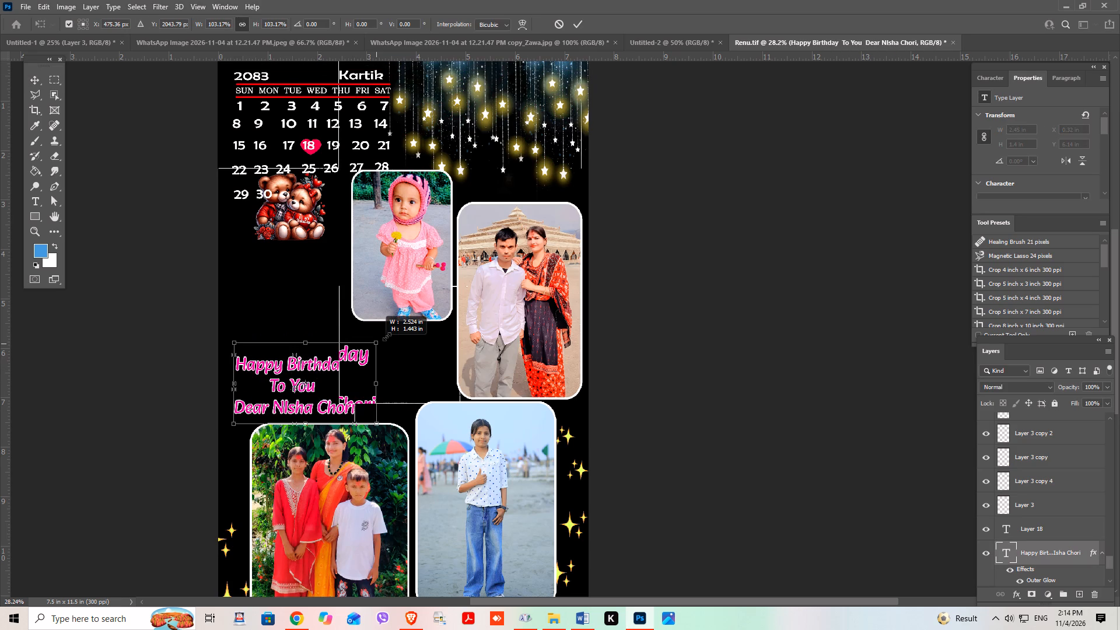
pyautogui.moveTo(387, 337); pyautogui.dragTo(393, 331)
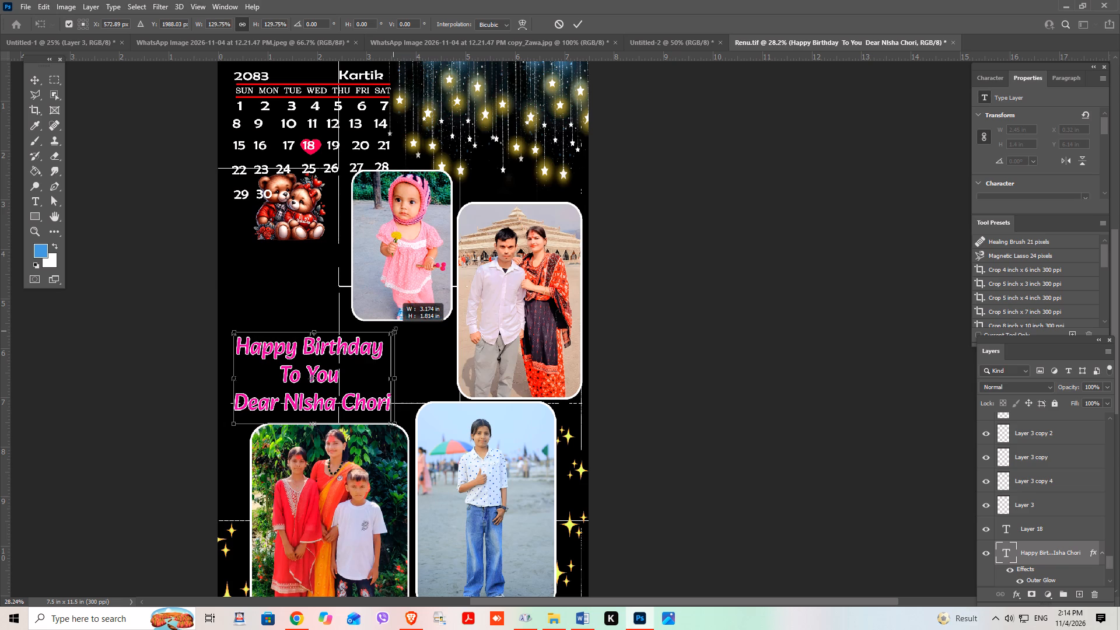
pyautogui.moveTo(393, 331); pyautogui.dragTo(397, 328)
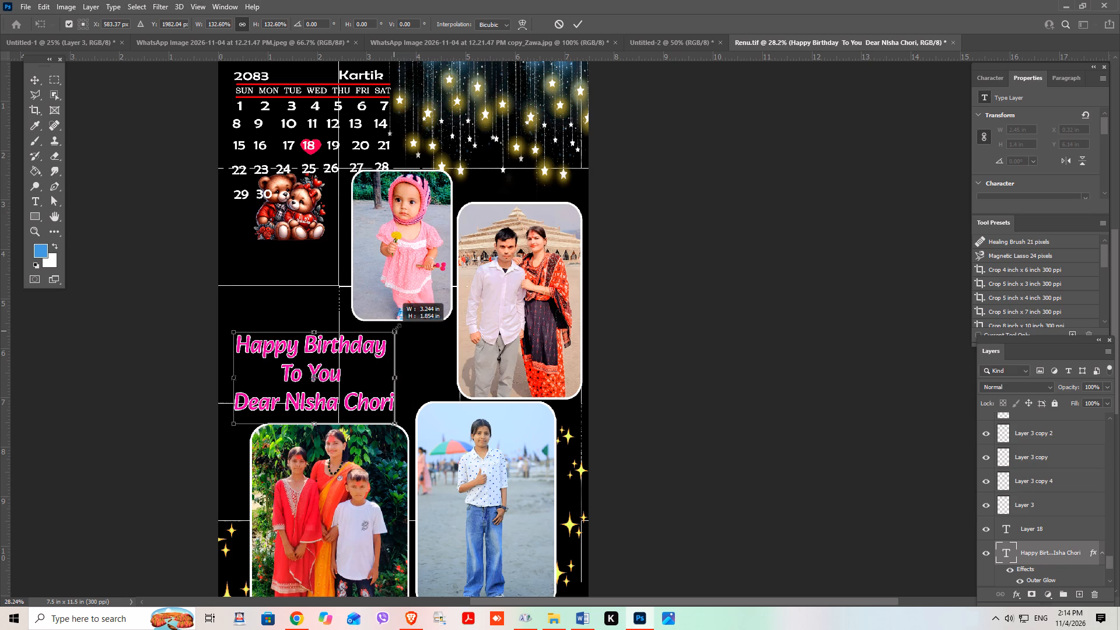
pyautogui.moveTo(397, 328); pyautogui.dragTo(398, 327)
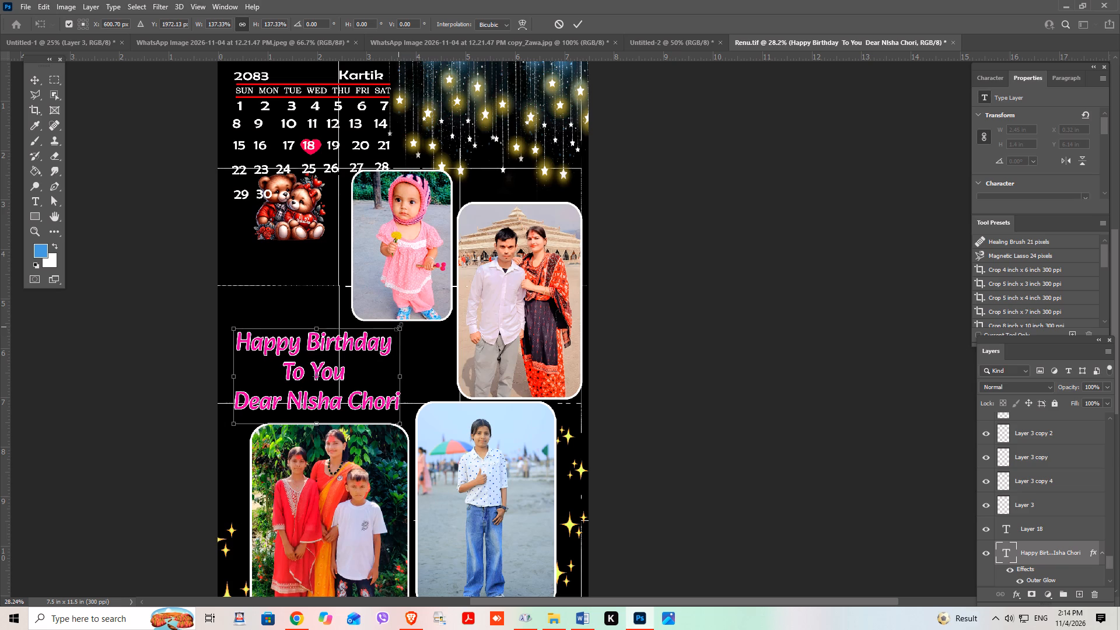
pyautogui.click(398, 327)
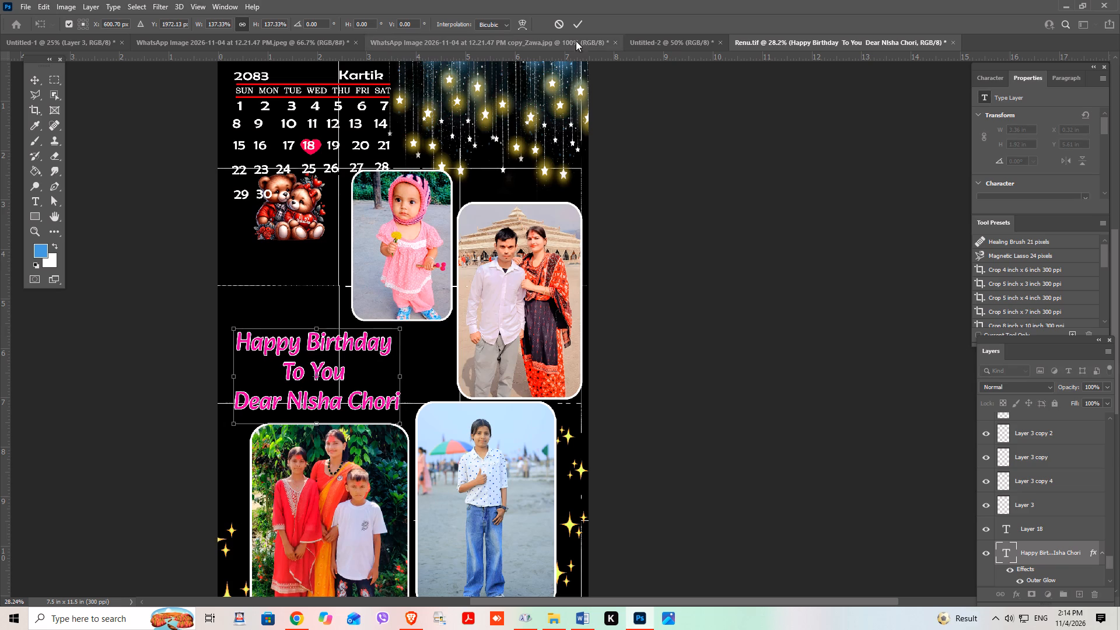
pyautogui.click(581, 27)
pyautogui.click(730, 402)
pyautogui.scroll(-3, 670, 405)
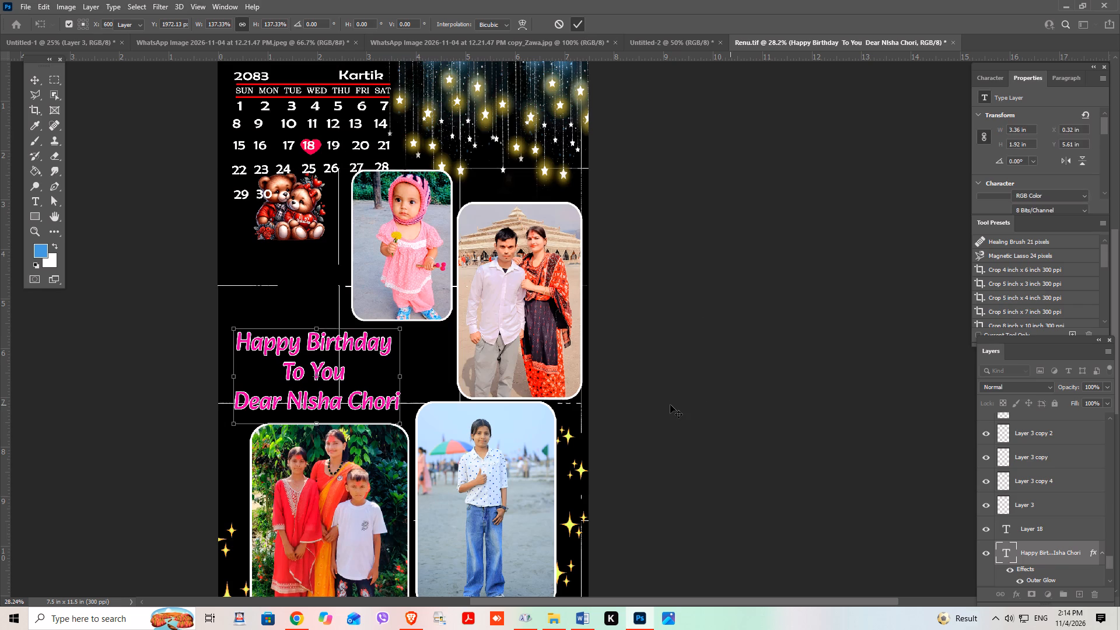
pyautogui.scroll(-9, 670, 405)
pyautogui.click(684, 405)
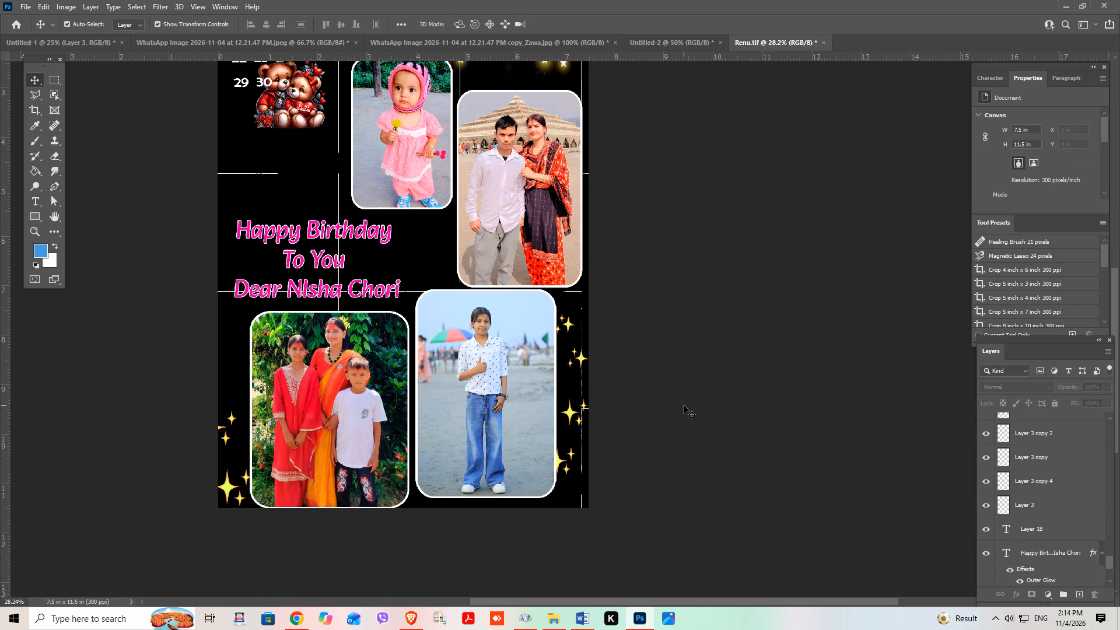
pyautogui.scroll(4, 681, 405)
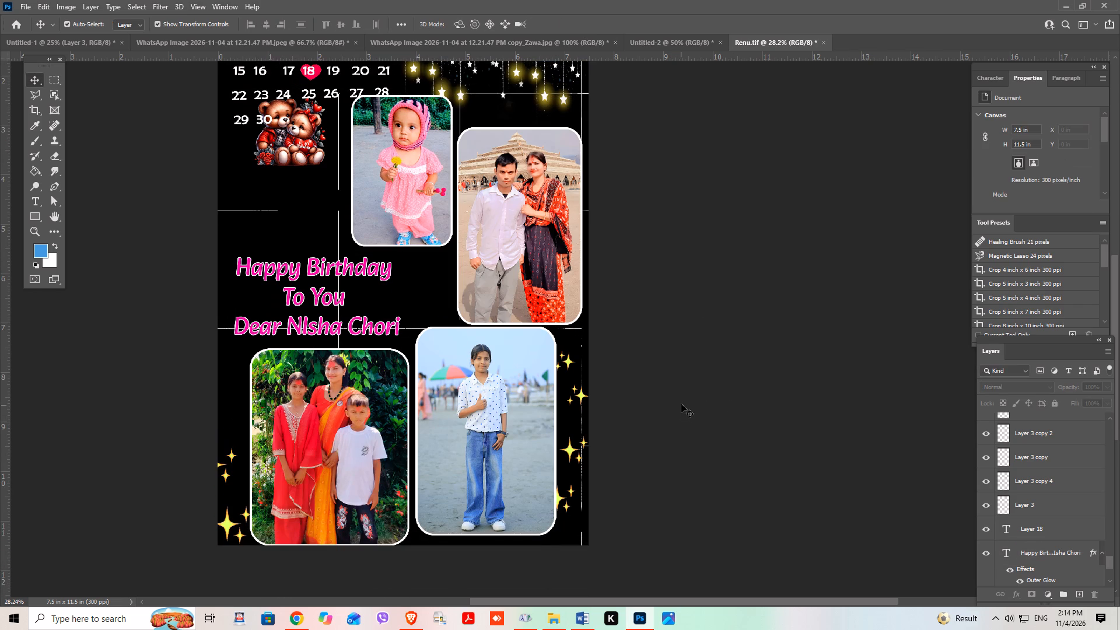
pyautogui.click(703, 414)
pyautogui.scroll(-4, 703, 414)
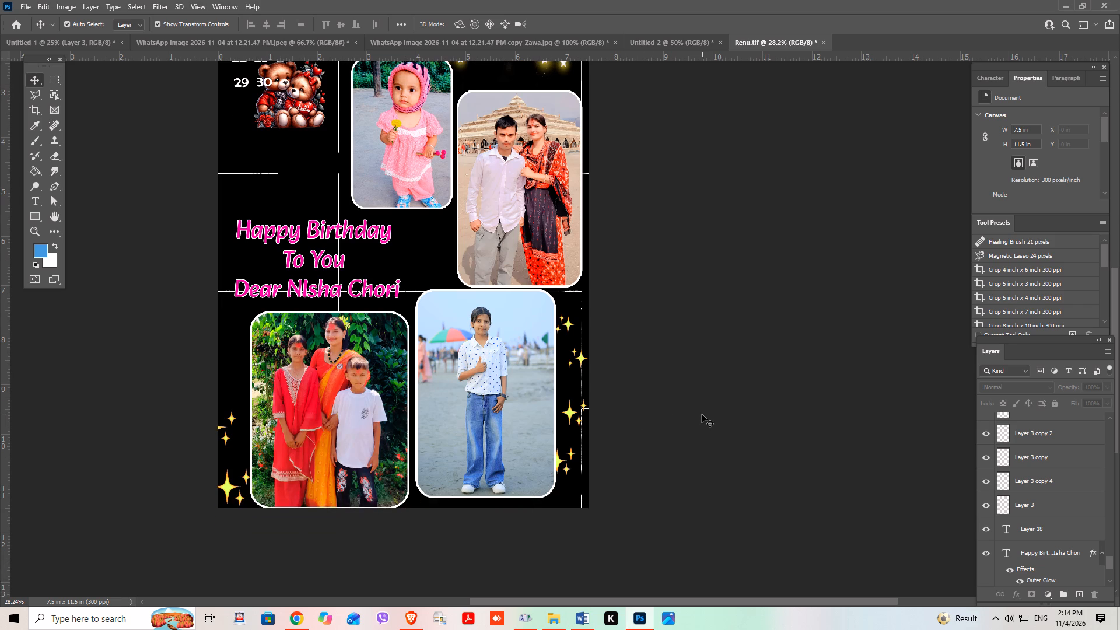
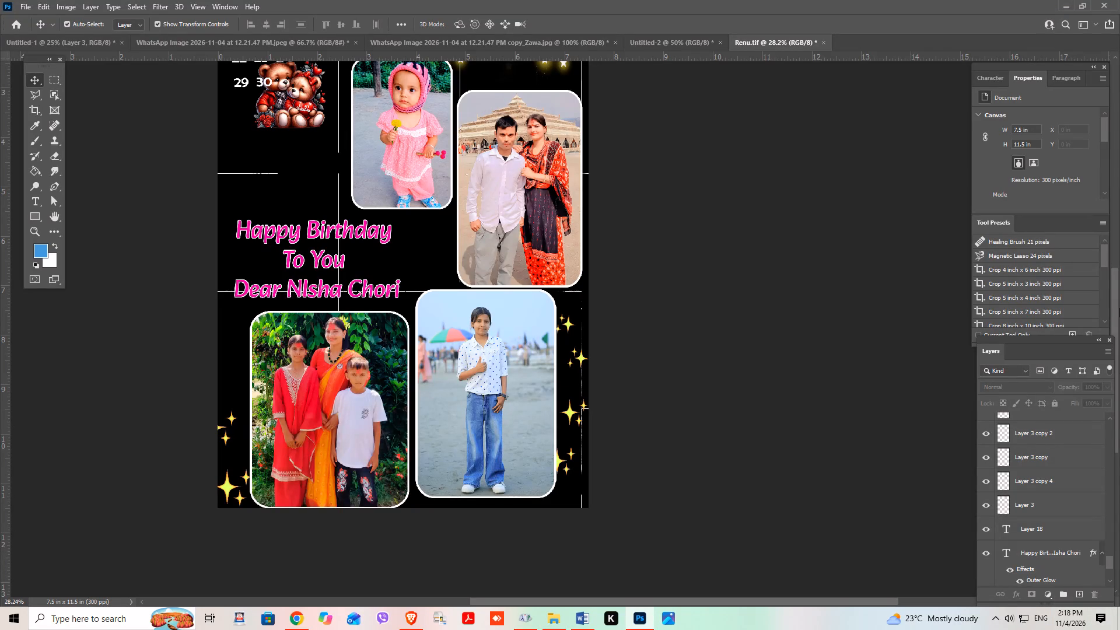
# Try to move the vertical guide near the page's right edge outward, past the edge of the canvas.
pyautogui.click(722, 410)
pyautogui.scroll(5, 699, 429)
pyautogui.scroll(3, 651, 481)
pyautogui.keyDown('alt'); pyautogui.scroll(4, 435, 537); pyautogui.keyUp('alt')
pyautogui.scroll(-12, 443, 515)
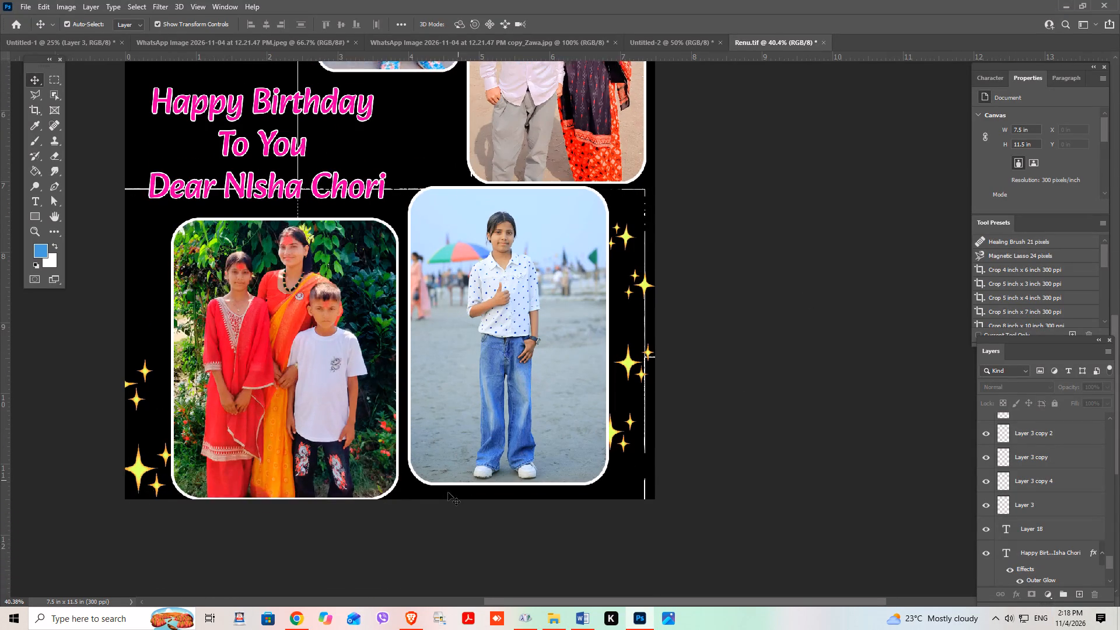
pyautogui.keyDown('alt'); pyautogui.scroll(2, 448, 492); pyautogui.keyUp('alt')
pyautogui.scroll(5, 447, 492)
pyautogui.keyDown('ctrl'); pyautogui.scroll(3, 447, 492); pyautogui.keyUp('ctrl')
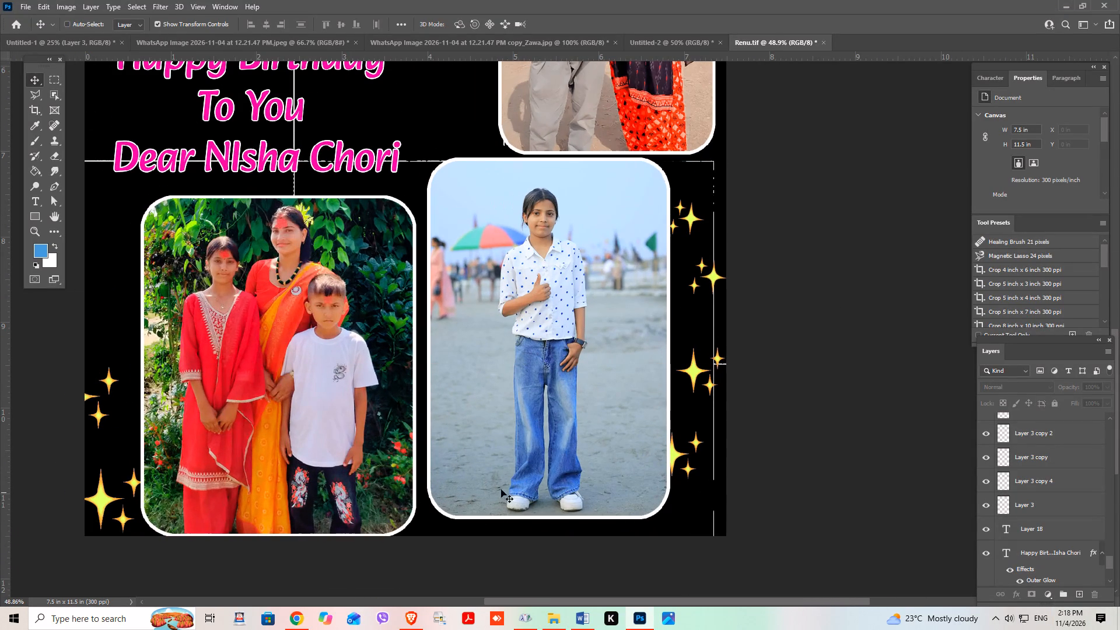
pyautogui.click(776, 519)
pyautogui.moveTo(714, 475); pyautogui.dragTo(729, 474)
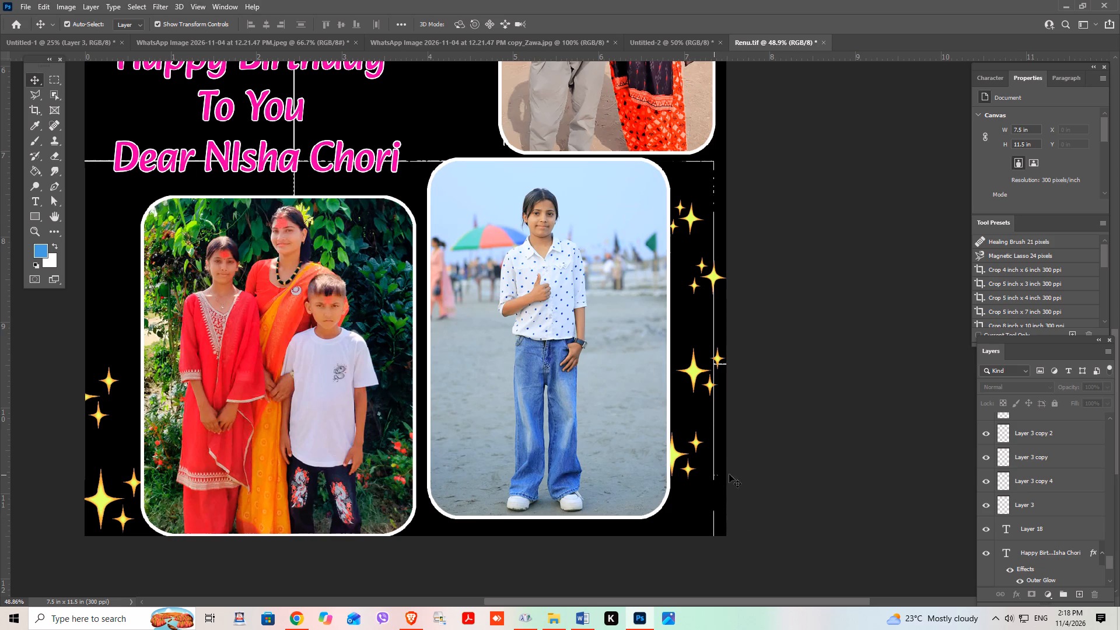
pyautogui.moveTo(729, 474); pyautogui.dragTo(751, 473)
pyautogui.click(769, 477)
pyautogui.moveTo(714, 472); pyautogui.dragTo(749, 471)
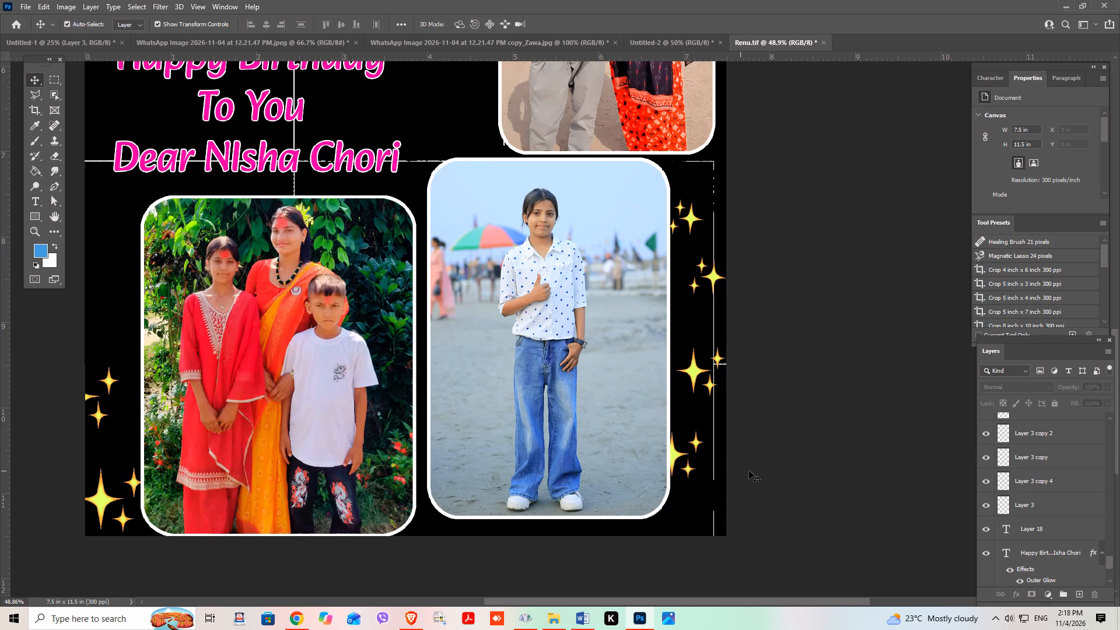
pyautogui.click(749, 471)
# Examine the birthday greeting, the two lower framed photos and the sparkles around them at different magnifications.
pyautogui.scroll(3, 728, 461)
pyautogui.keyDown('alt'); pyautogui.scroll(8, 381, 236); pyautogui.keyUp('alt')
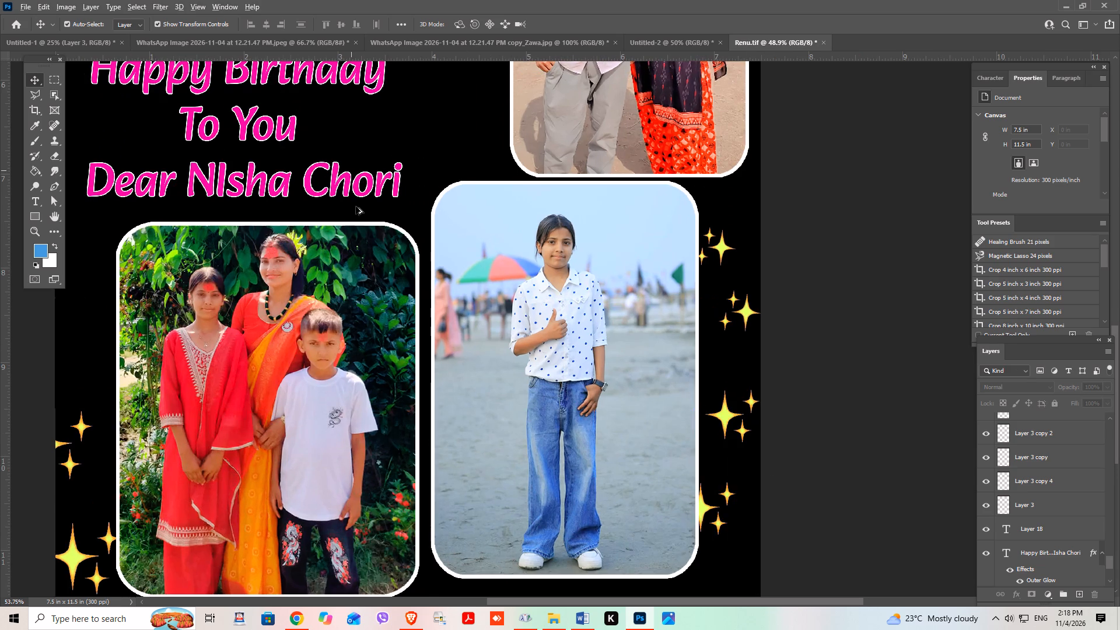
pyautogui.keyDown('alt'); pyautogui.scroll(-13, 370, 259); pyautogui.keyUp('alt')
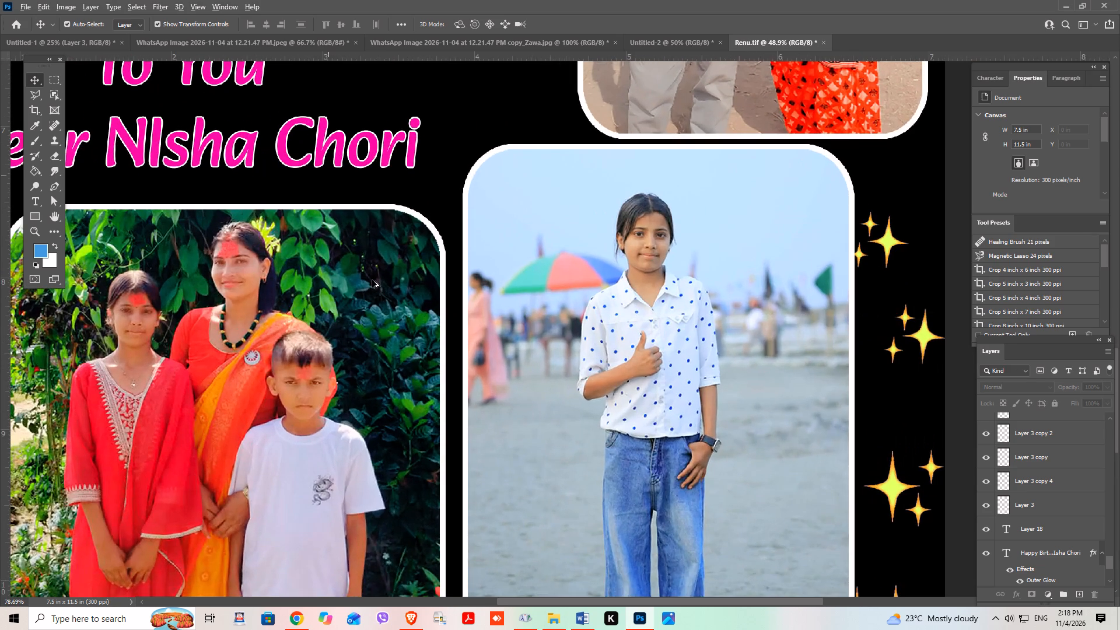
pyautogui.keyDown('alt'); pyautogui.scroll(-9, 372, 280); pyautogui.keyUp('alt')
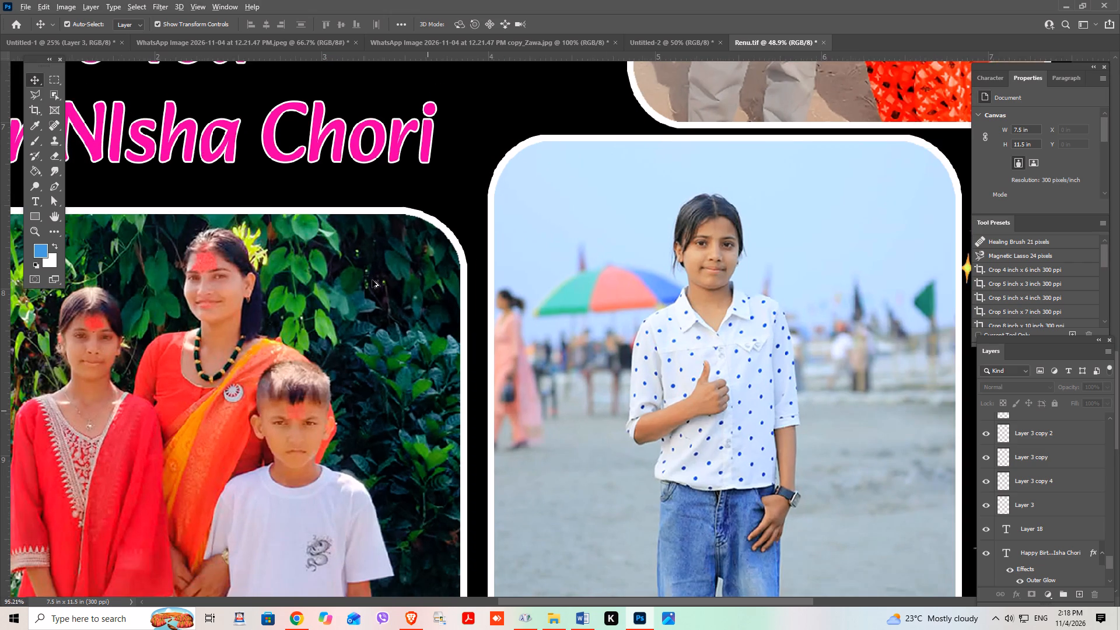
pyautogui.keyDown('alt'); pyautogui.scroll(-6, 372, 280); pyautogui.keyUp('alt')
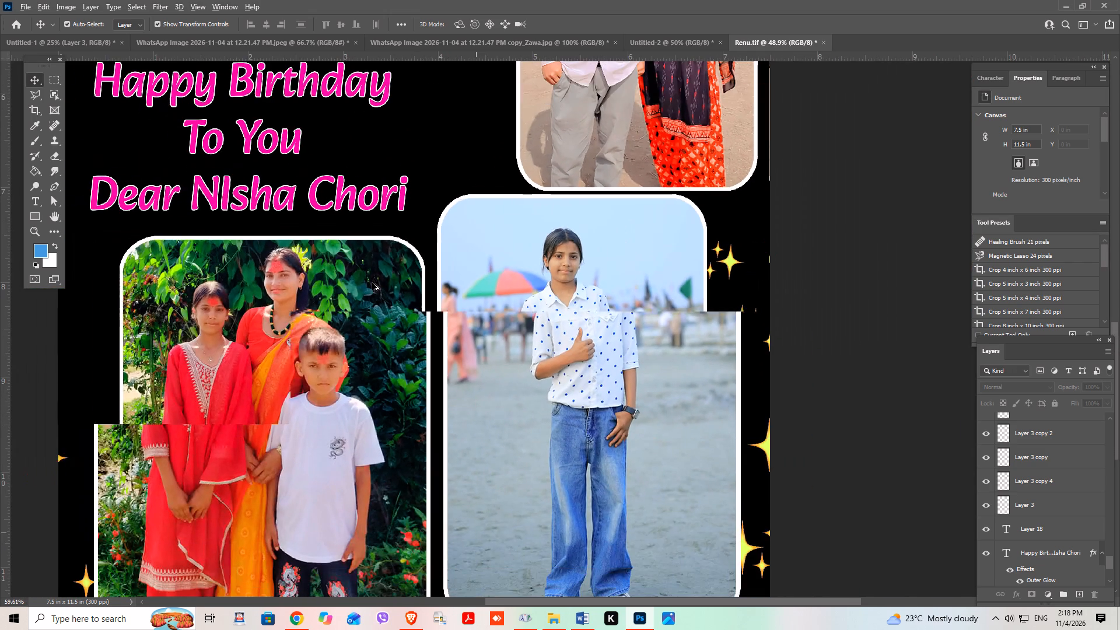
pyautogui.scroll(4, 373, 291)
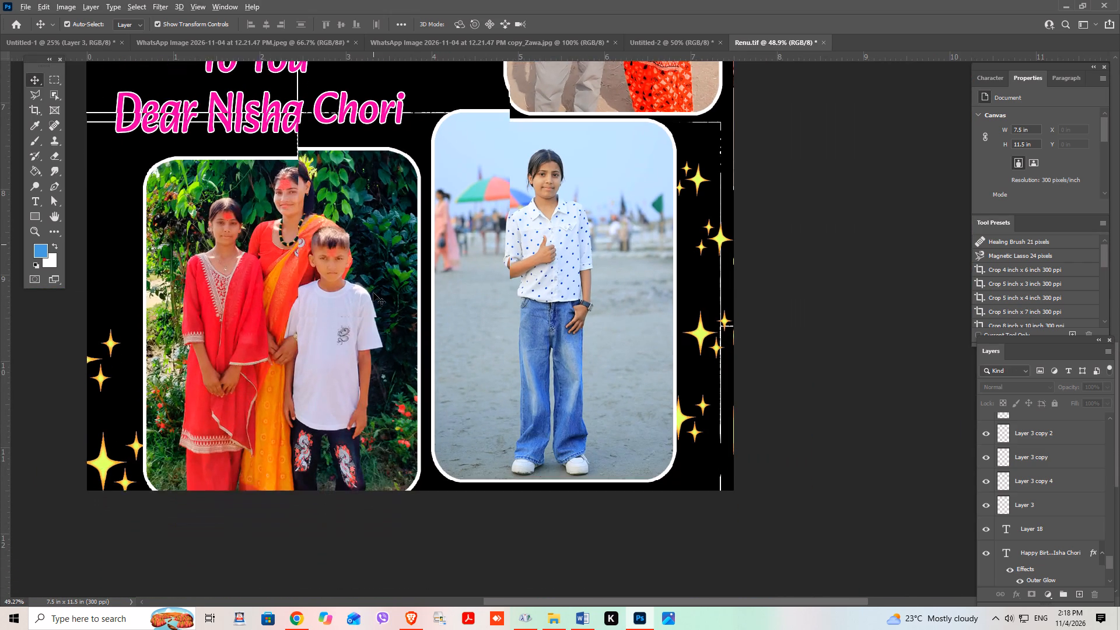
pyautogui.scroll(11, 362, 309)
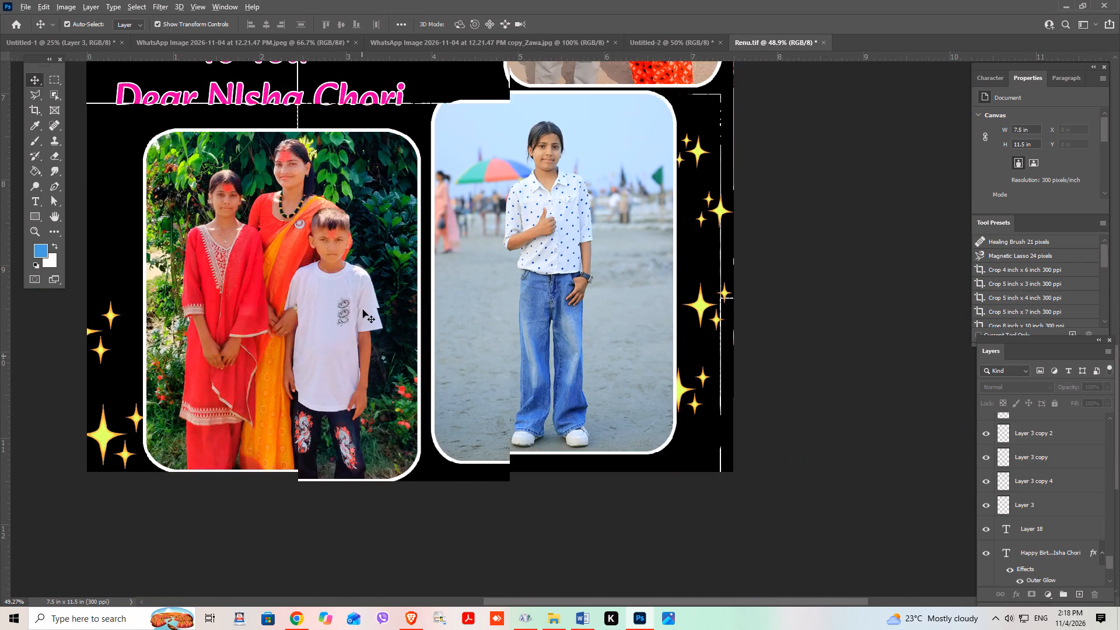
pyautogui.scroll(6, 363, 310)
pyautogui.keyDown('ctrl'); pyautogui.scroll(3, 335, 333); pyautogui.keyUp('ctrl')
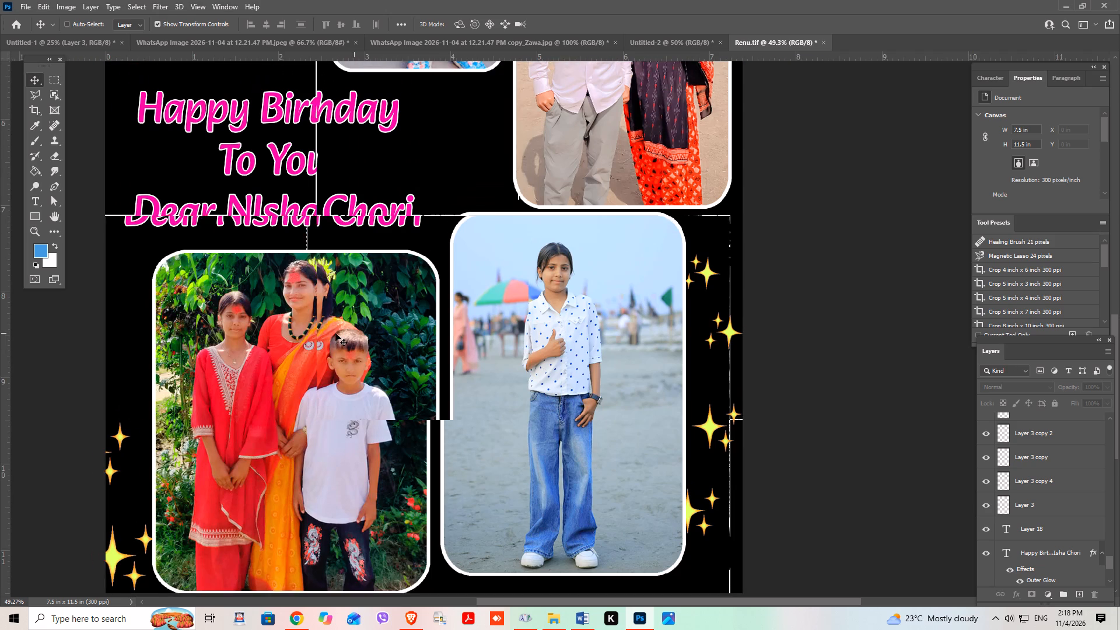
pyautogui.keyDown('ctrl'); pyautogui.scroll(2, 335, 333); pyautogui.keyUp('ctrl')
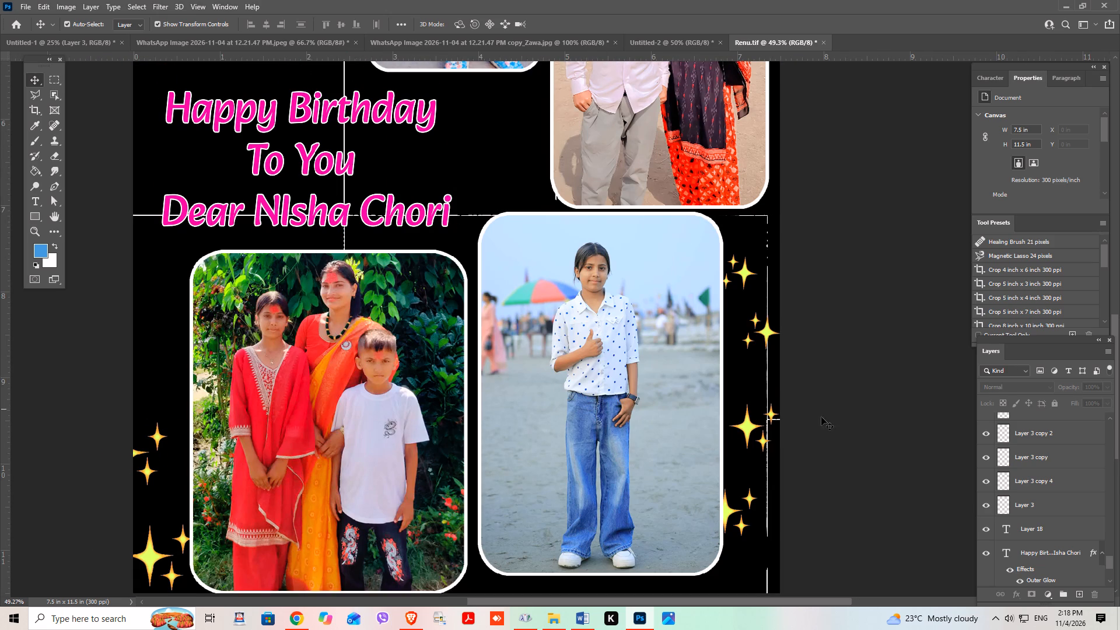
# Nudge the framed beach photo of the girl in jeans slightly down together with its frame, to Y 7 in.
pyautogui.scroll(-3, 880, 429)
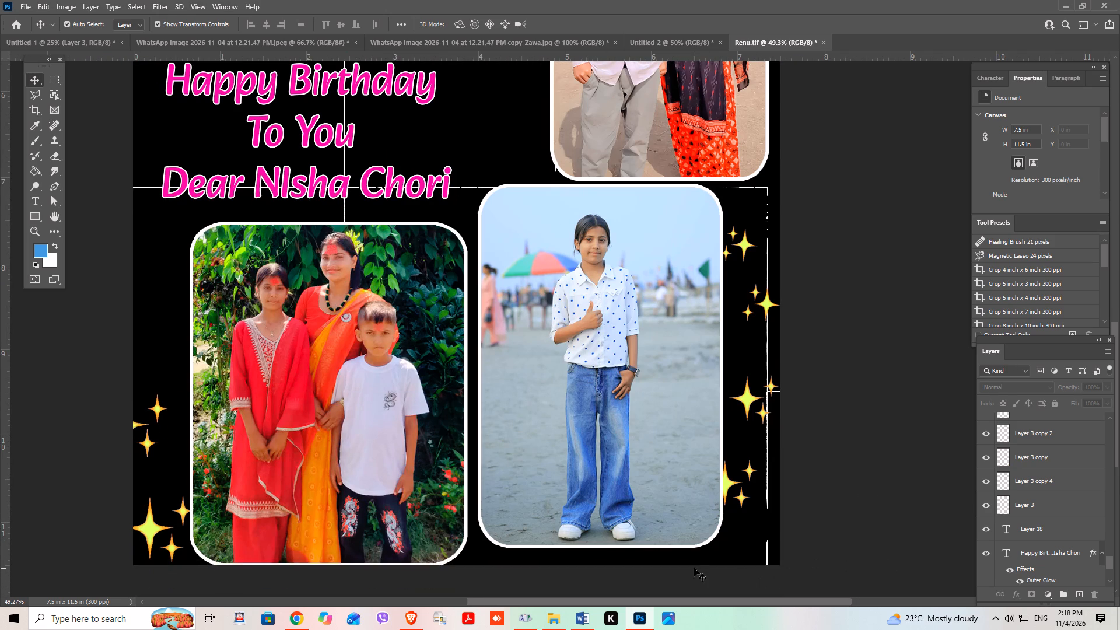
pyautogui.moveTo(694, 568); pyautogui.dragTo(644, 497)
pyautogui.press('Down')
pyautogui.press('Down')
pyautogui.press('Down')
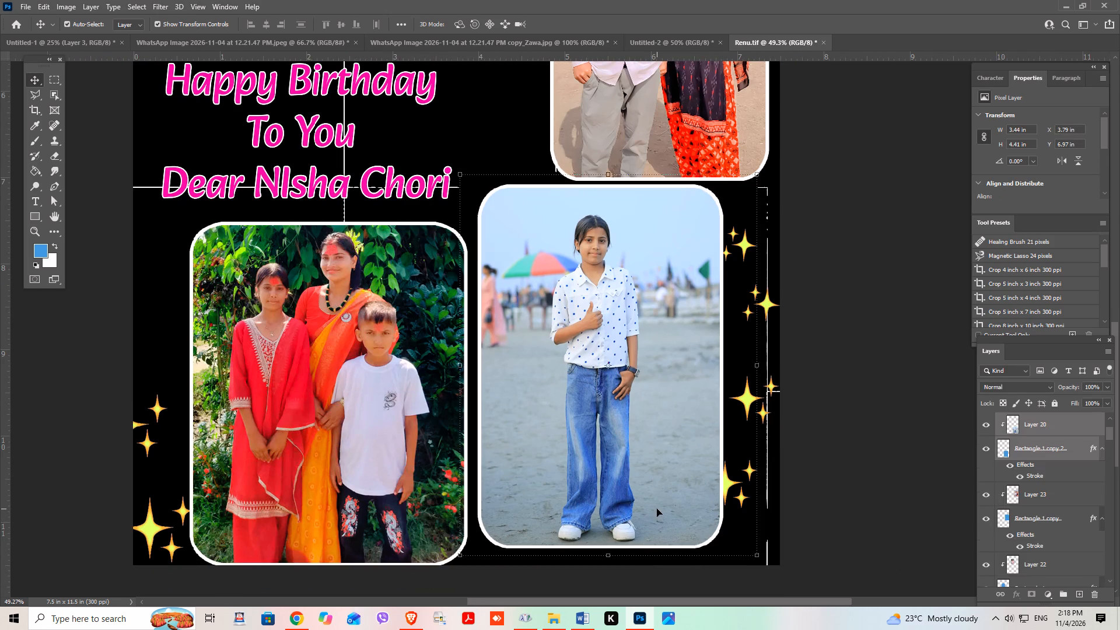
pyautogui.press('Down')
pyautogui.press('Down')
pyautogui.click(866, 498)
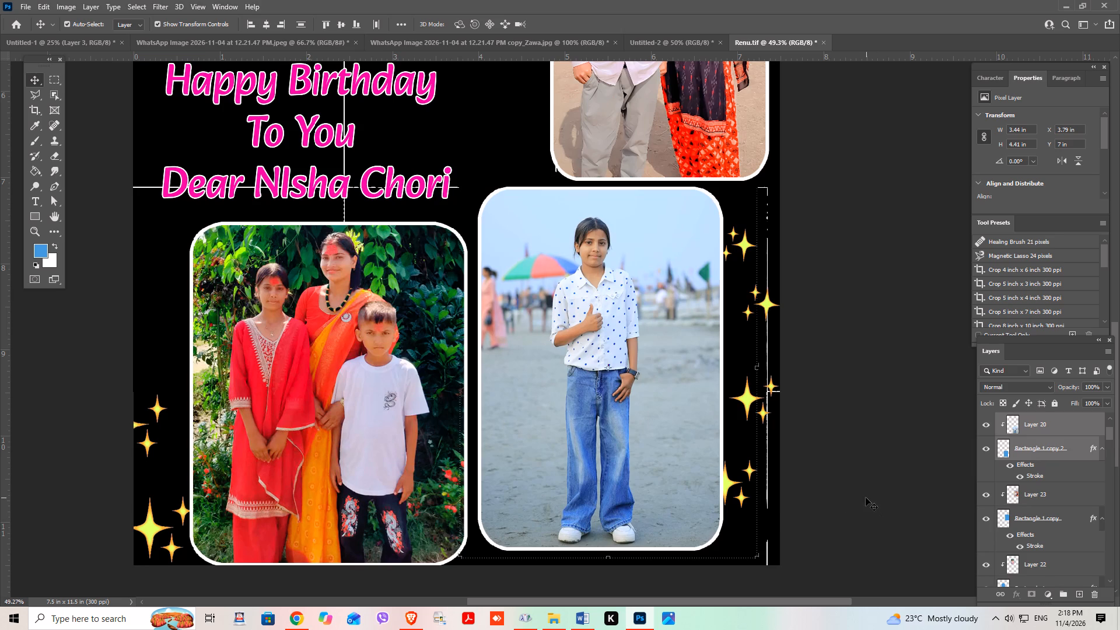
# Change the birthday greeting's text colour to red, c51010.
pyautogui.scroll(5, 849, 507)
pyautogui.scroll(8, 692, 482)
pyautogui.scroll(4, 519, 434)
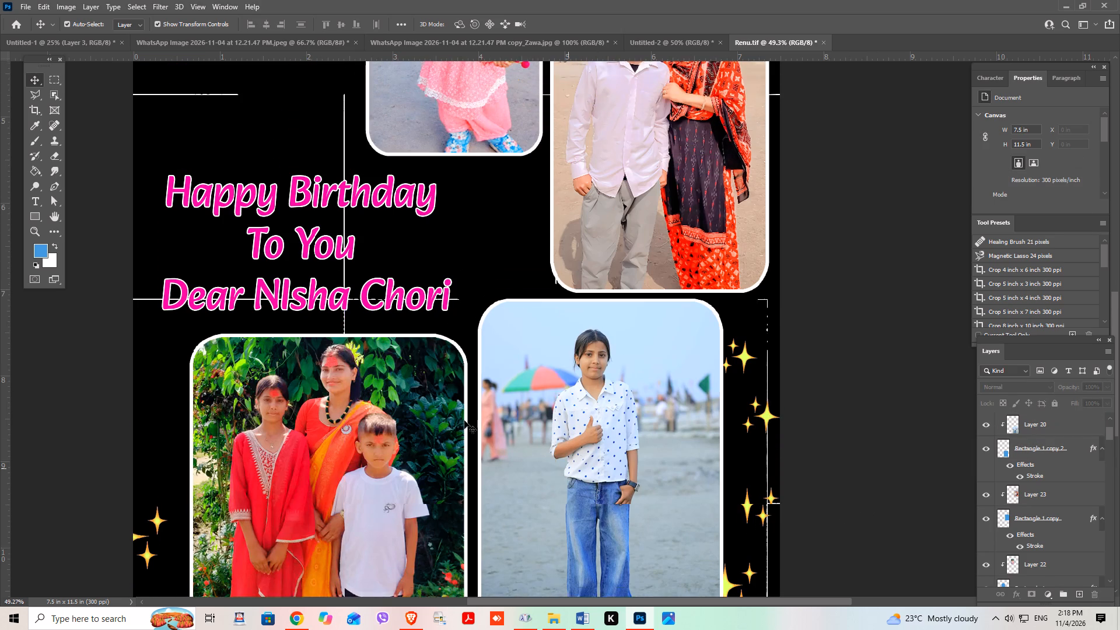
pyautogui.scroll(10, 384, 394)
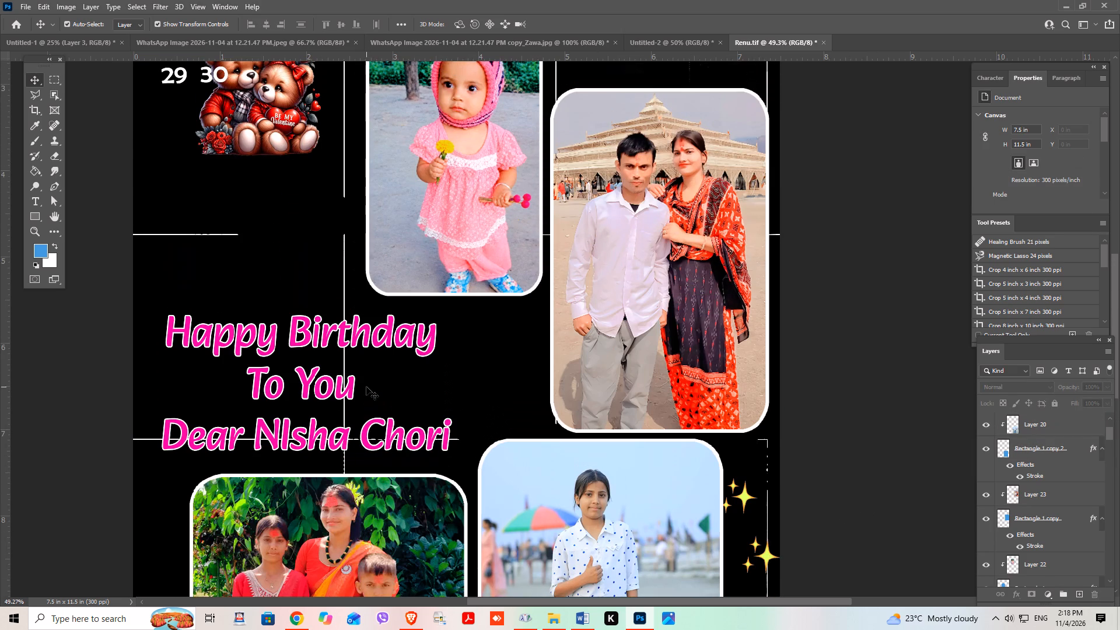
pyautogui.scroll(5, 366, 386)
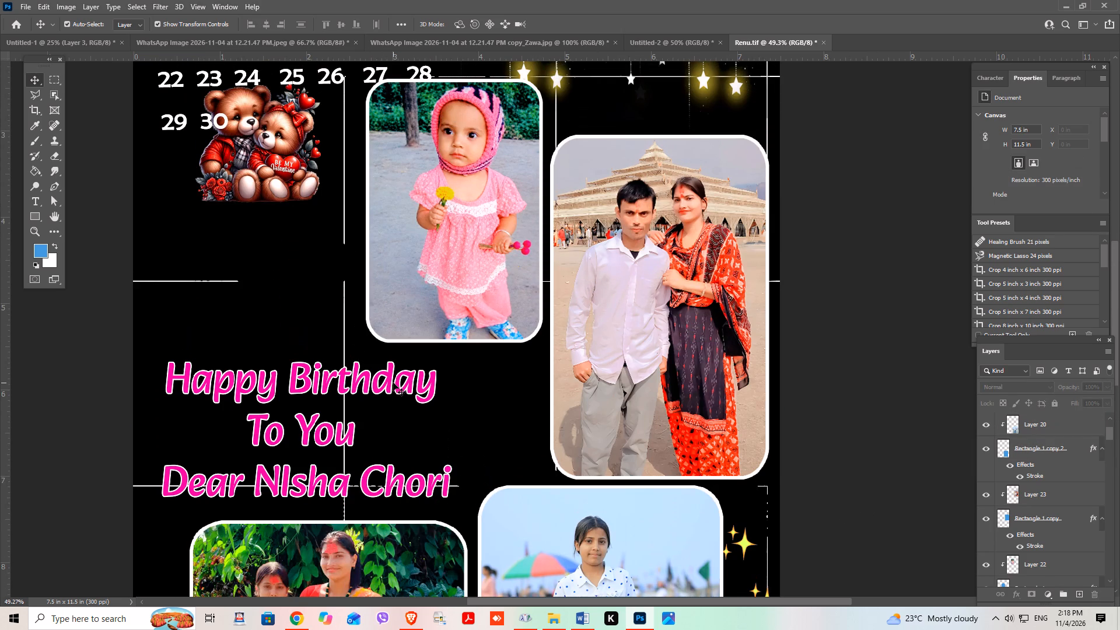
pyautogui.click(389, 379)
pyautogui.scroll(2, 389, 379)
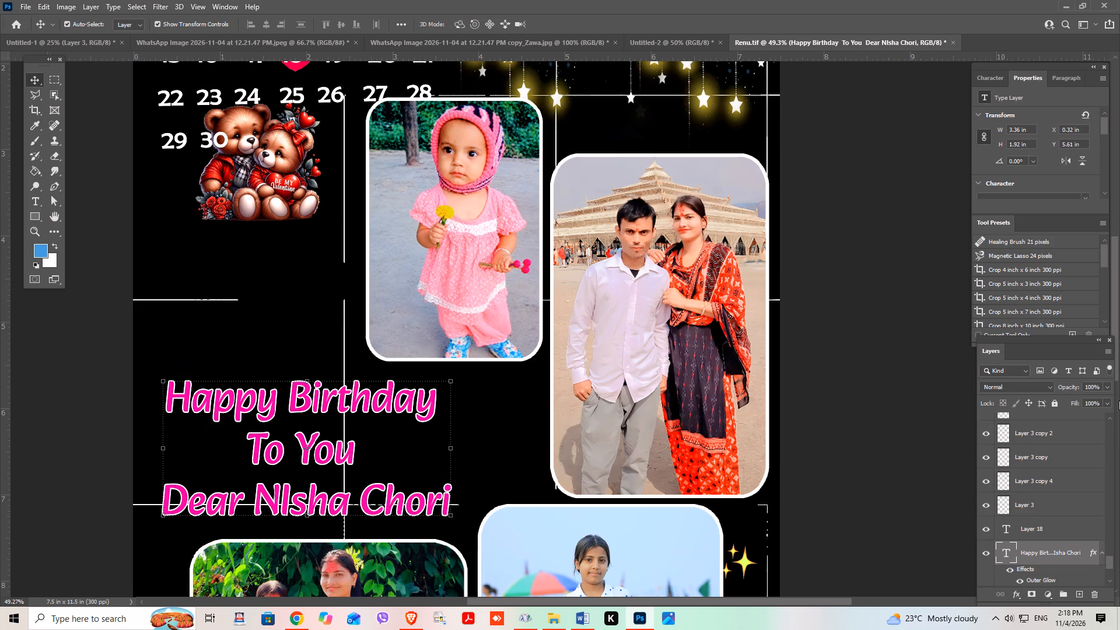
pyautogui.click(996, 72)
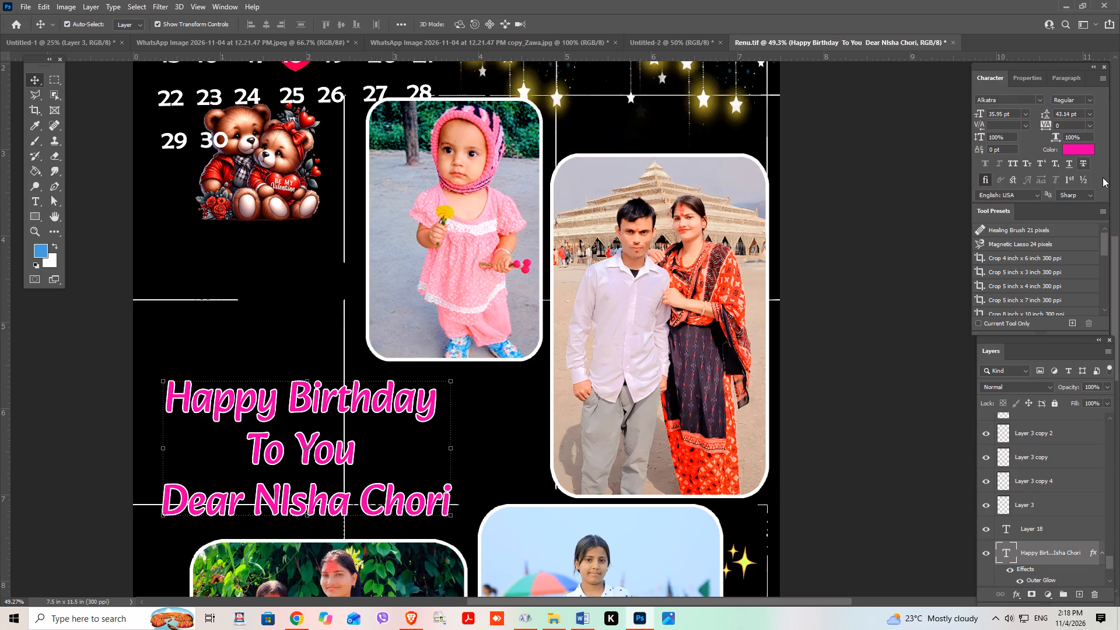
pyautogui.click(1079, 146)
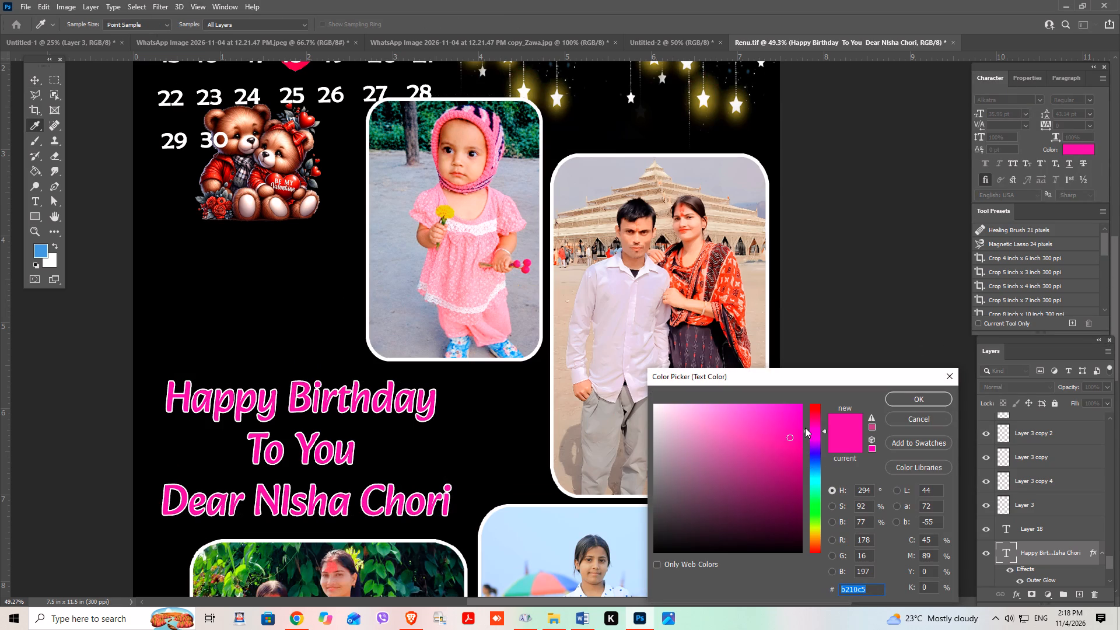
pyautogui.moveTo(814, 413); pyautogui.dragTo(815, 386)
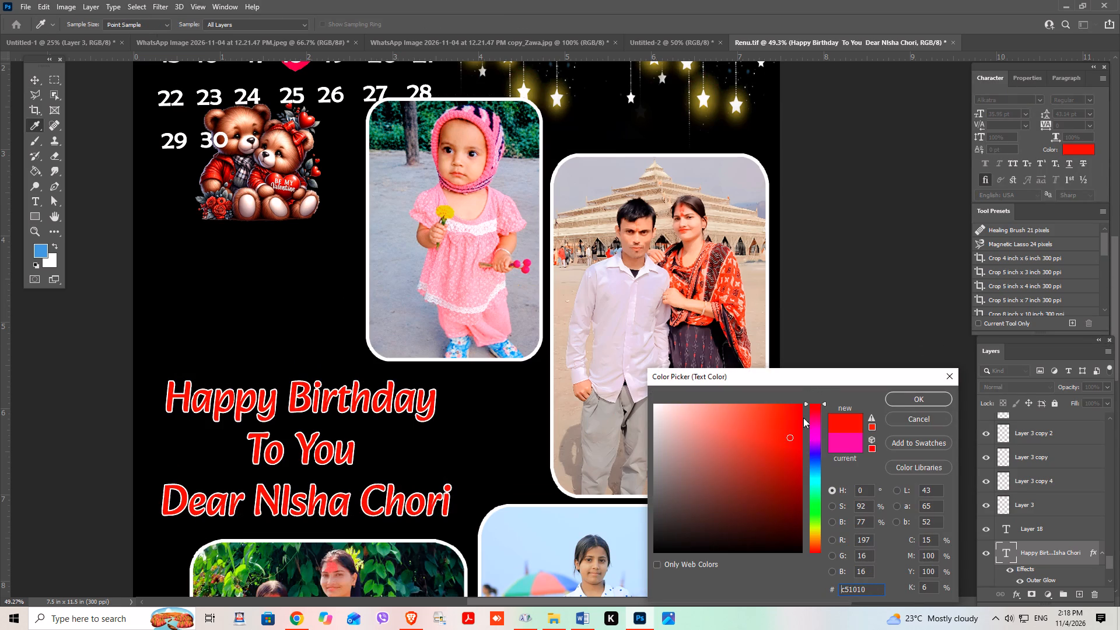
pyautogui.click(899, 400)
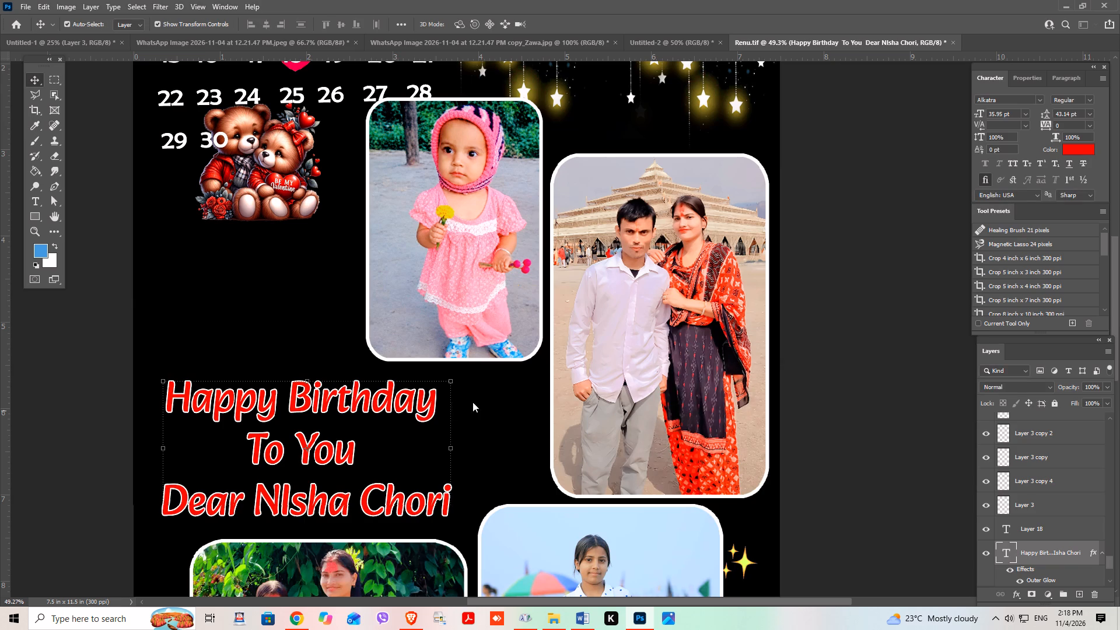
# Skew the birthday greeting text horizontally by about -4.03° so that it leans further forward, and apply the transform.
pyautogui.click(309, 383)
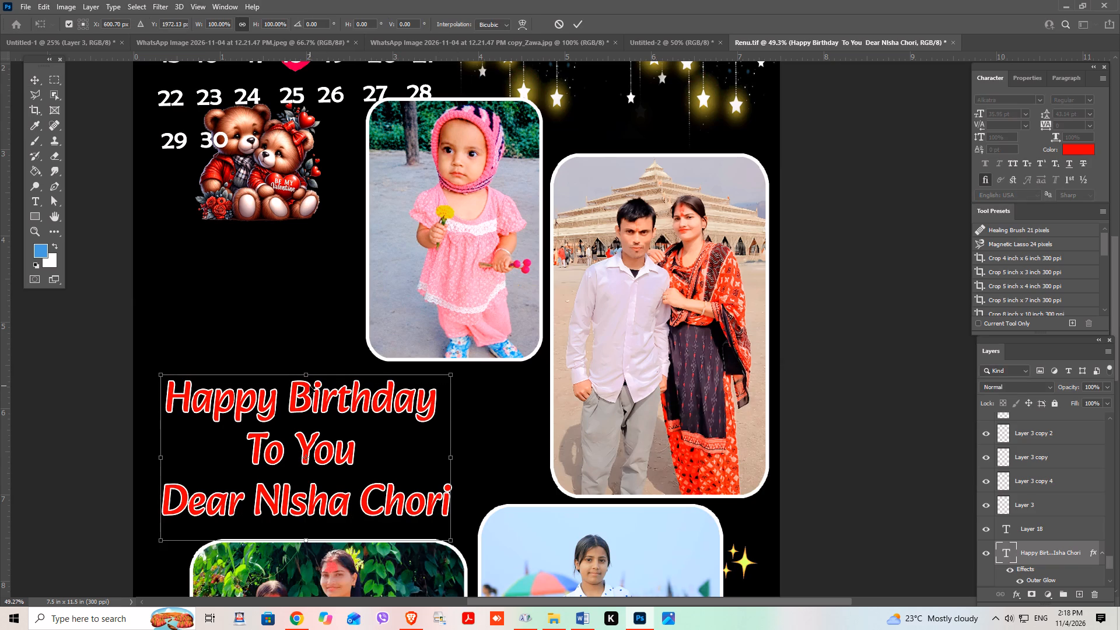
pyautogui.keyDown('ctrl'); pyautogui.moveTo(307, 375); pyautogui.dragTo(316, 375); pyautogui.keyUp('ctrl')
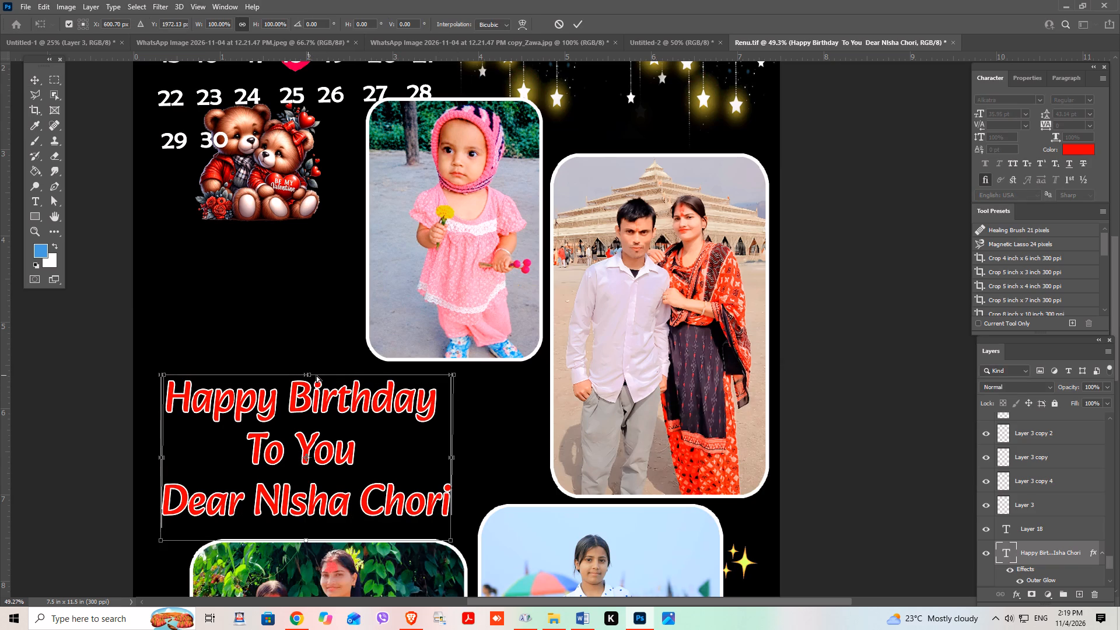
pyautogui.keyDown('ctrl'); pyautogui.moveTo(316, 375); pyautogui.dragTo(319, 375); pyautogui.keyUp('ctrl')
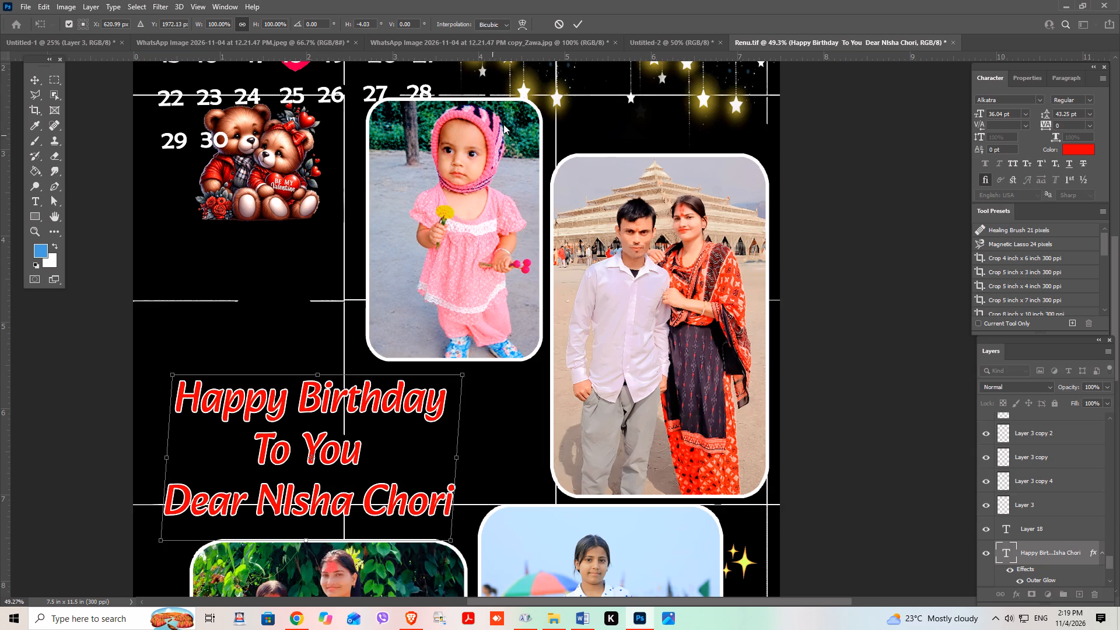
pyautogui.click(579, 23)
pyautogui.click(840, 428)
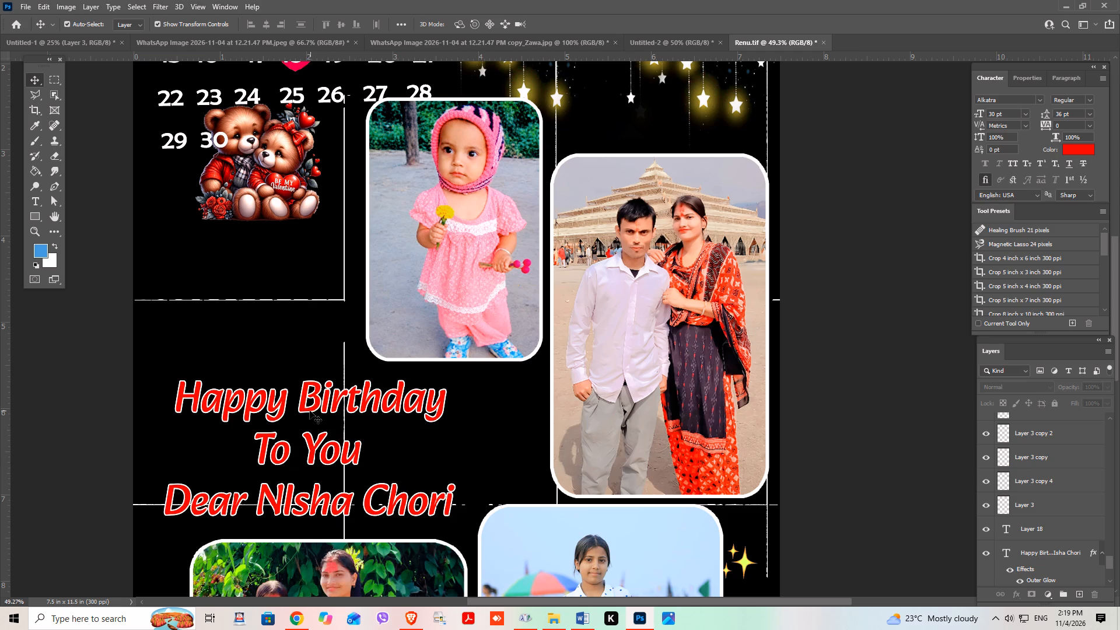
# Correct the name in the greeting's third line by replacing its capital I with a lowercase i.
pyautogui.click(289, 503)
pyautogui.scroll(-1, 289, 503)
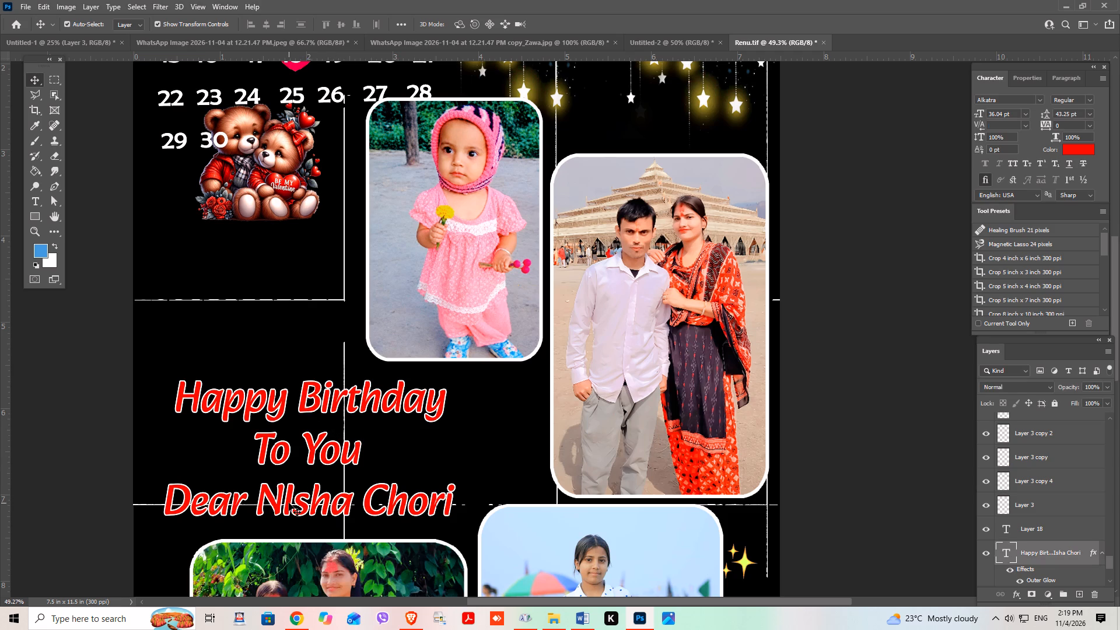
pyautogui.scroll(-1, 289, 503)
pyautogui.press('t')
pyautogui.click(292, 486)
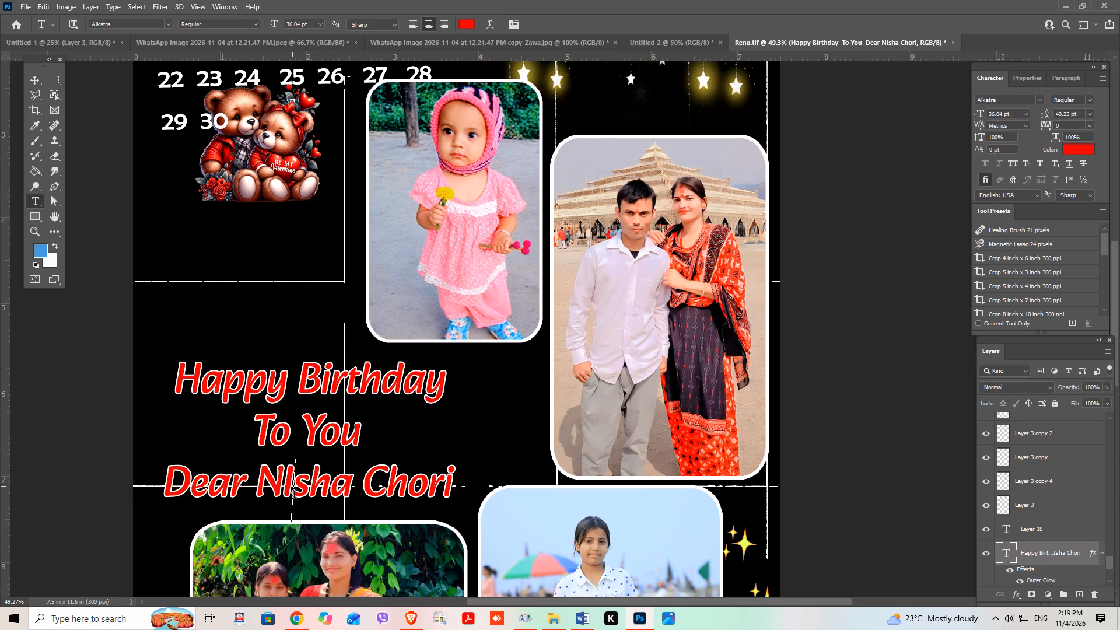
pyautogui.press('BackSpace')
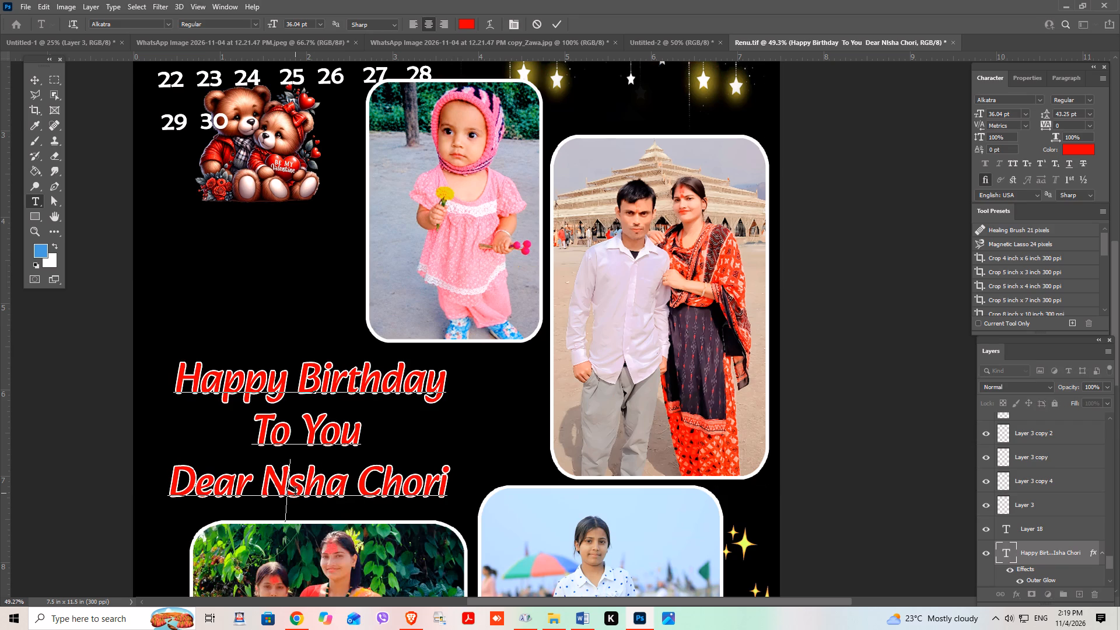
pyautogui.press('i')
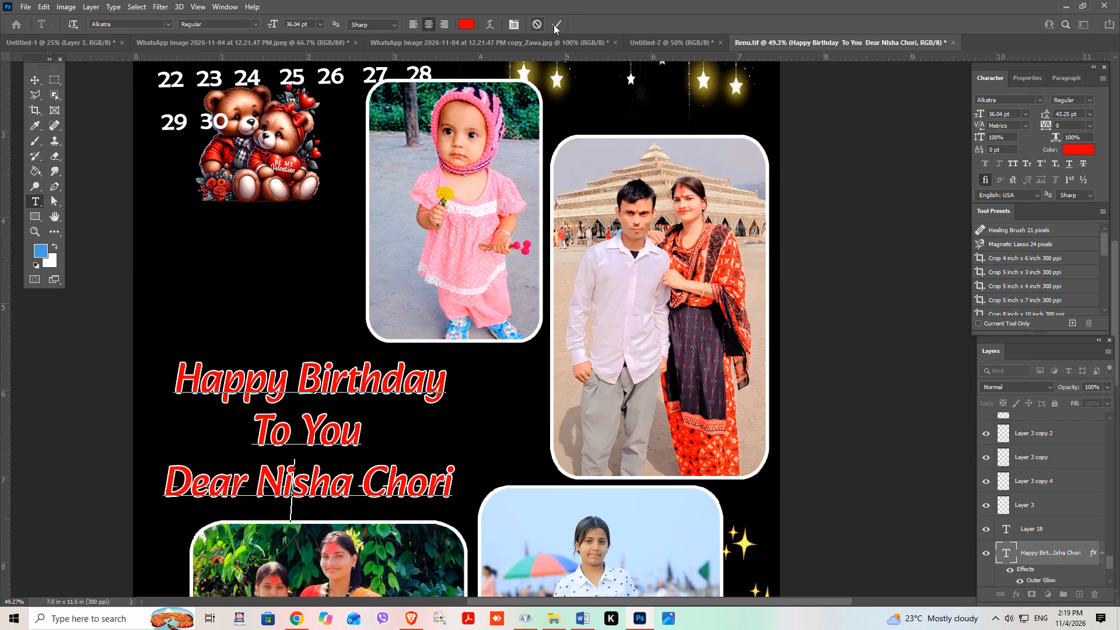
pyautogui.click(554, 24)
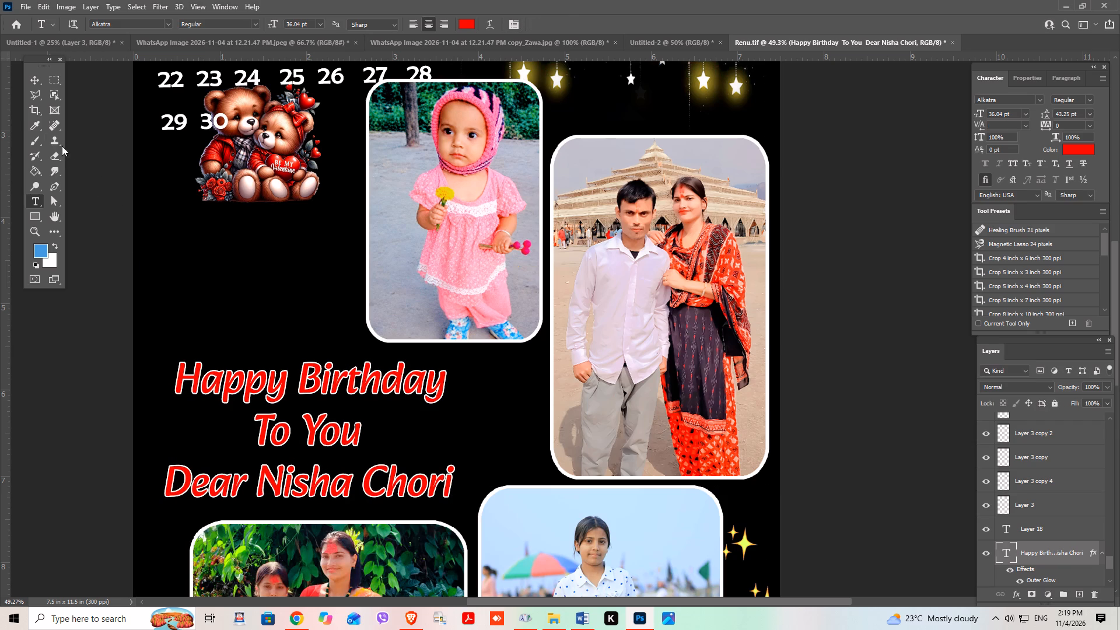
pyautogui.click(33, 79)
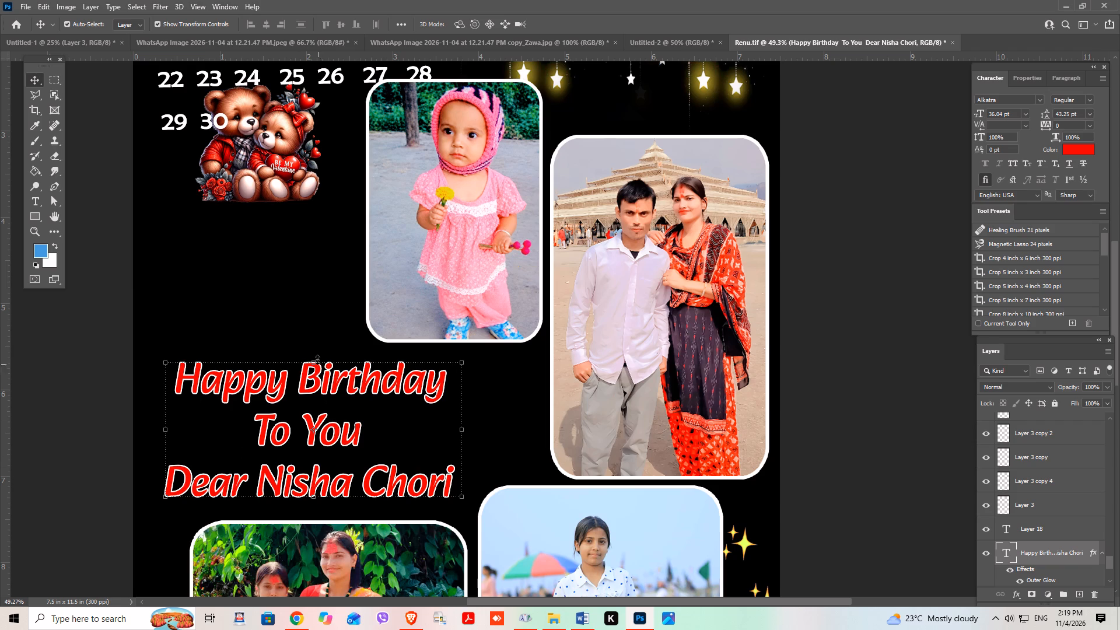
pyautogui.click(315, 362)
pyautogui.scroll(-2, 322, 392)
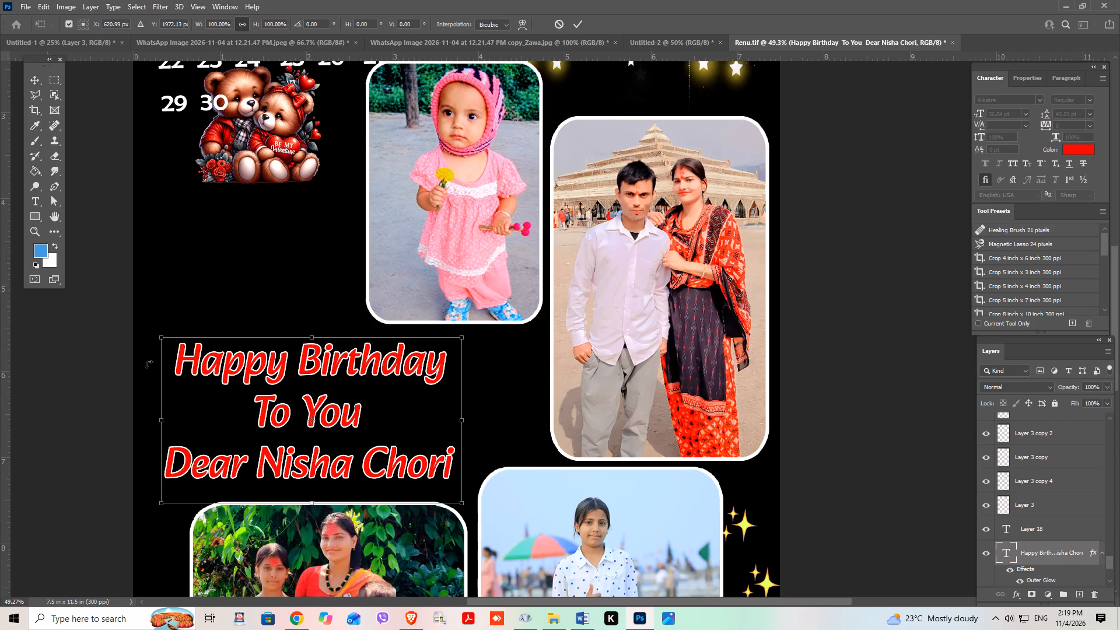
# Shift the greeting's "To You" line further right by inserting 18 spaces in front of it.
pyautogui.click(39, 204)
pyautogui.click(261, 411)
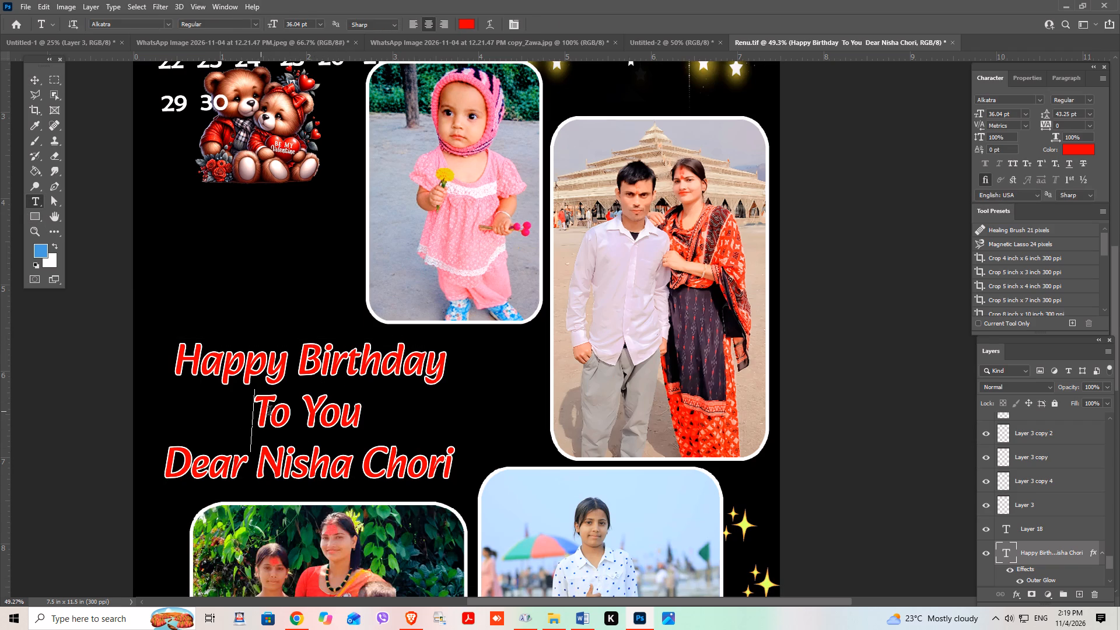
pyautogui.press('space')
pyautogui.press('space')
pyautogui.press('space')
pyautogui.press('space')
pyautogui.press('space')
pyautogui.press('space')
pyautogui.press('space')
pyautogui.press('space')
pyautogui.press('space')
pyautogui.press('space')
pyautogui.press('space')
pyautogui.press('space')
pyautogui.press('space')
pyautogui.press('space')
pyautogui.press('space')
pyautogui.press('space')
pyautogui.press('space')
pyautogui.press('space')
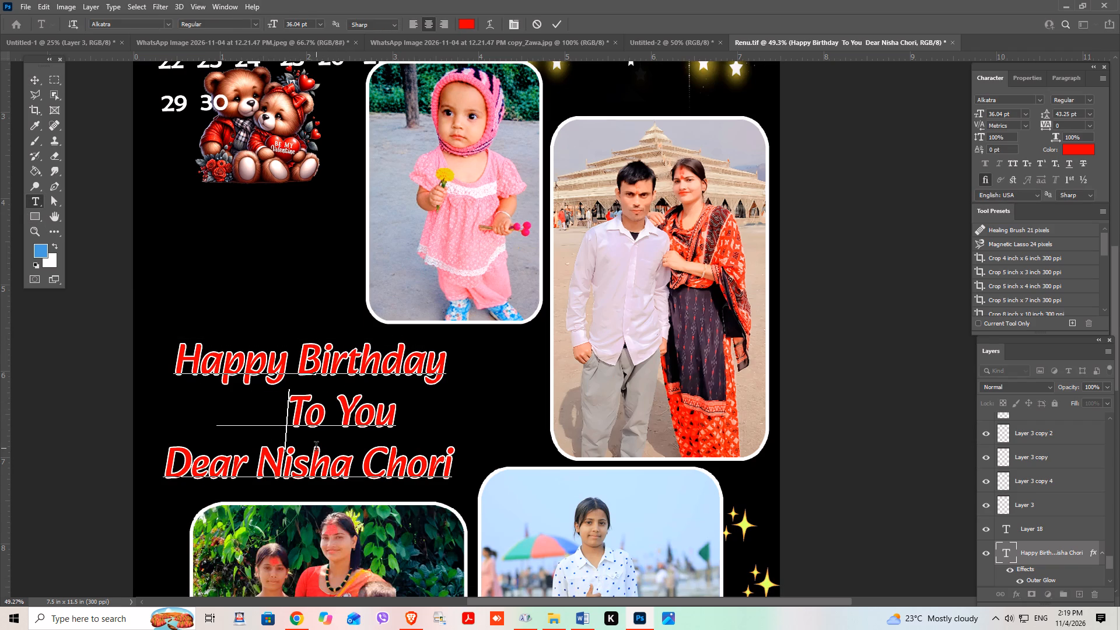
# Move the whole birthday greeting slightly up, away from the framed family photo beneath it.
pyautogui.click(34, 76)
pyautogui.moveTo(310, 364); pyautogui.dragTo(307, 353)
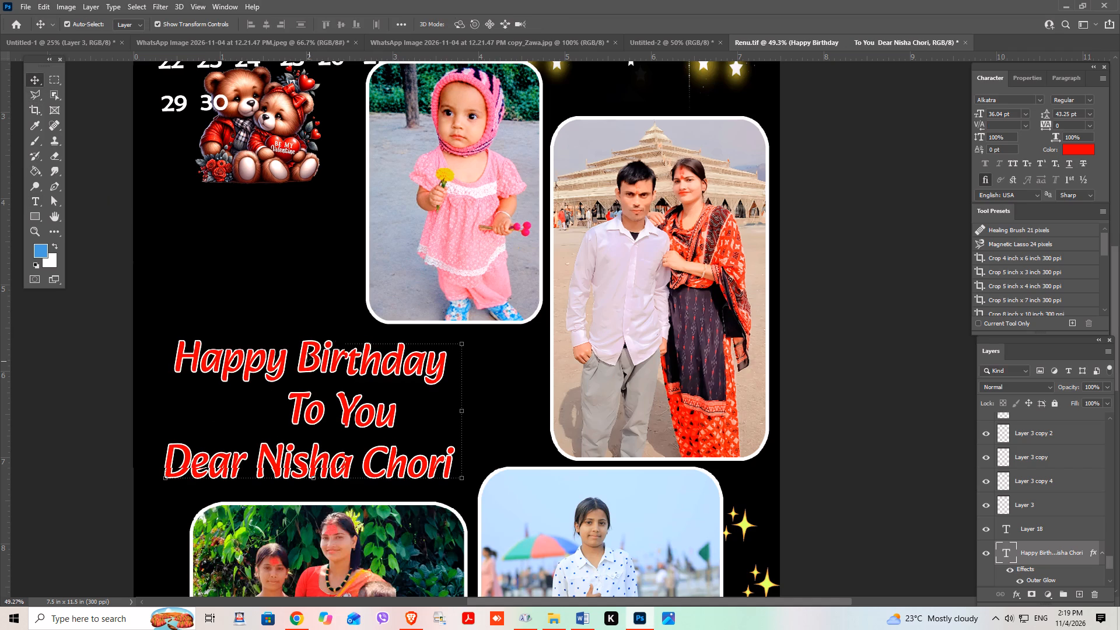
pyautogui.moveTo(307, 353); pyautogui.dragTo(306, 350)
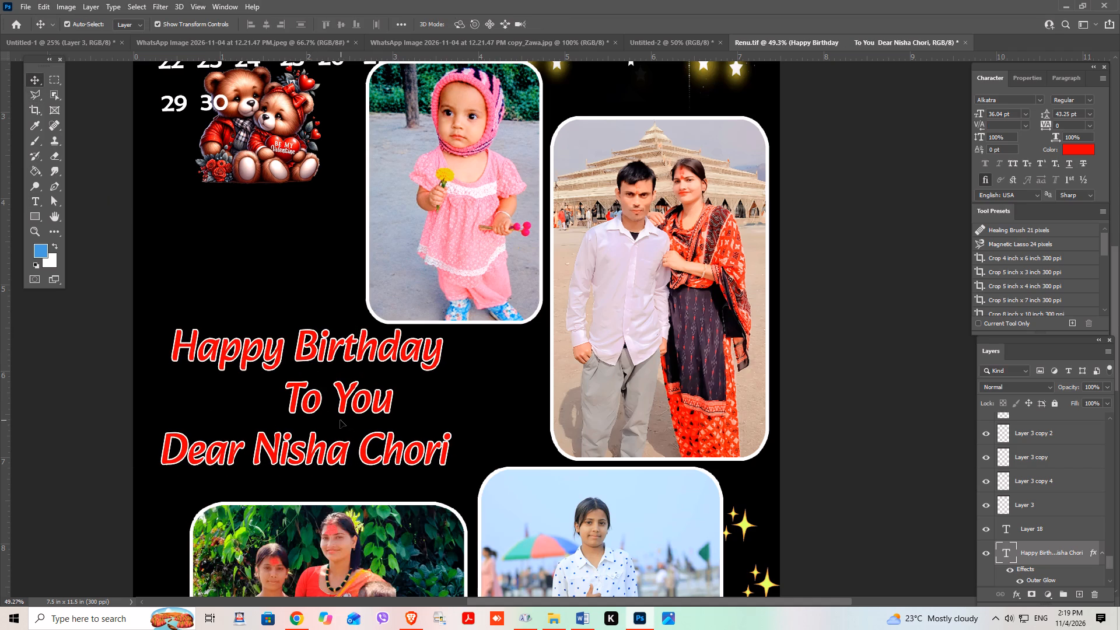
pyautogui.click(44, 378)
# Break the greeting's first line before "Birthday" so that the word starts a line of its own.
pyautogui.click(37, 198)
pyautogui.click(292, 340)
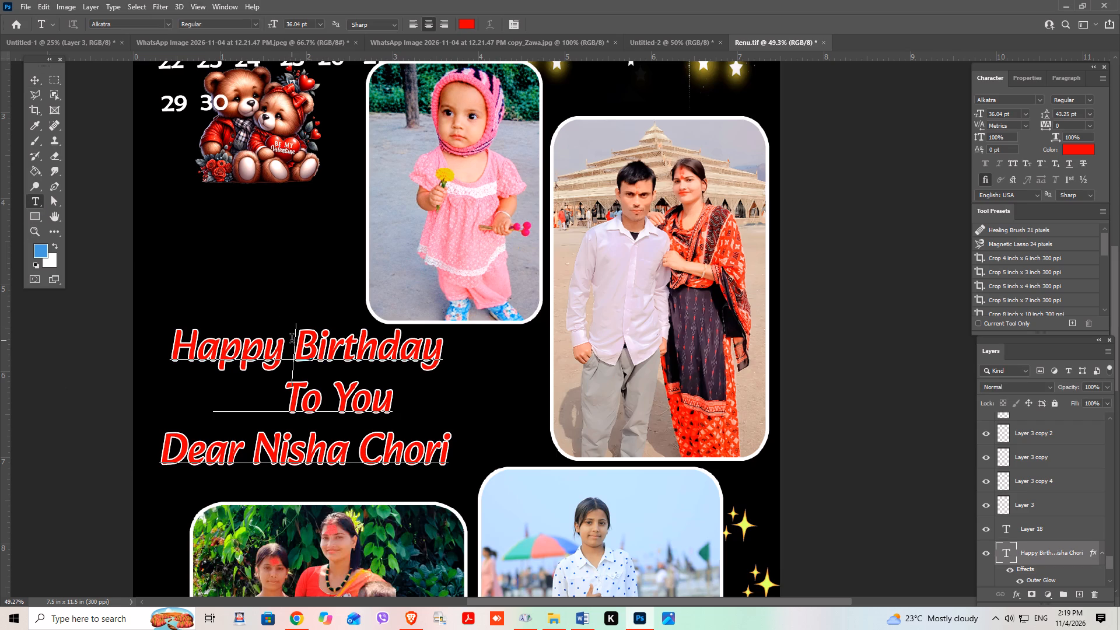
pyautogui.press('Return')
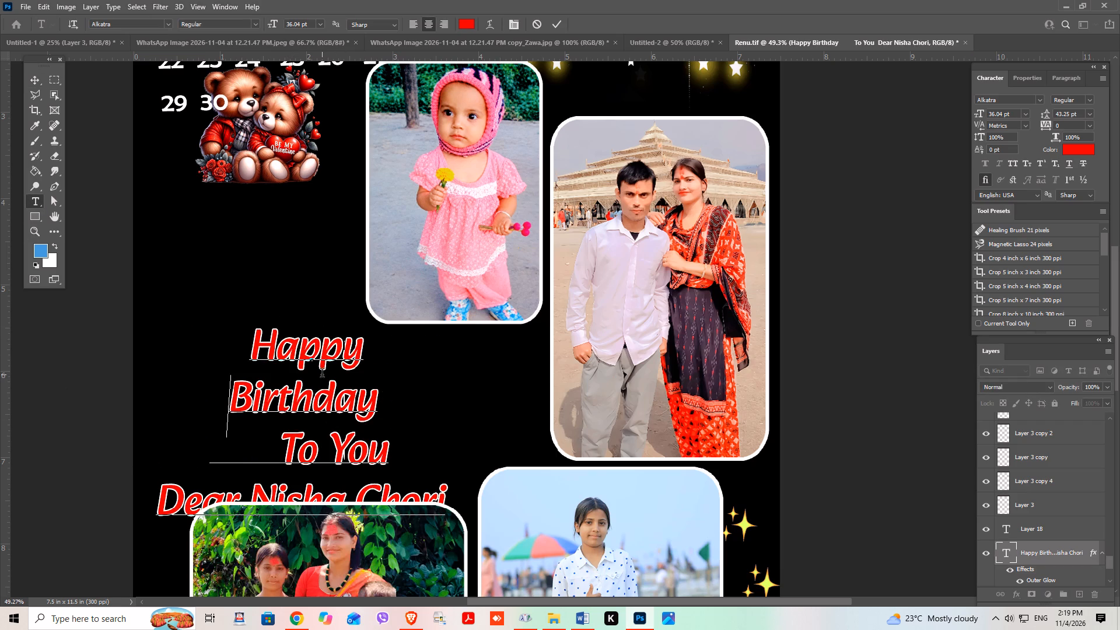
# Move the greeting about 0.6 in left and 1.4 in up, placing it beneath the teddy bears.
pyautogui.click(34, 82)
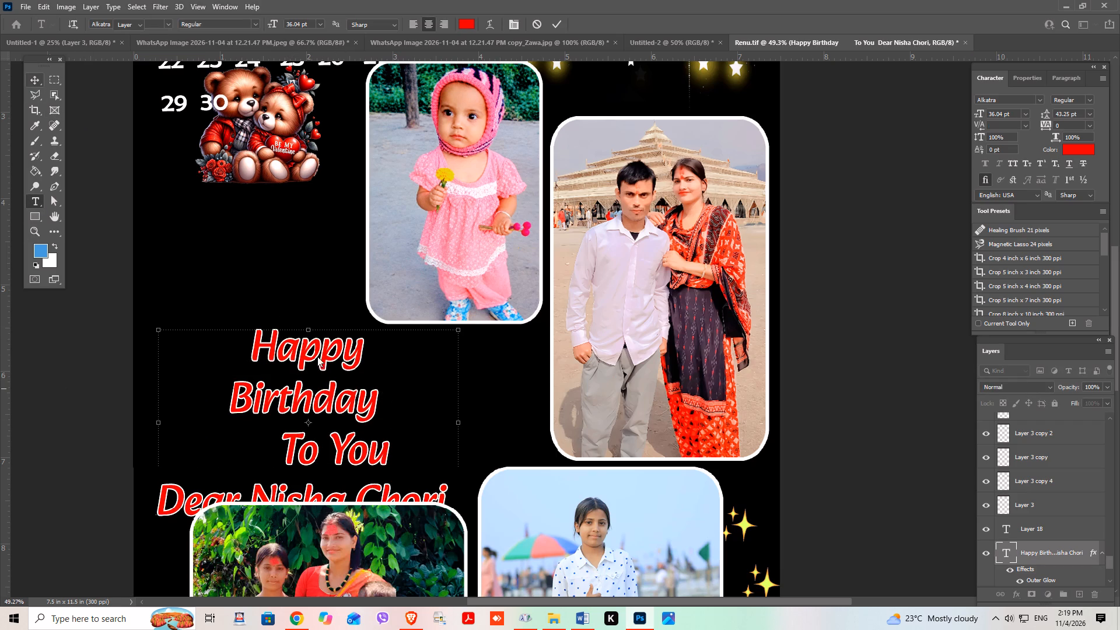
pyautogui.moveTo(323, 354); pyautogui.dragTo(271, 231)
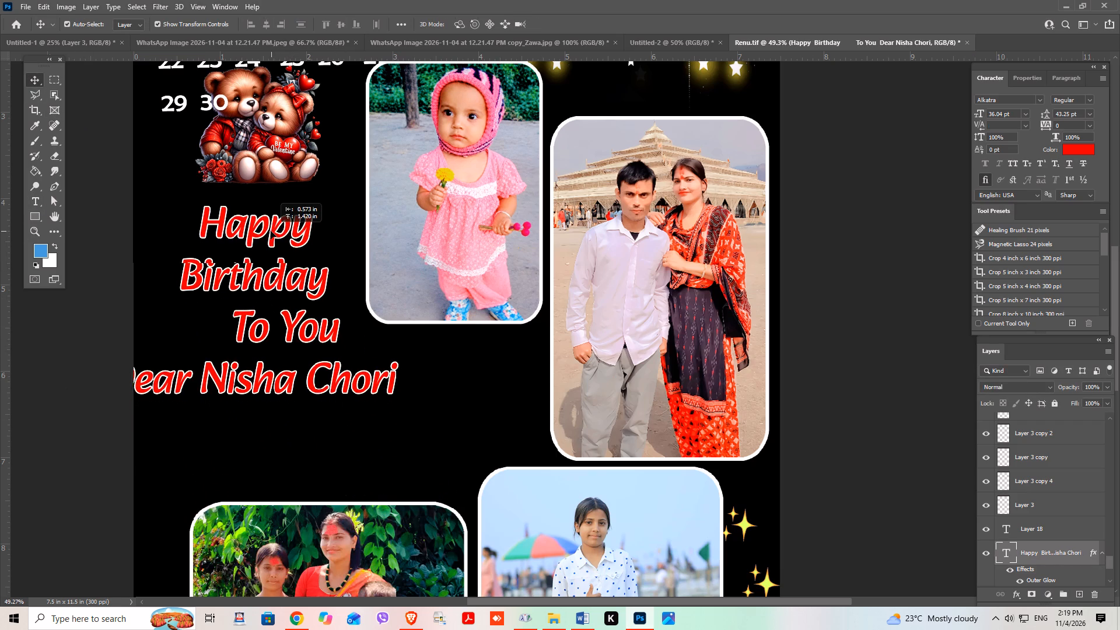
pyautogui.moveTo(271, 231); pyautogui.dragTo(270, 231)
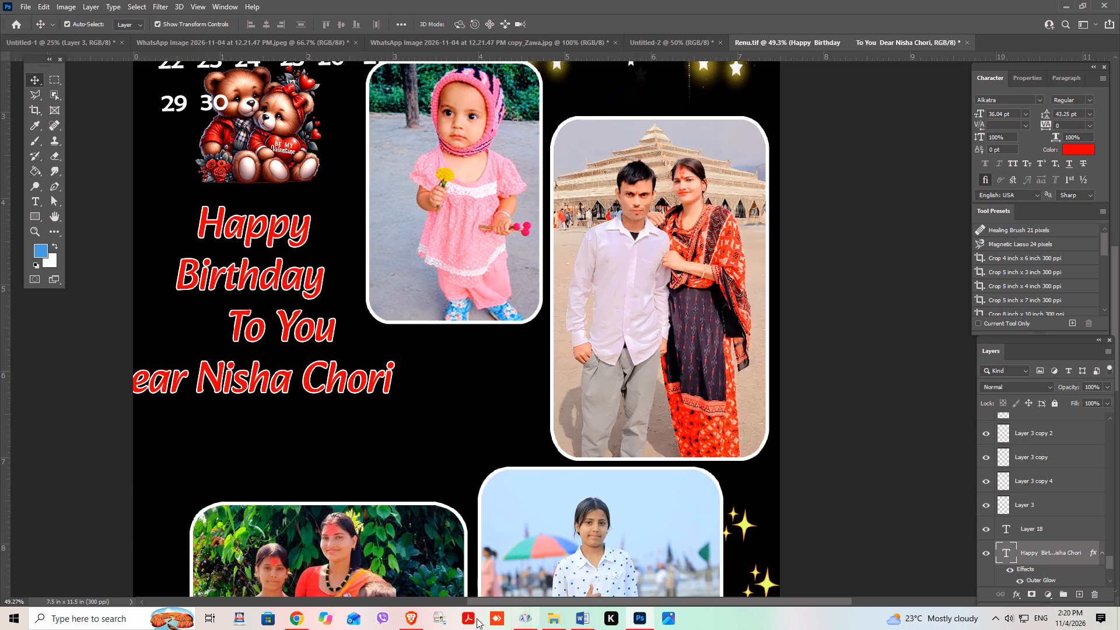
# Switch to Chrome, open Google in a new tab and begin a search query with "online".
pyautogui.click(295, 619)
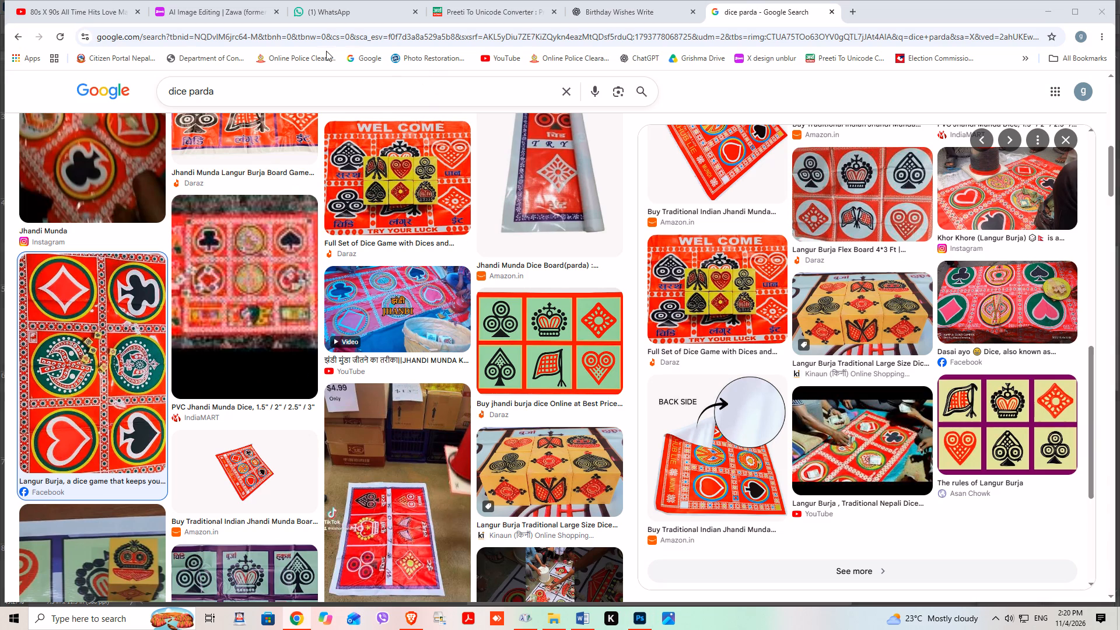
pyautogui.keyDown('ctrl'); pyautogui.click(365, 58); pyautogui.keyUp('ctrl')
pyautogui.click(881, 16)
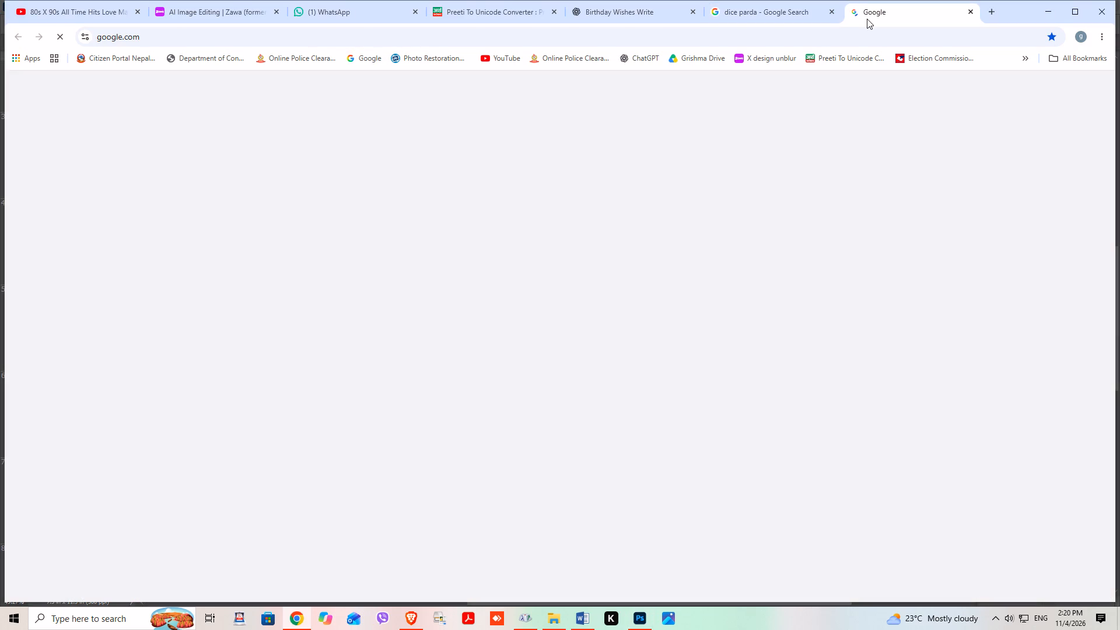
pyautogui.write('online')
pyautogui.press('space')
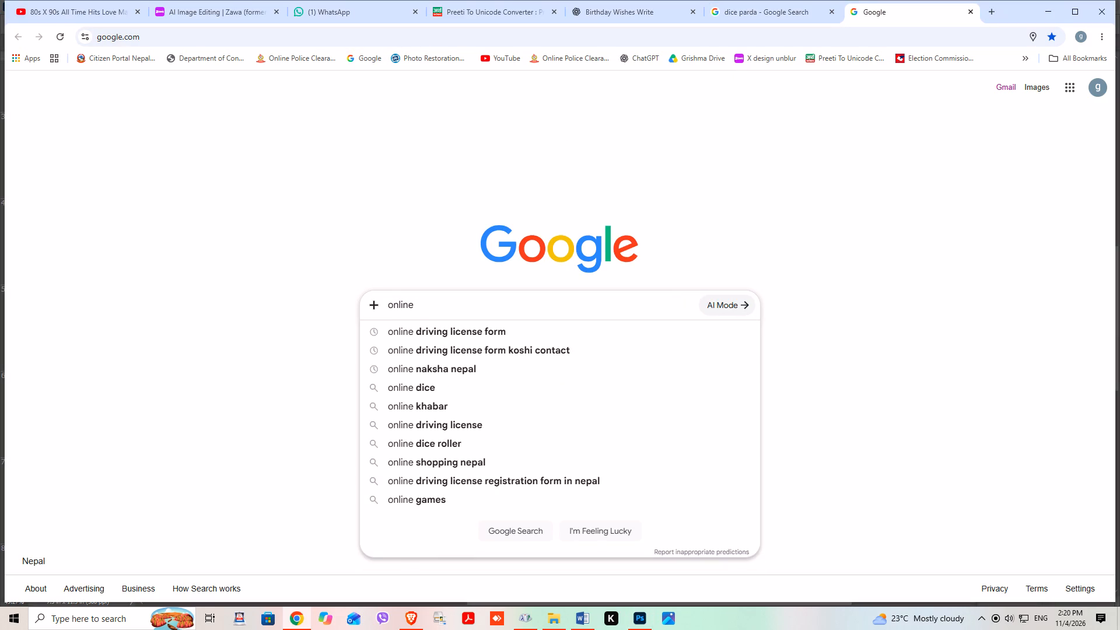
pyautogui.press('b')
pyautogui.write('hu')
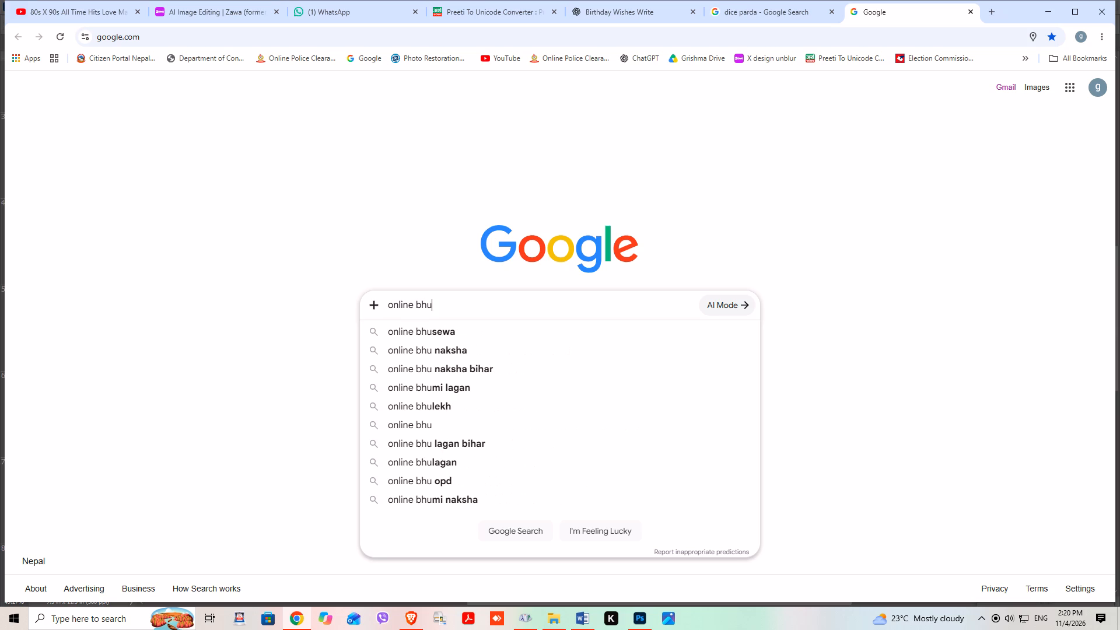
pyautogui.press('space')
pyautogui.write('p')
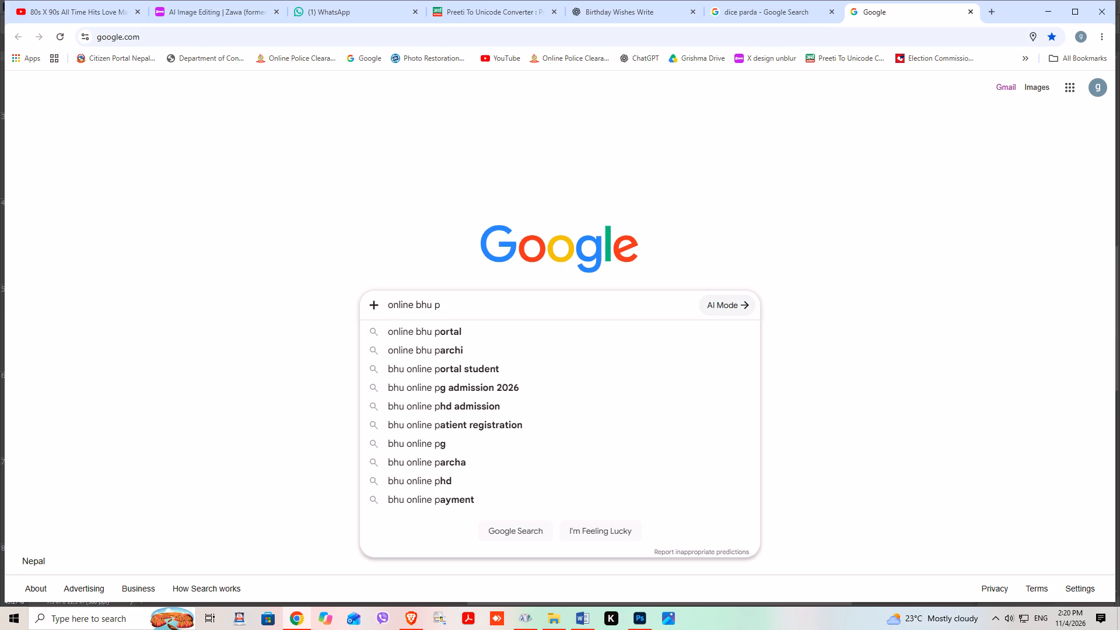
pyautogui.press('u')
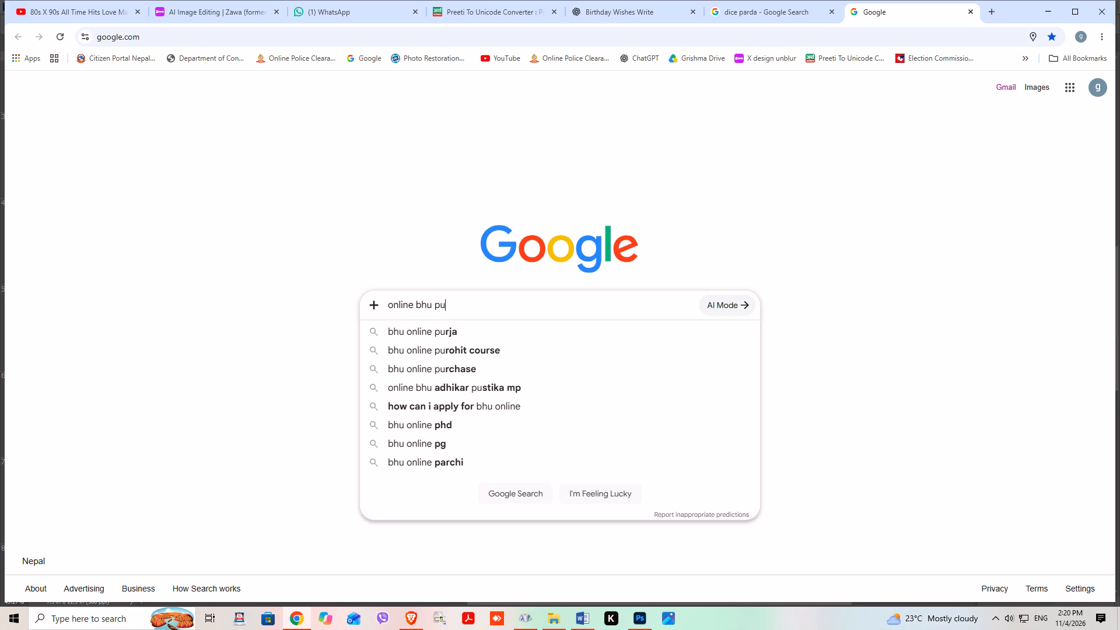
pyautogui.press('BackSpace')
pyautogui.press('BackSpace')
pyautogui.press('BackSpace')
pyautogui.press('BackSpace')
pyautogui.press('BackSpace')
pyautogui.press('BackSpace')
# Complete the Google query as "online retire army form" and run the search.
pyautogui.write('re')
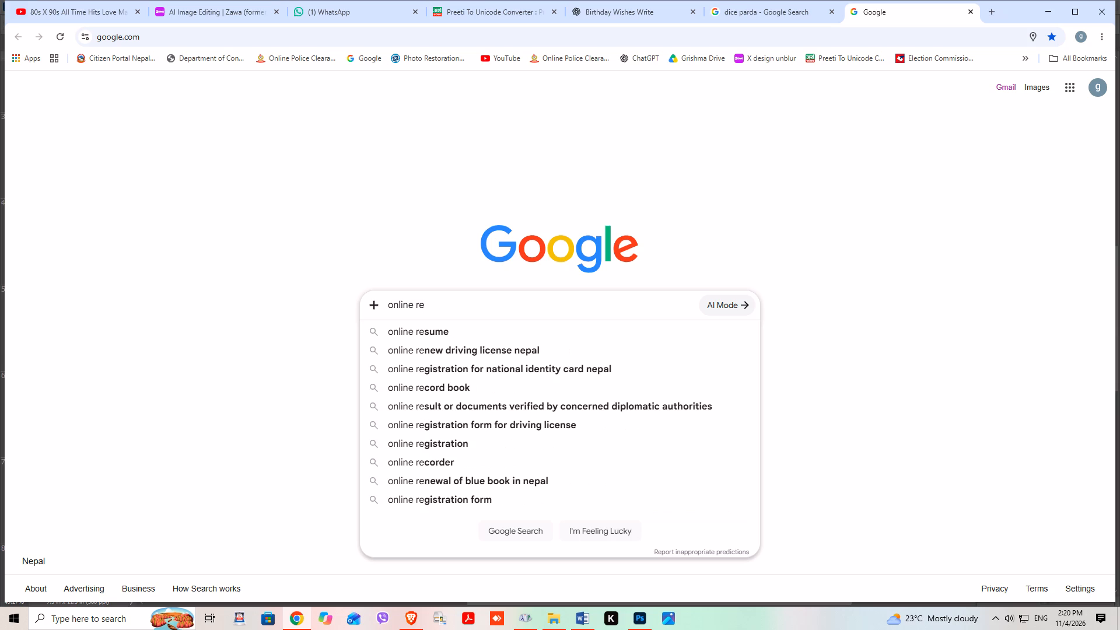
pyautogui.write('ti')
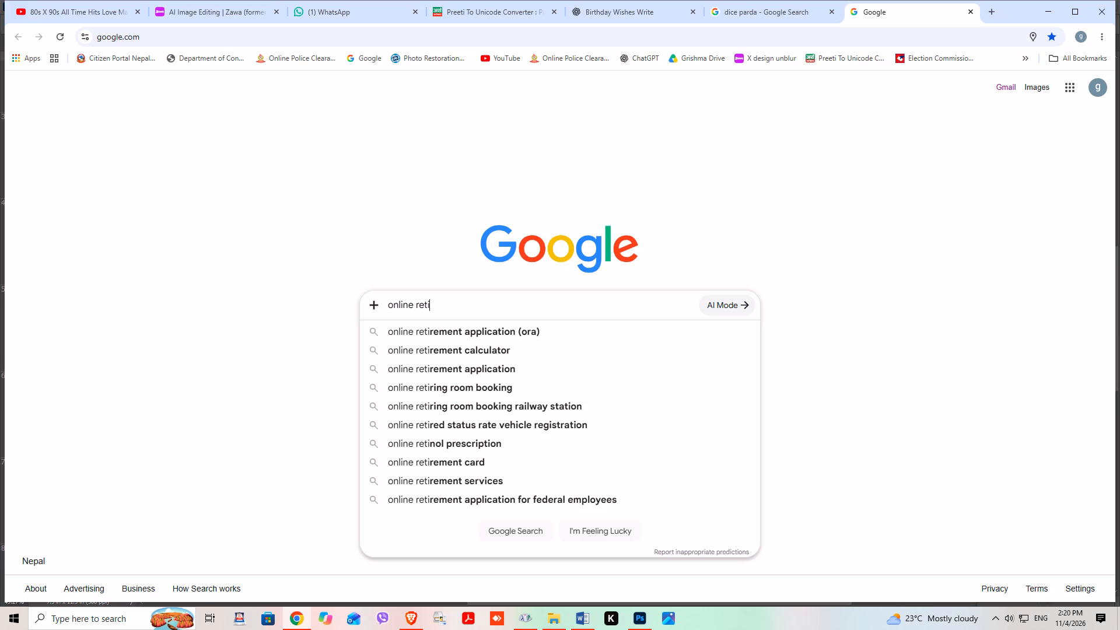
pyautogui.write('re')
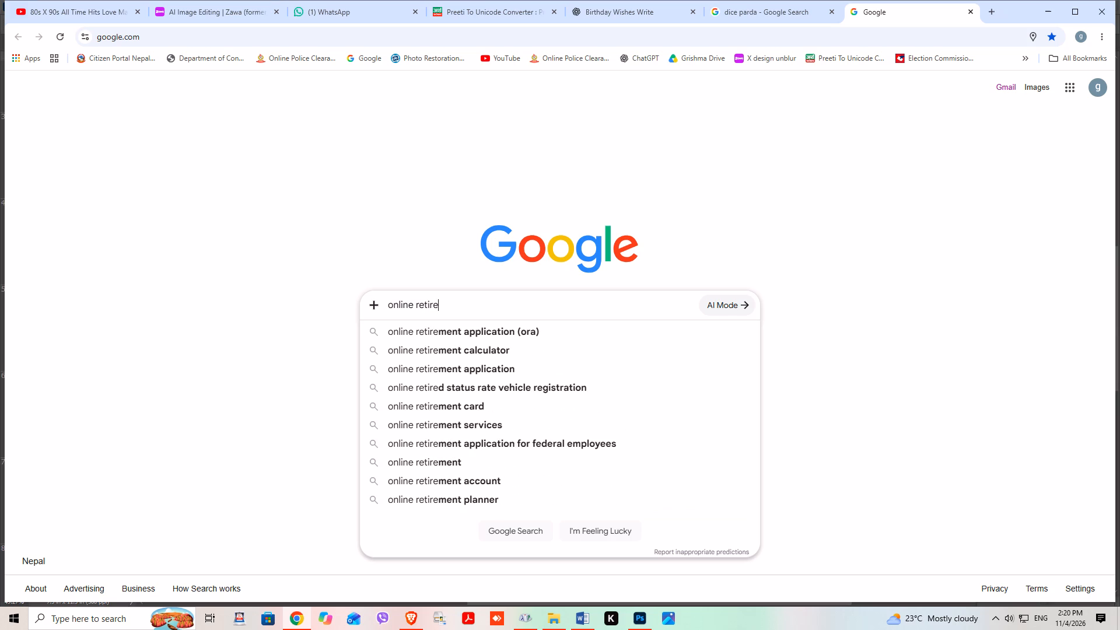
pyautogui.press('space')
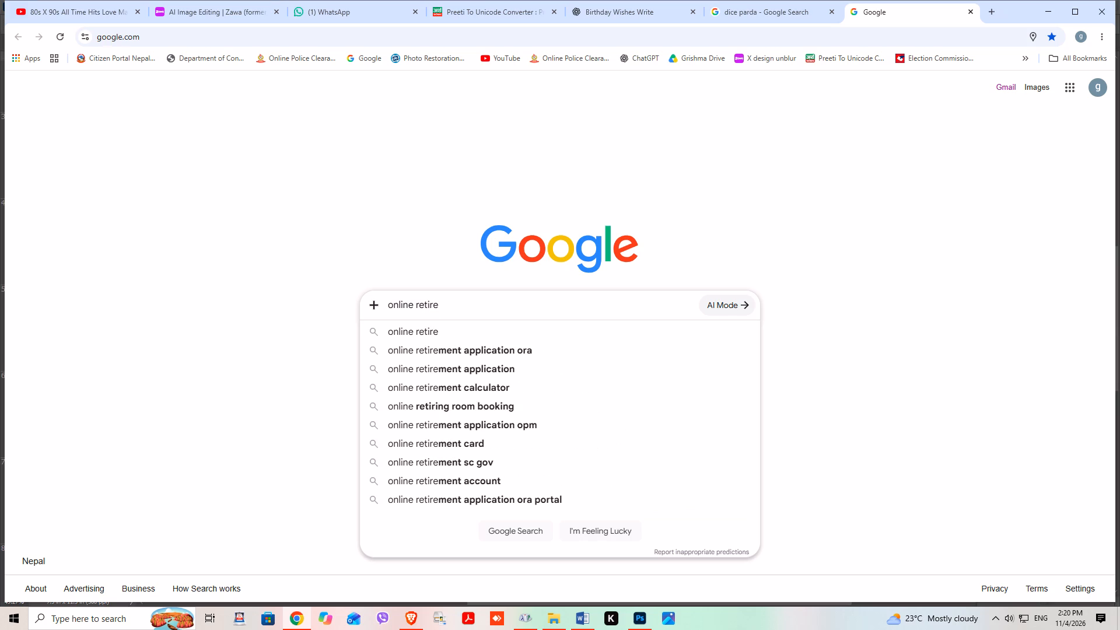
pyautogui.write('army')
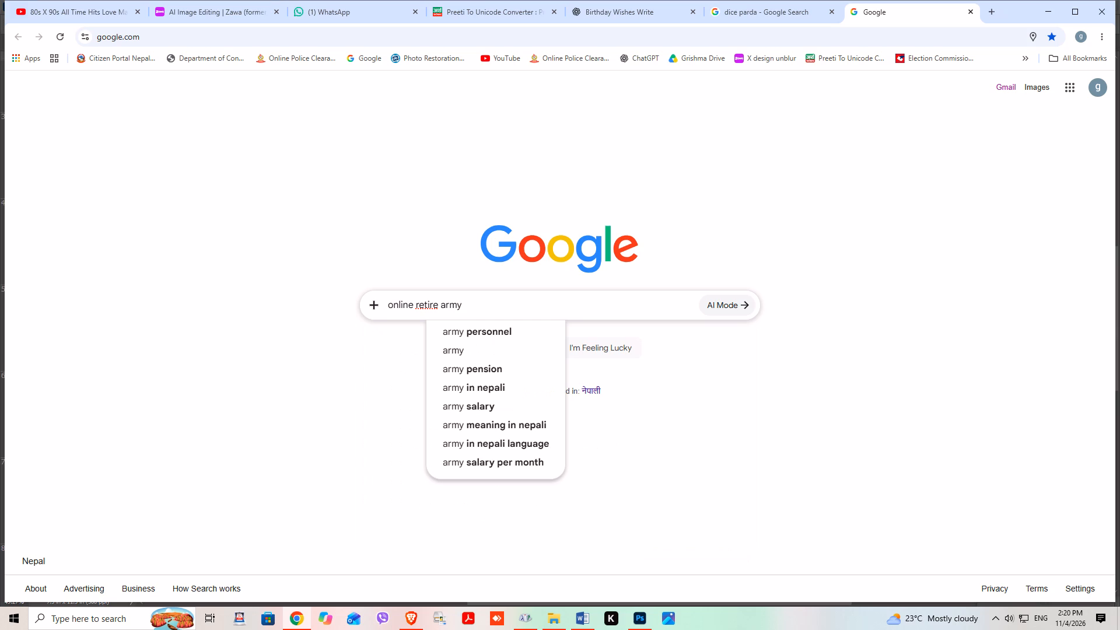
pyautogui.press('space')
pyautogui.write('form')
pyautogui.press('Return')
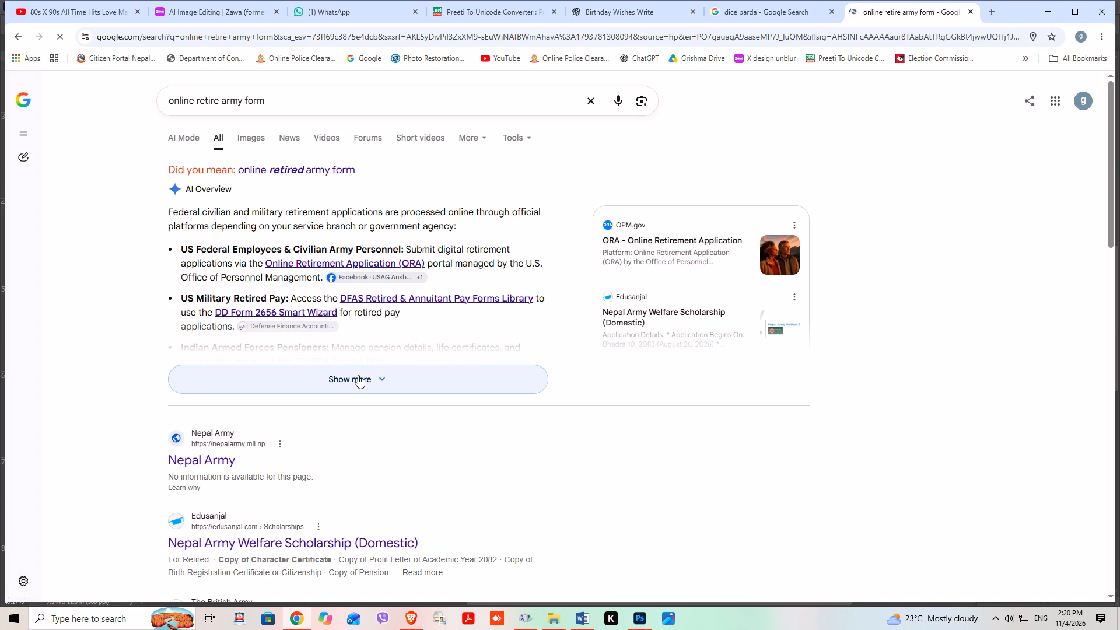
# Open the Online Retirement Application (ORA) link, look over the search results and the portal's page, and close its tab.
pyautogui.keyDown('ctrl'); pyautogui.click(325, 261); pyautogui.keyUp('ctrl')
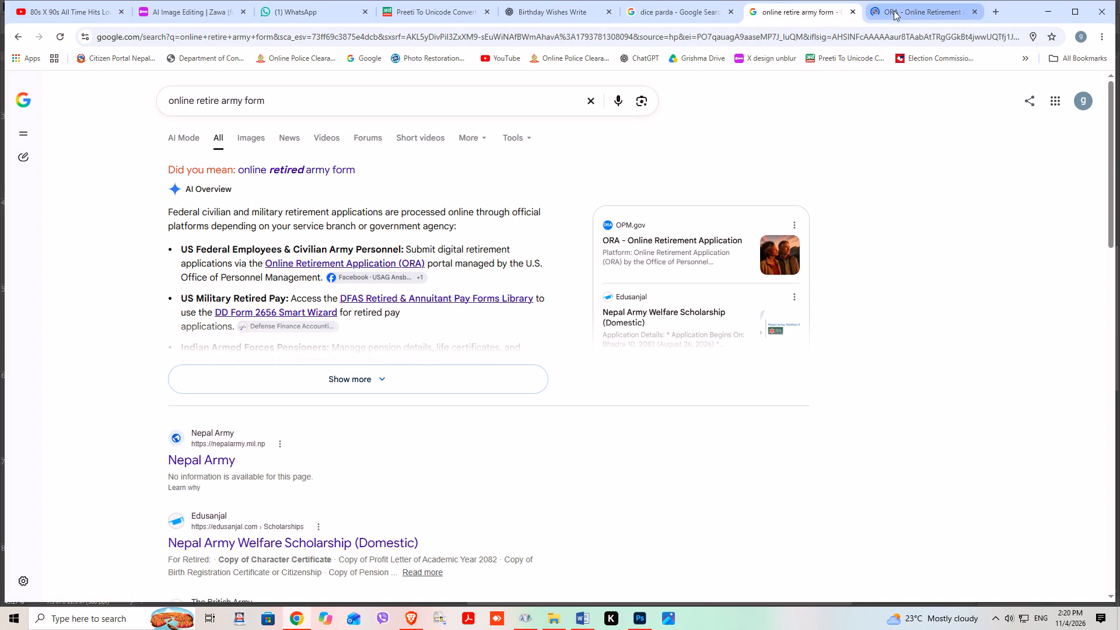
pyautogui.scroll(-4, 399, 414)
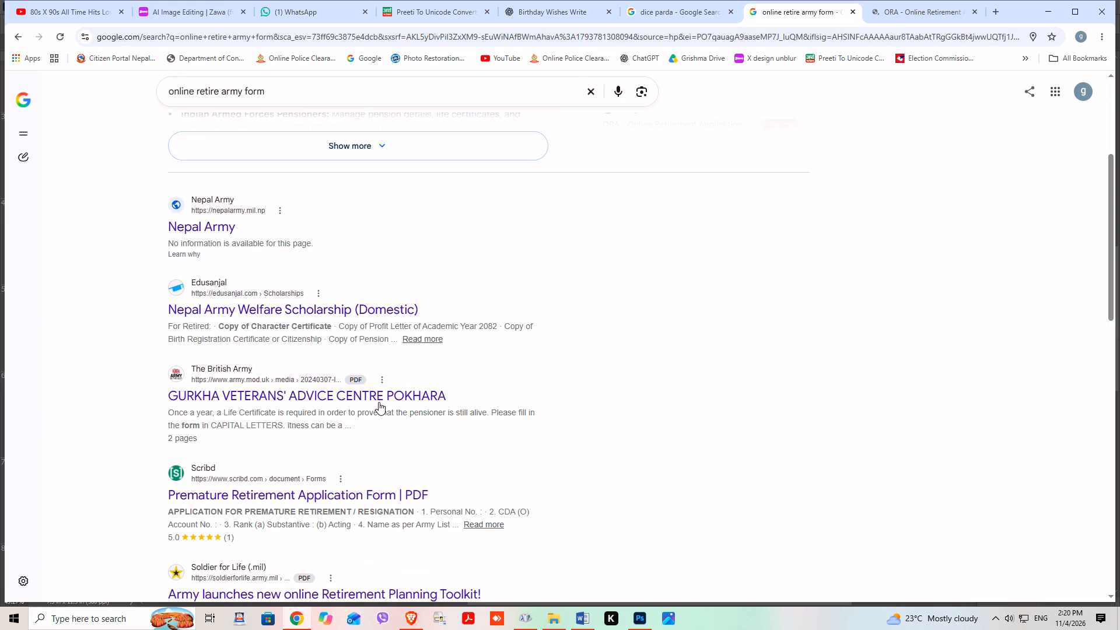
pyautogui.scroll(-1, 374, 399)
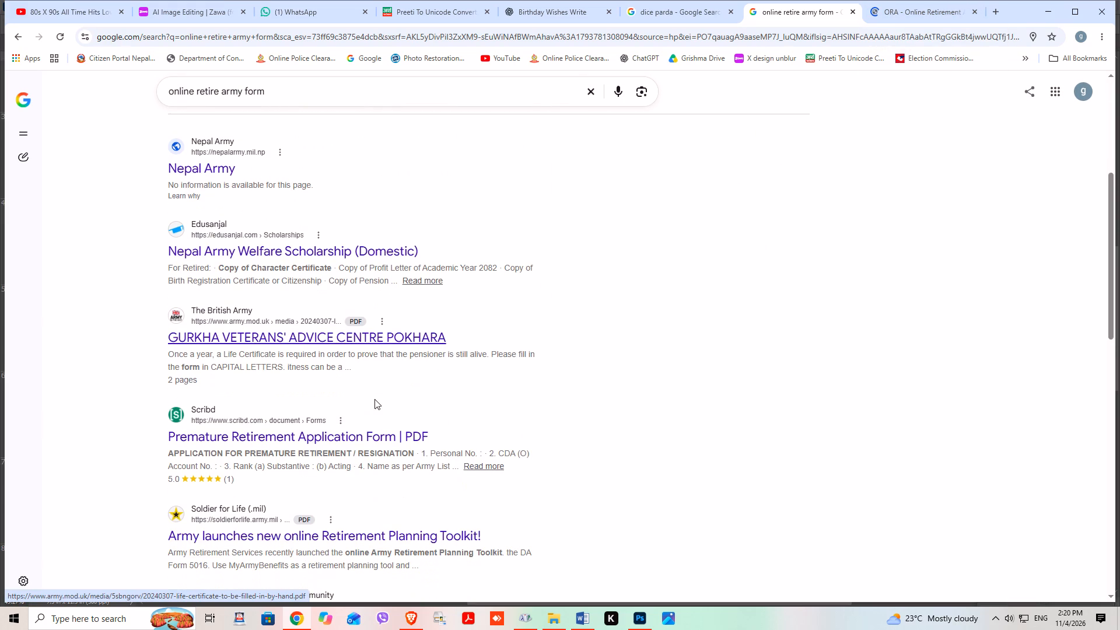
pyautogui.scroll(-3, 374, 399)
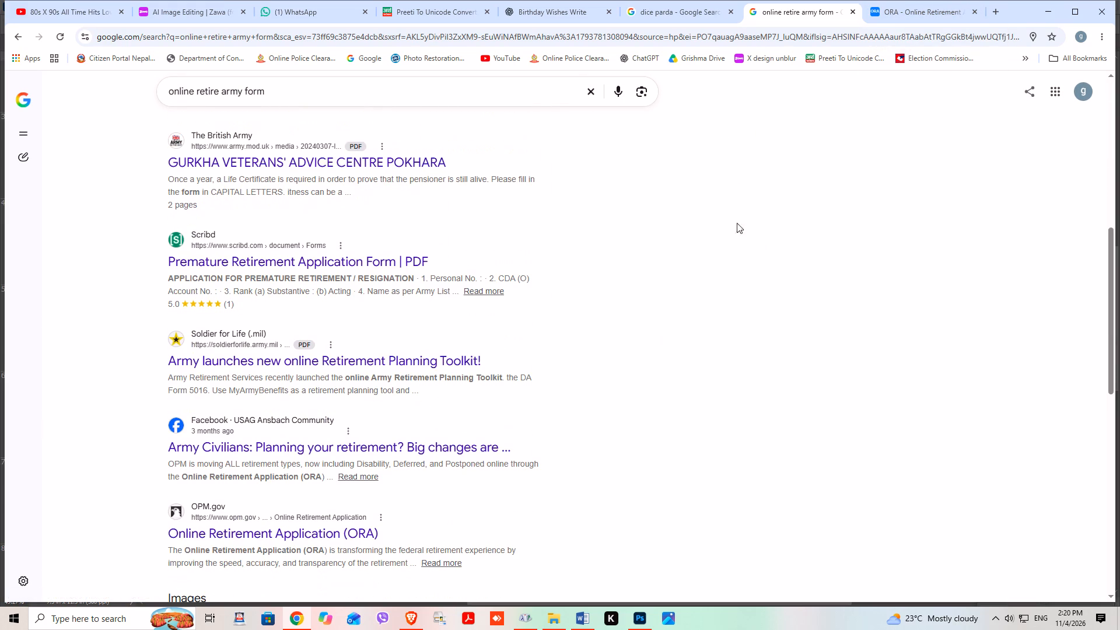
pyautogui.click(911, 5)
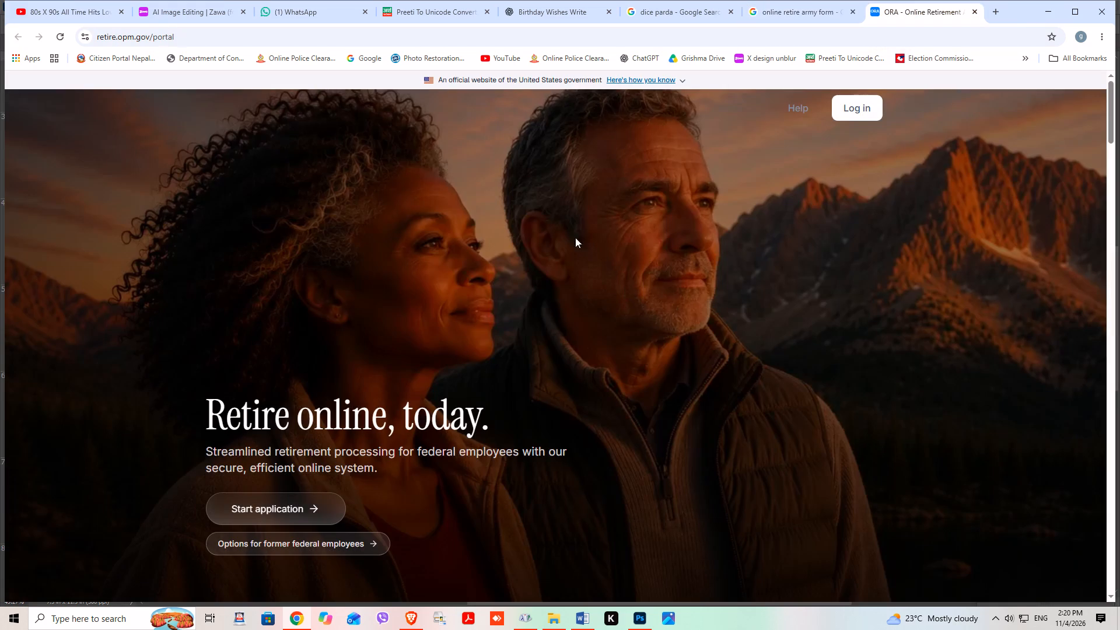
pyautogui.click(978, 9)
# Refine the Google search to "online retire army form nepal".
pyautogui.scroll(4, 320, 174)
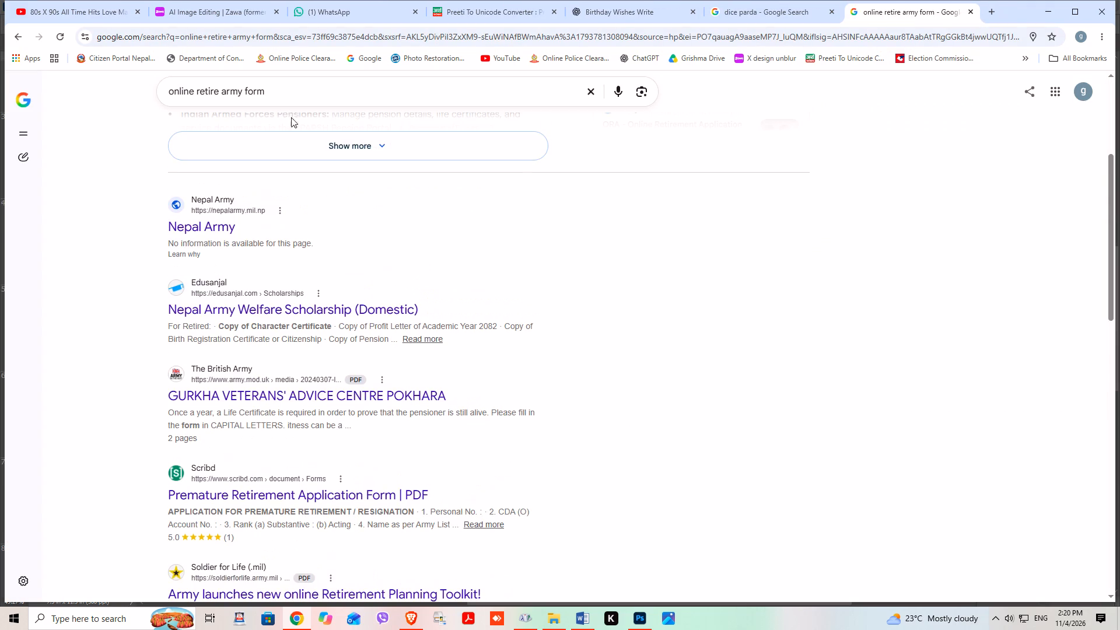
pyautogui.click(282, 99)
pyautogui.press('space')
pyautogui.write('nepa')
pyautogui.press('l')
pyautogui.press('Return')
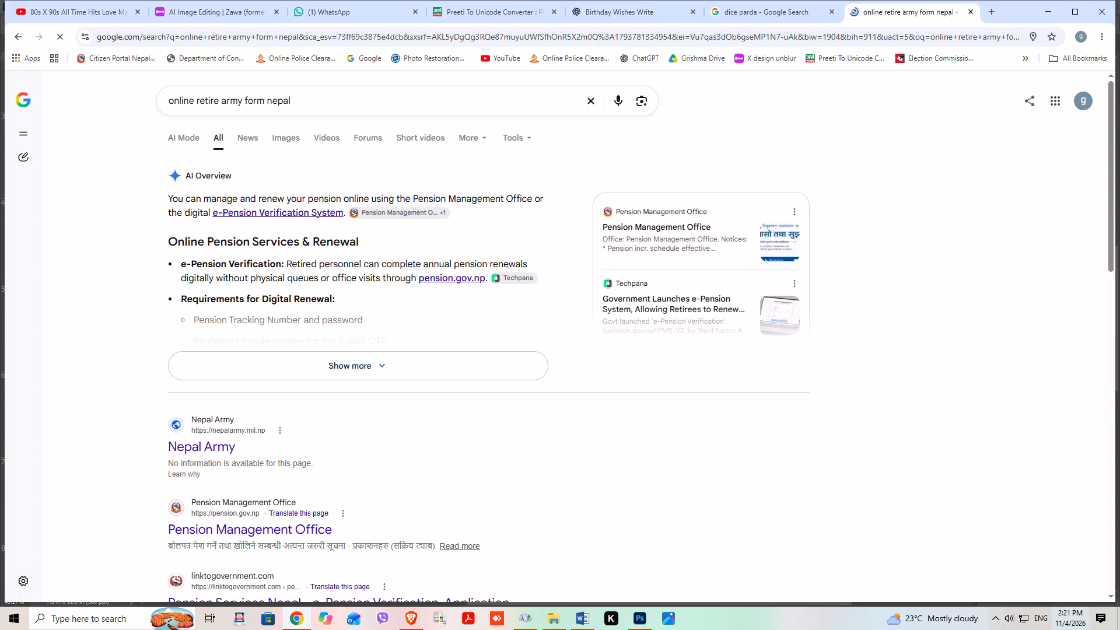
# Examine the search results for a site offering a Nepal army retirement form.
pyautogui.scroll(-4, 184, 545)
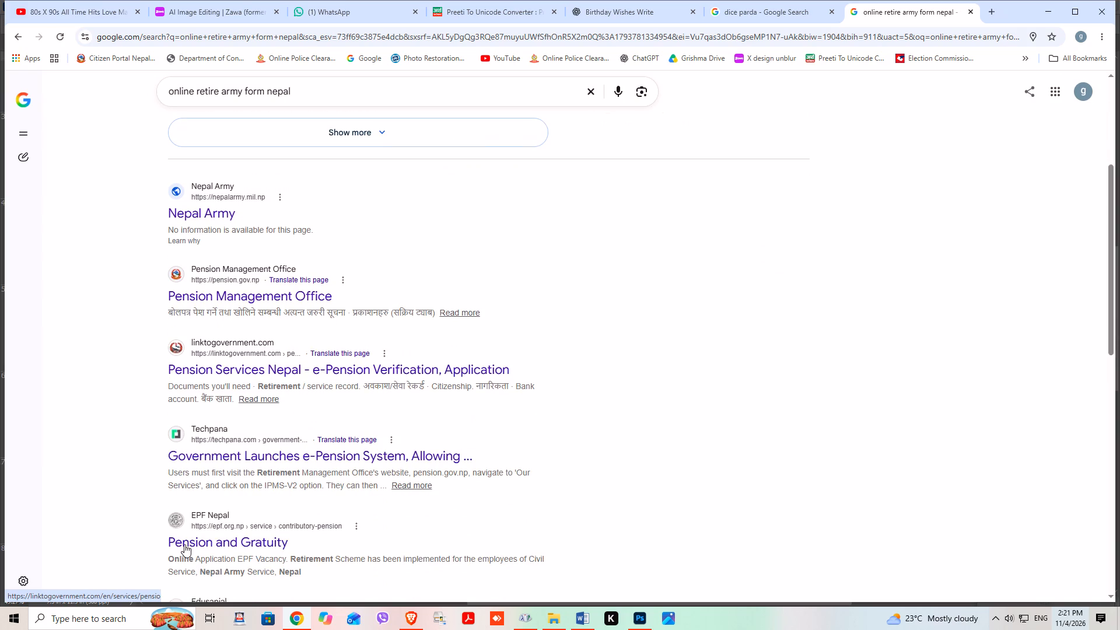
pyautogui.scroll(-3, 184, 544)
pyautogui.scroll(3, 226, 477)
pyautogui.scroll(-2, 226, 475)
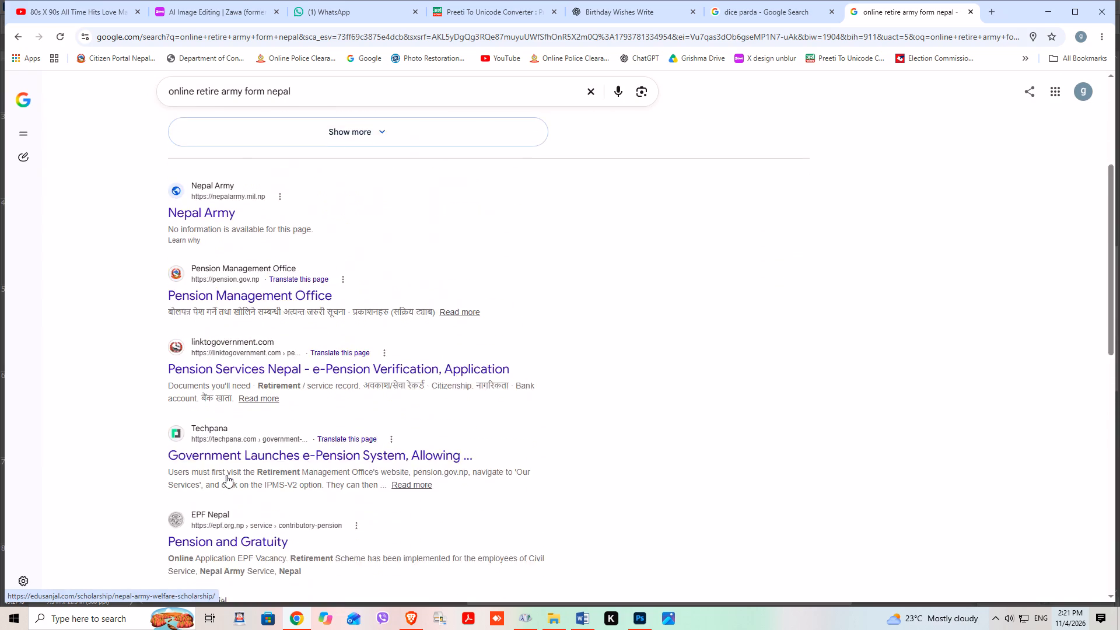
pyautogui.scroll(-2, 226, 475)
pyautogui.scroll(12, 226, 475)
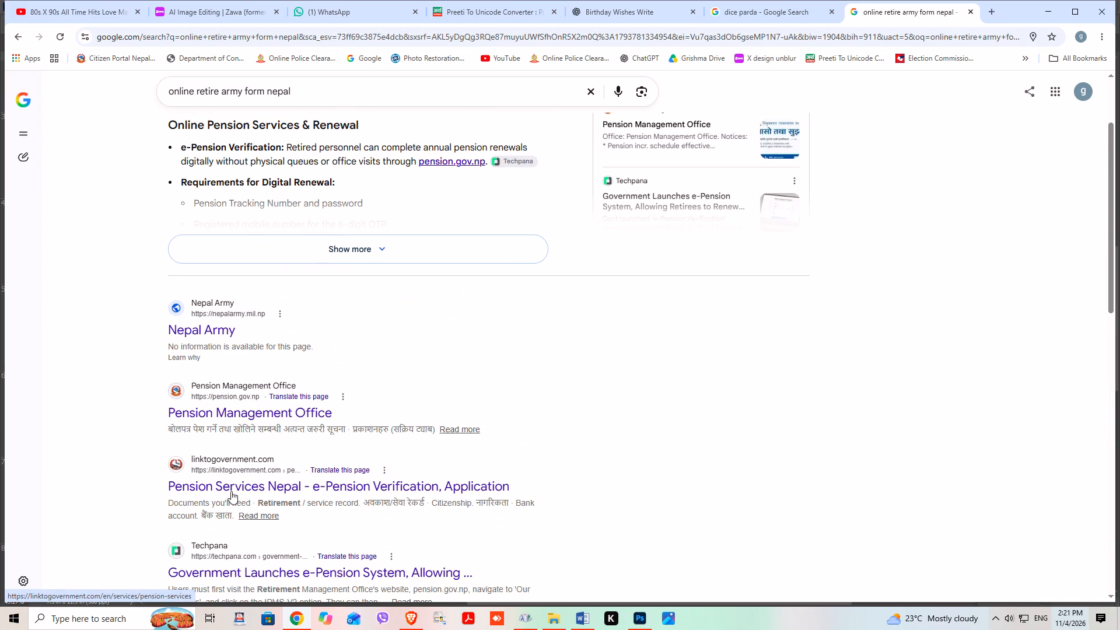
# Expand the AI Overview and read through its full text on Nepal army retirement and pensions.
pyautogui.scroll(1, 231, 491)
pyautogui.click(356, 366)
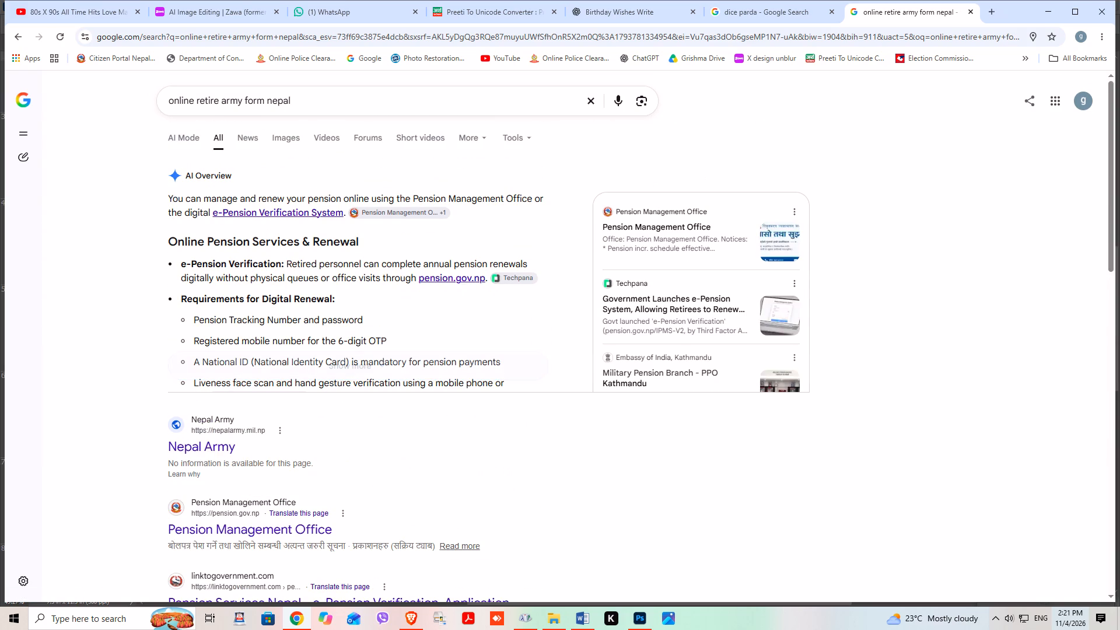
pyautogui.scroll(-5, 308, 450)
pyautogui.scroll(4, 308, 450)
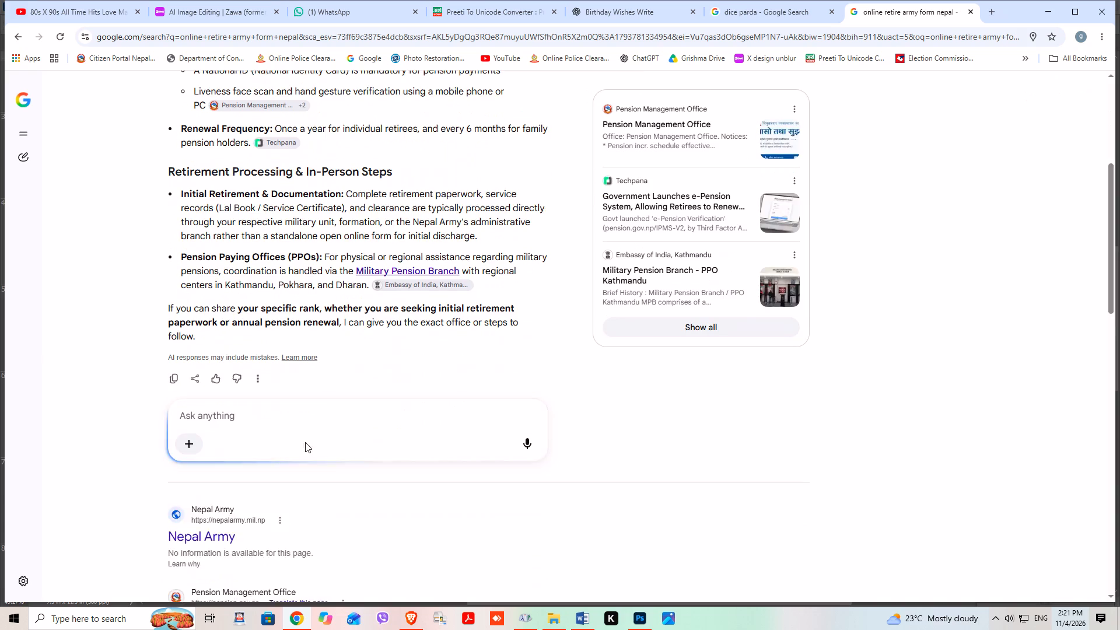
pyautogui.scroll(5, 305, 442)
# Replace the Google query with a search for "nepal army".
pyautogui.moveTo(299, 98); pyautogui.dragTo(45, 112)
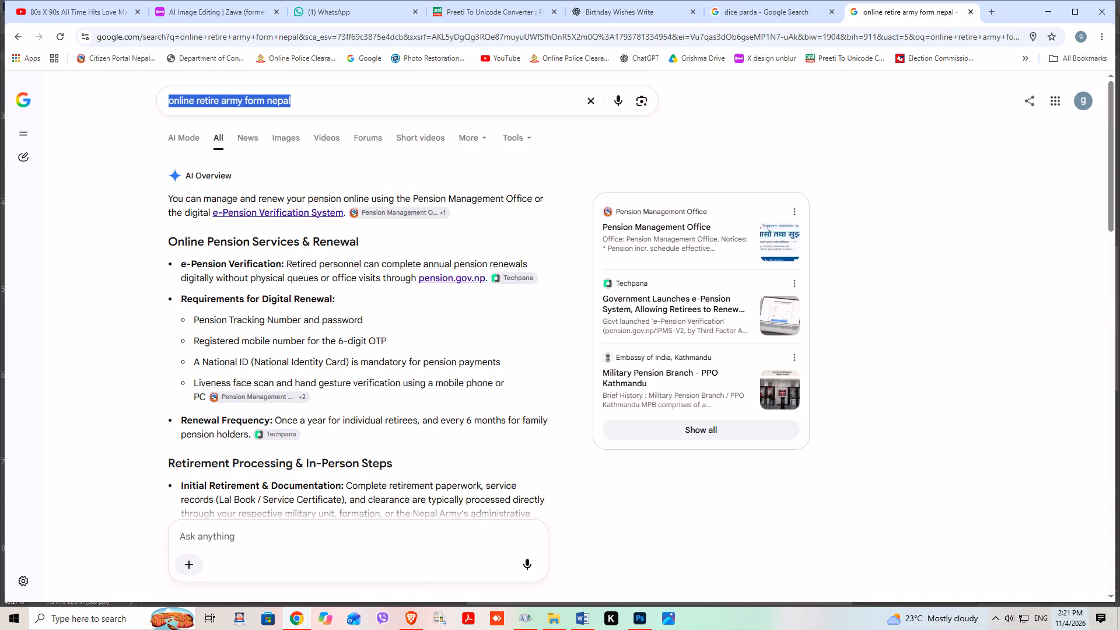
pyautogui.press('n')
pyautogui.press('e')
pyautogui.press('p')
pyautogui.press('a')
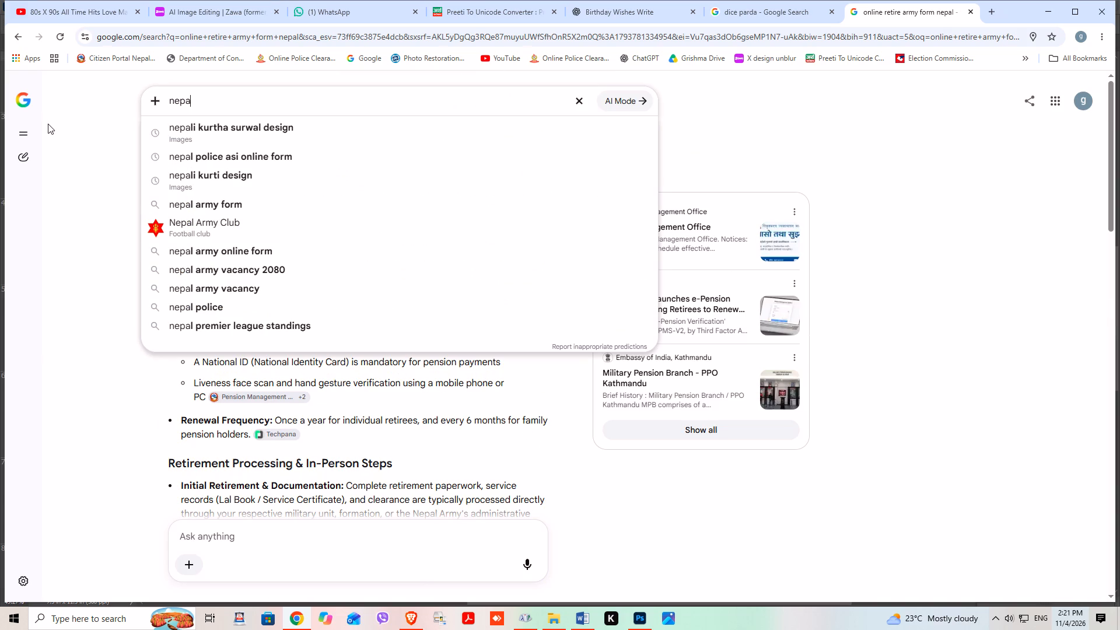
pyautogui.press('l')
pyautogui.press('space')
pyautogui.write('ar')
pyautogui.press('m')
pyautogui.press('y')
pyautogui.press('Return')
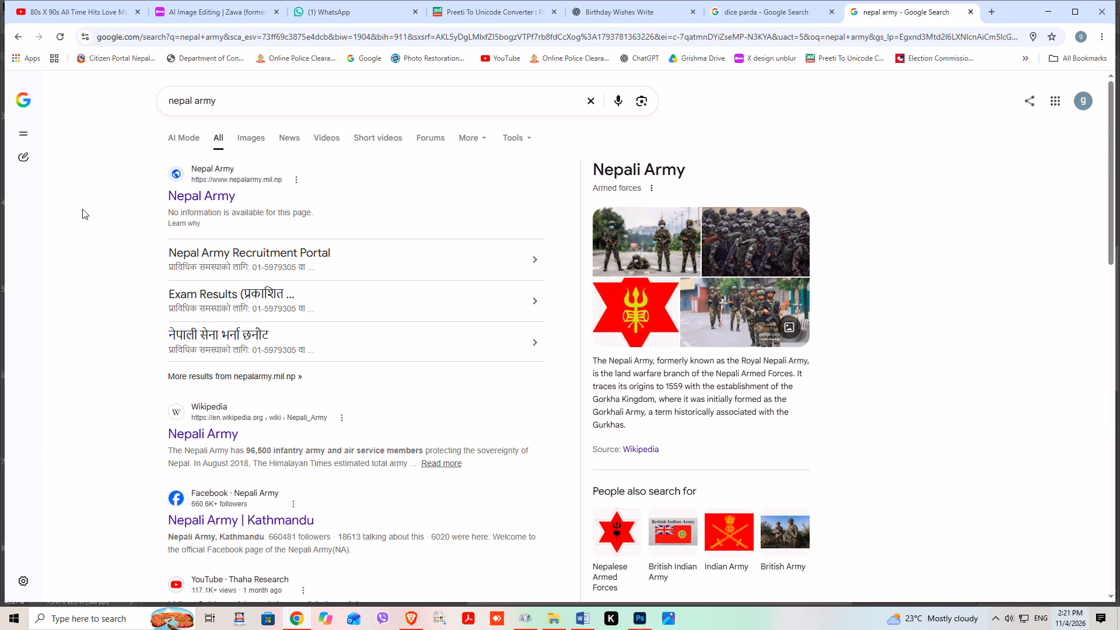
# Open the official Nepal Army website, dismiss its notice pop-up, and examine the homepage's sections and related links for a retired-personnel form.
pyautogui.click(211, 164)
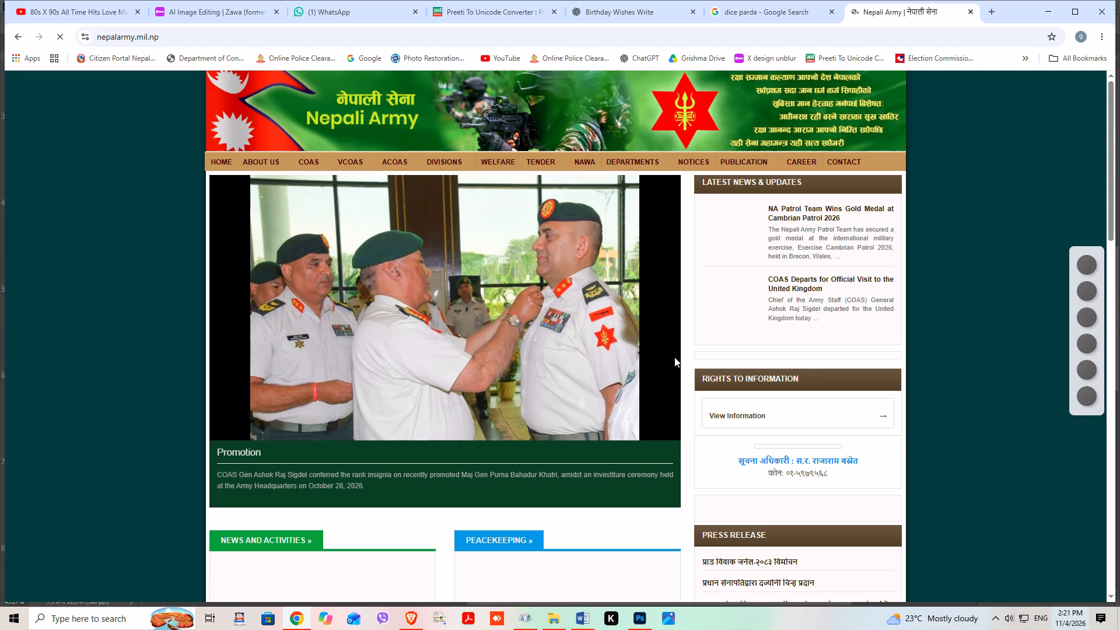
pyautogui.scroll(-1, 631, 297)
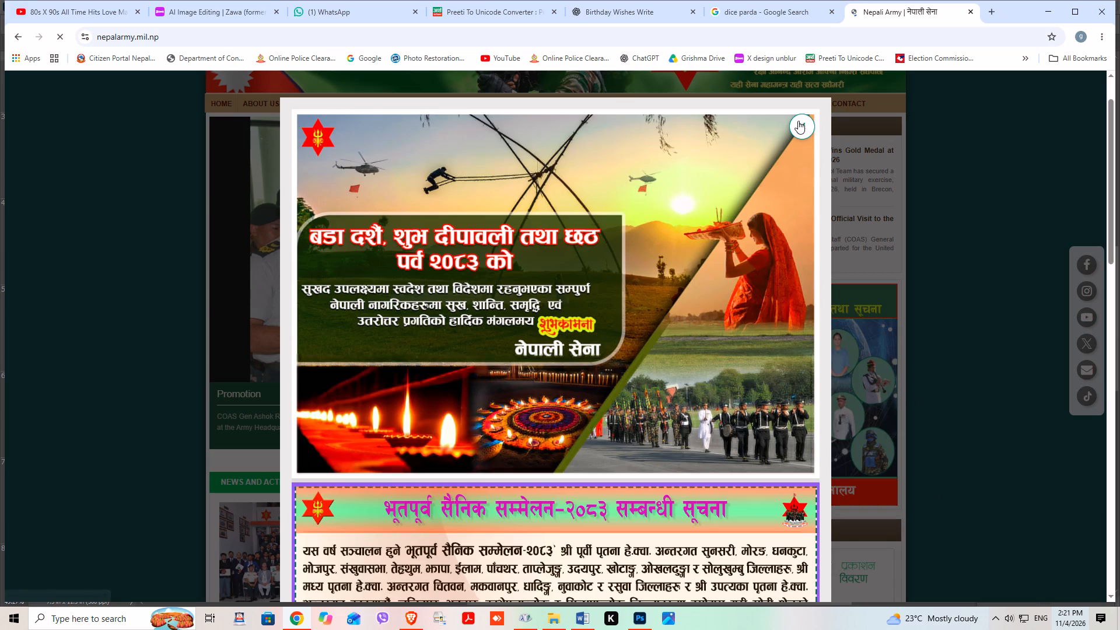
pyautogui.click(798, 121)
pyautogui.scroll(-5, 844, 324)
pyautogui.scroll(-2, 758, 342)
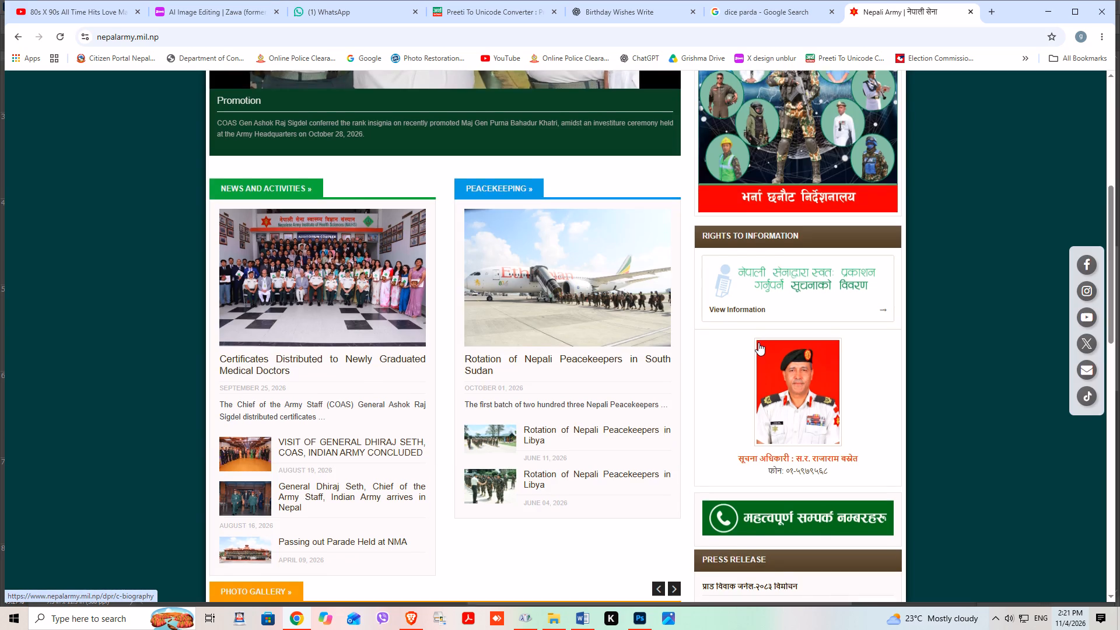
pyautogui.scroll(-6, 758, 342)
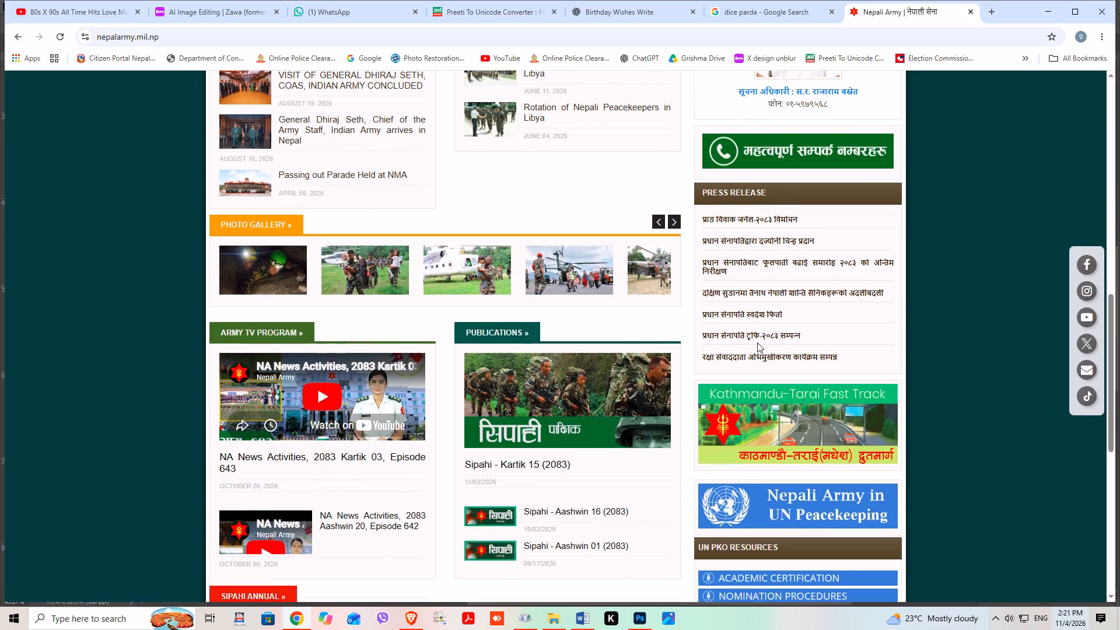
pyautogui.scroll(-7, 757, 342)
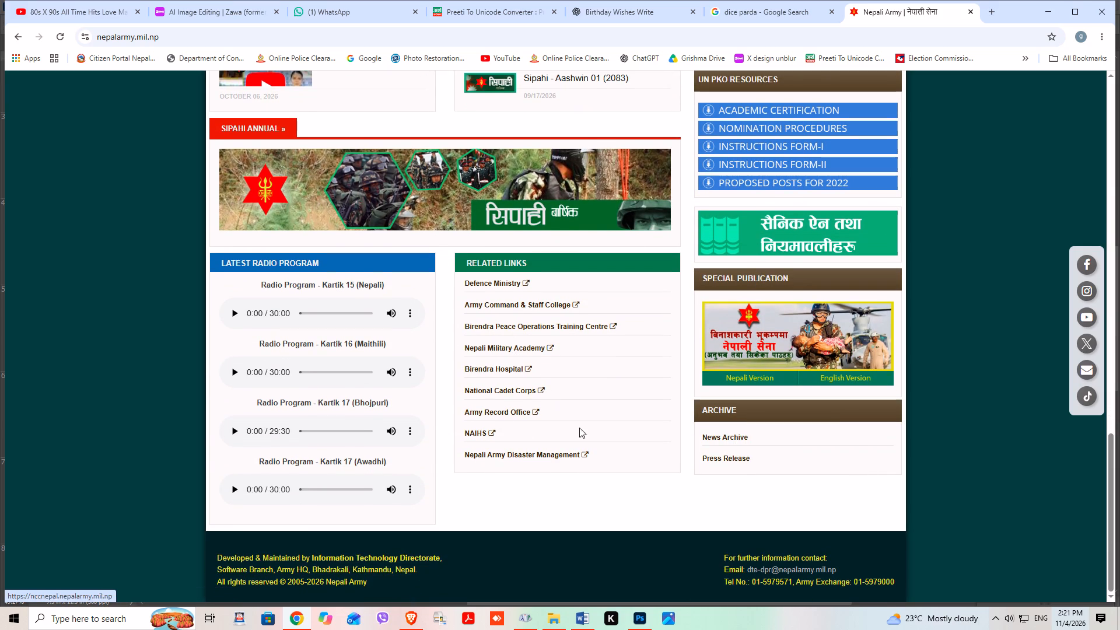
pyautogui.scroll(-1, 496, 415)
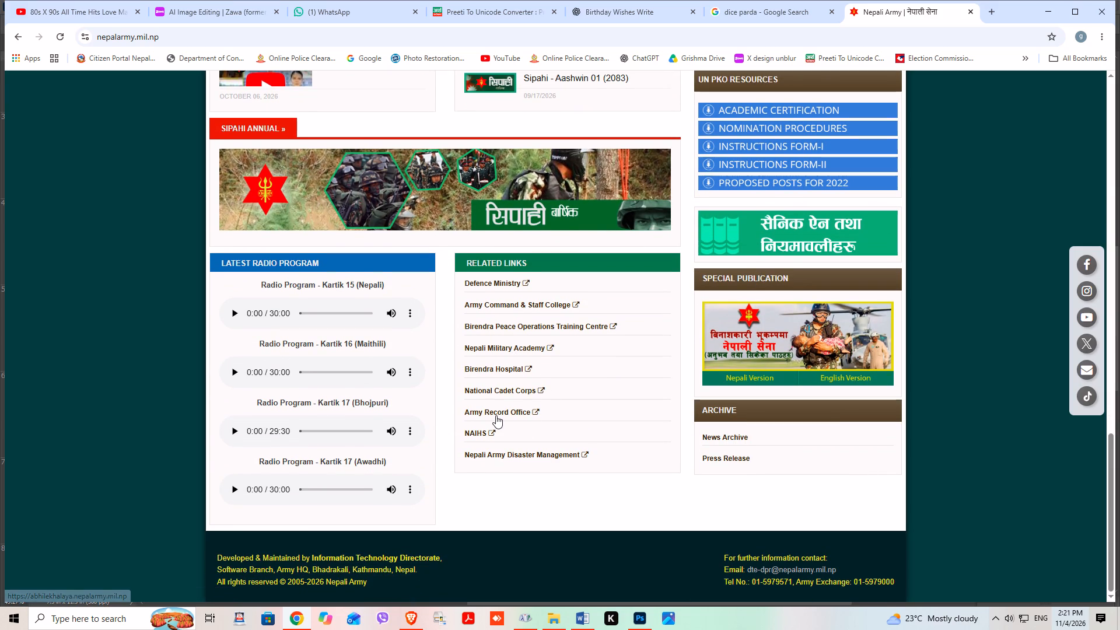
pyautogui.scroll(-2, 496, 415)
pyautogui.scroll(-1, 530, 466)
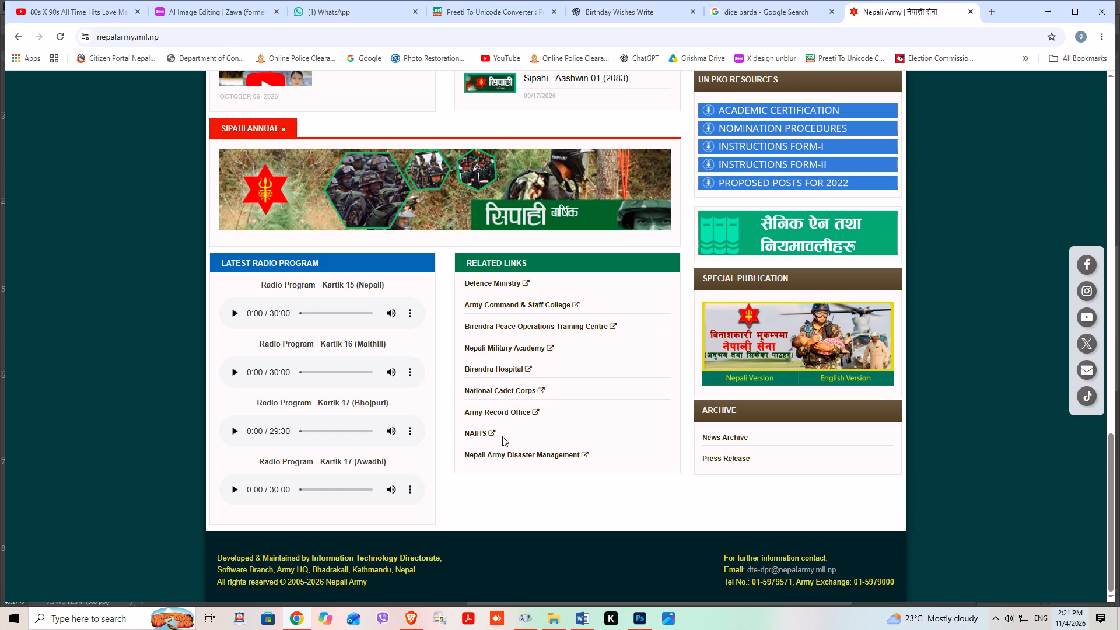
pyautogui.scroll(3, 502, 436)
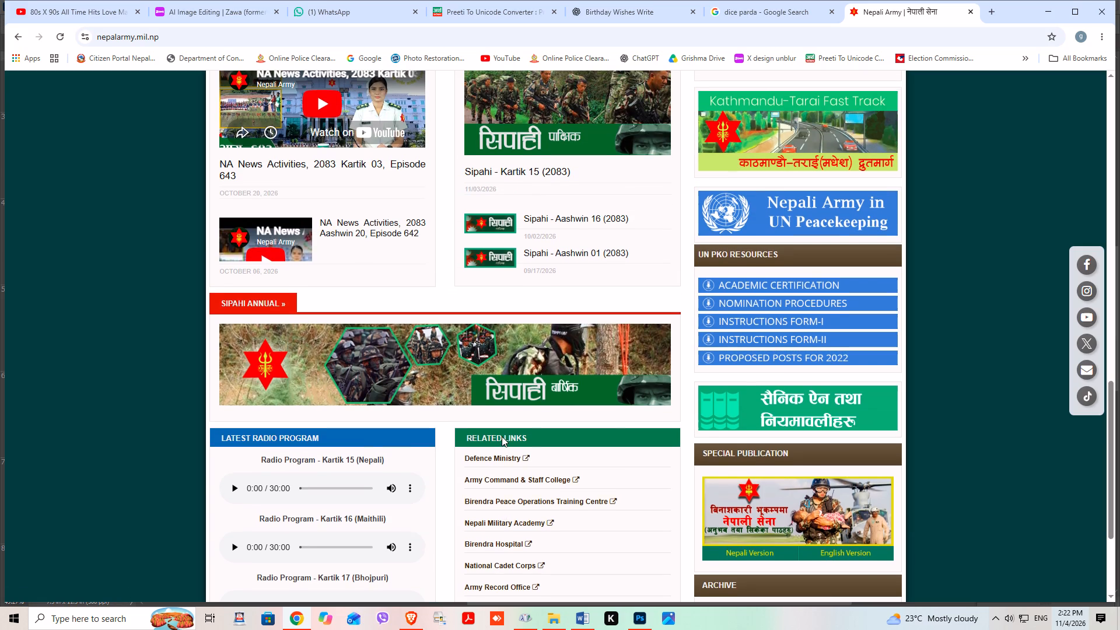
pyautogui.scroll(4, 502, 436)
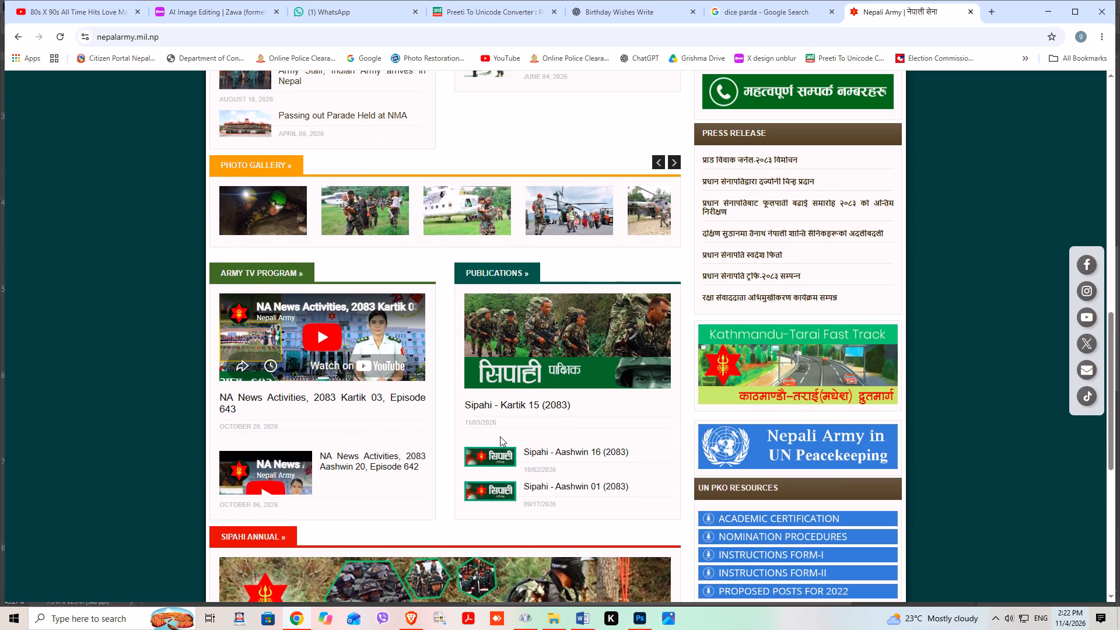
pyautogui.scroll(5, 489, 433)
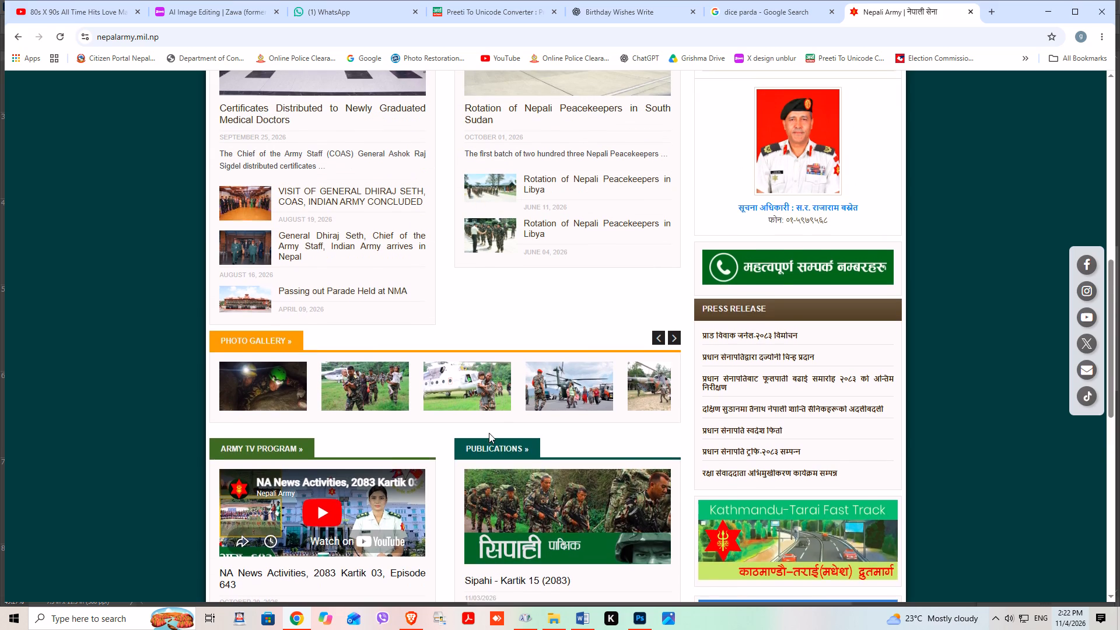
pyautogui.scroll(3, 489, 433)
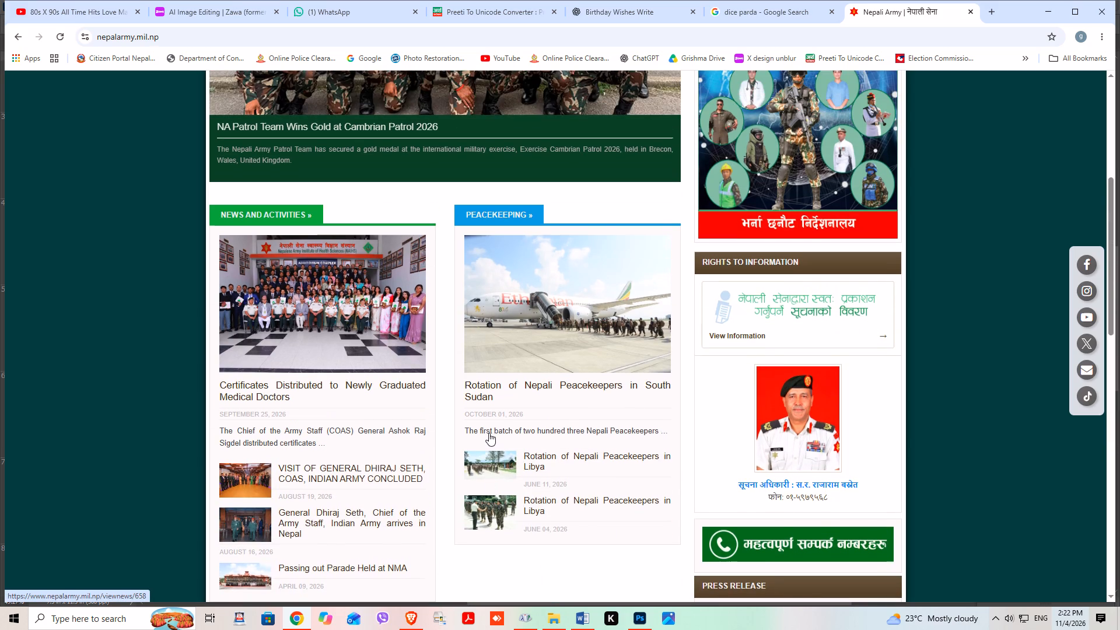
pyautogui.scroll(7, 489, 433)
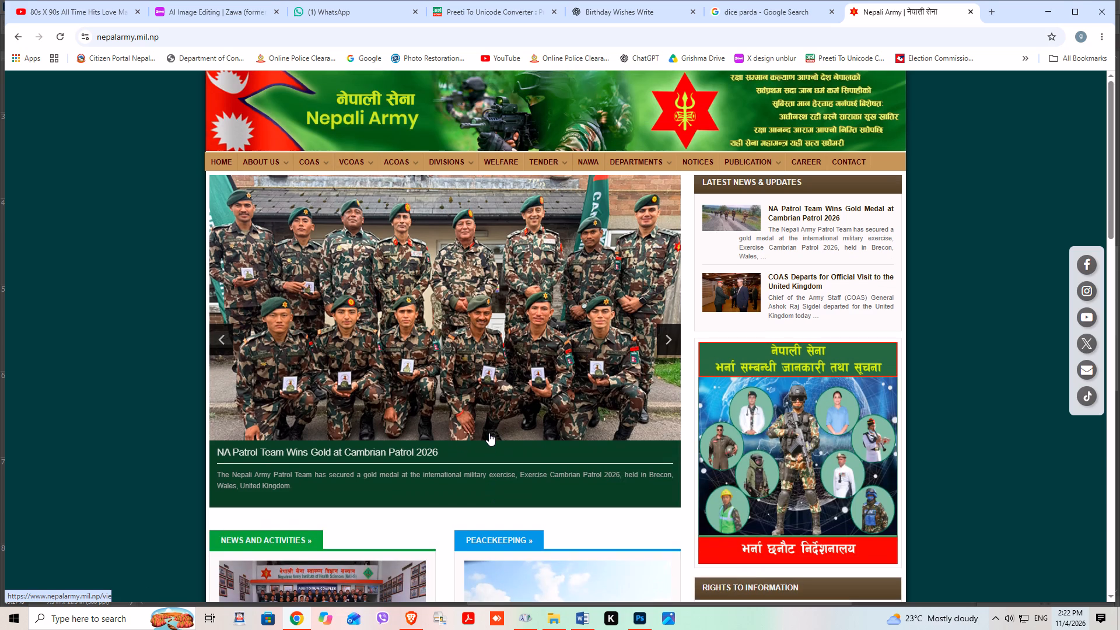
pyautogui.scroll(2, 489, 433)
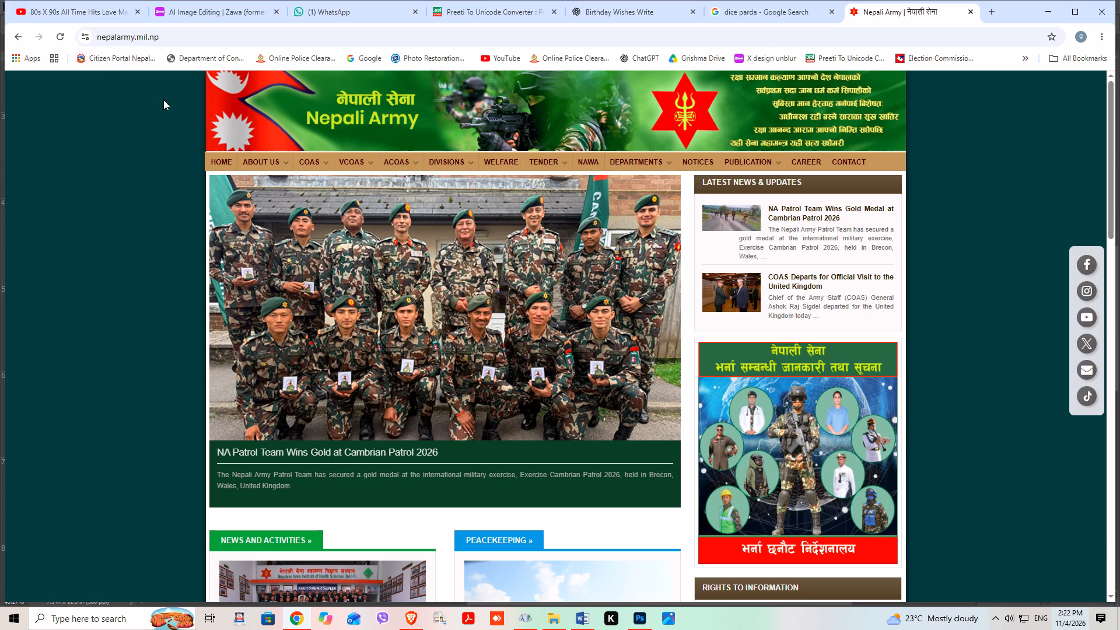
# Return to the Google results for "nepal army" and examine the listed sites and related searches for a retired-personnel form.
pyautogui.click(19, 36)
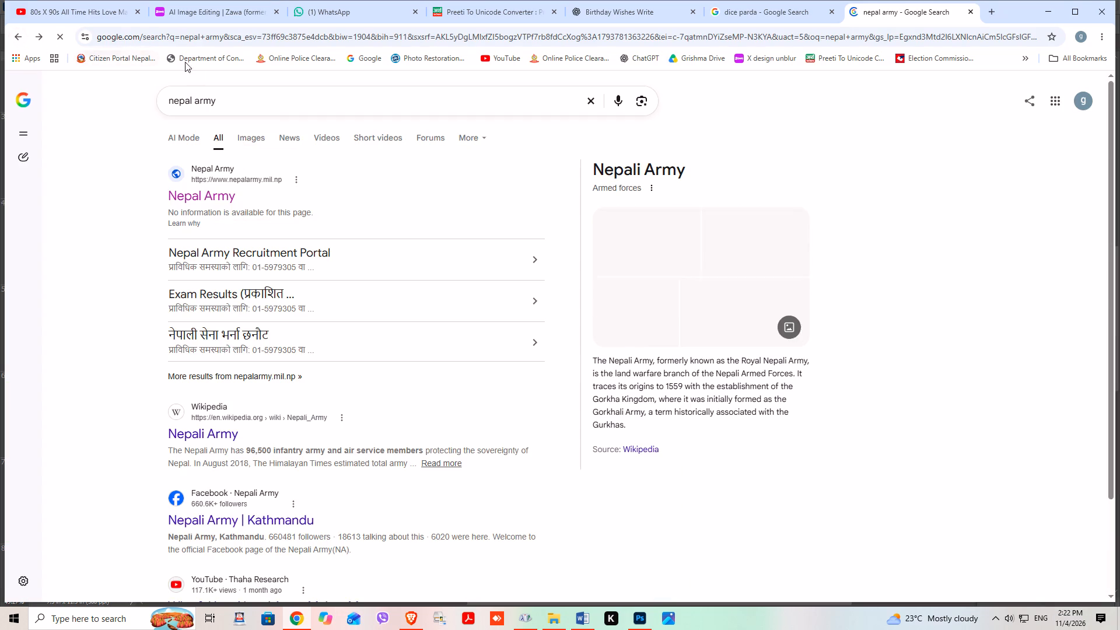
pyautogui.click(245, 101)
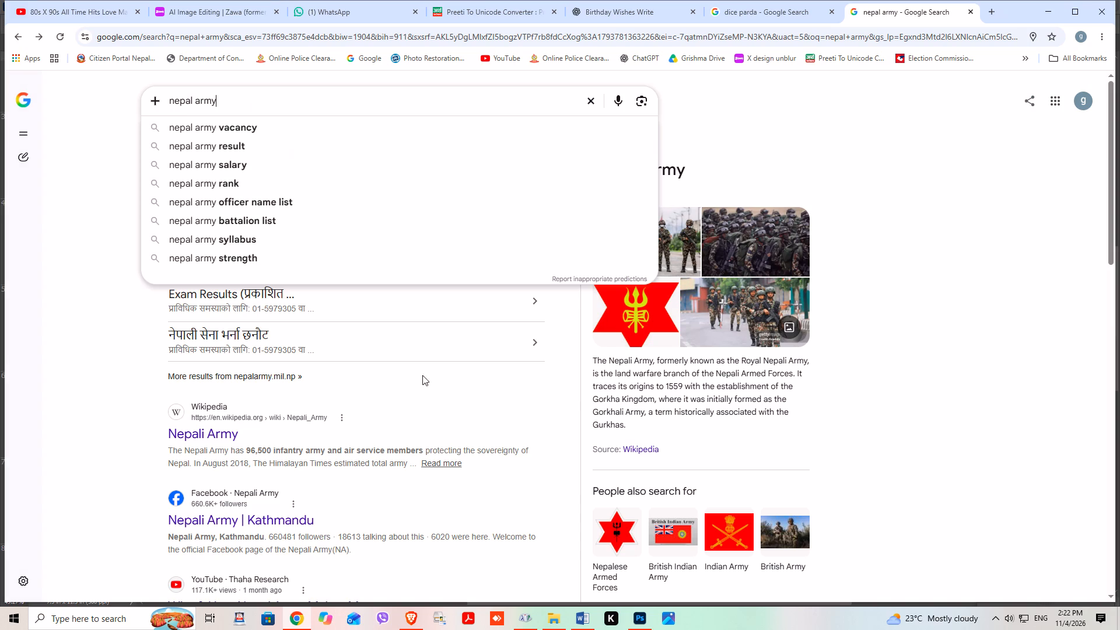
pyautogui.click(76, 384)
pyautogui.scroll(-2, 184, 398)
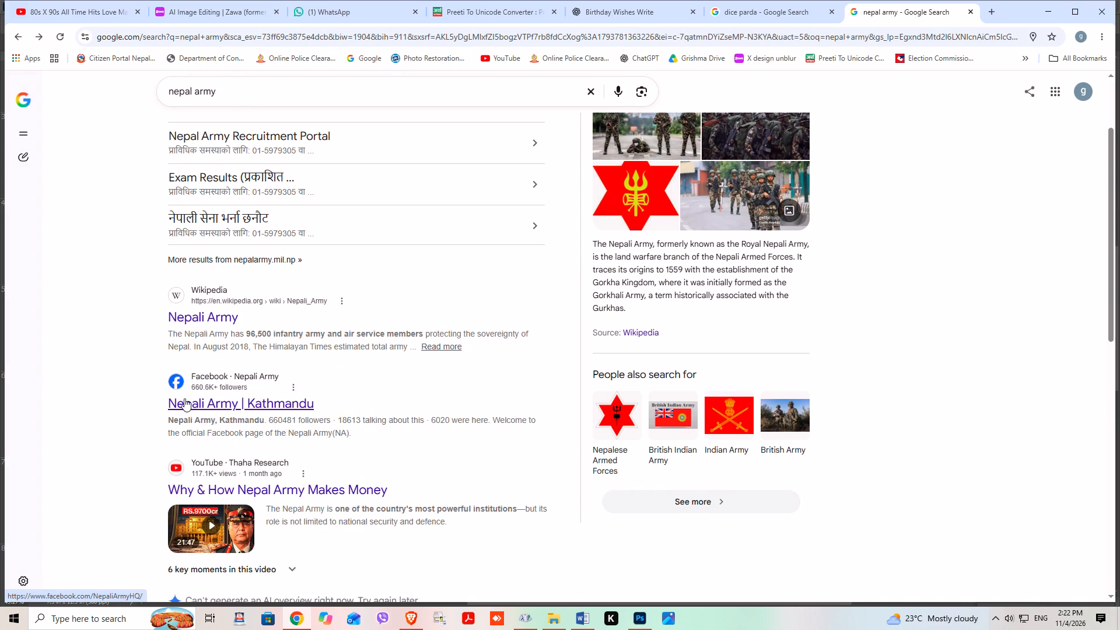
pyautogui.scroll(-4, 184, 398)
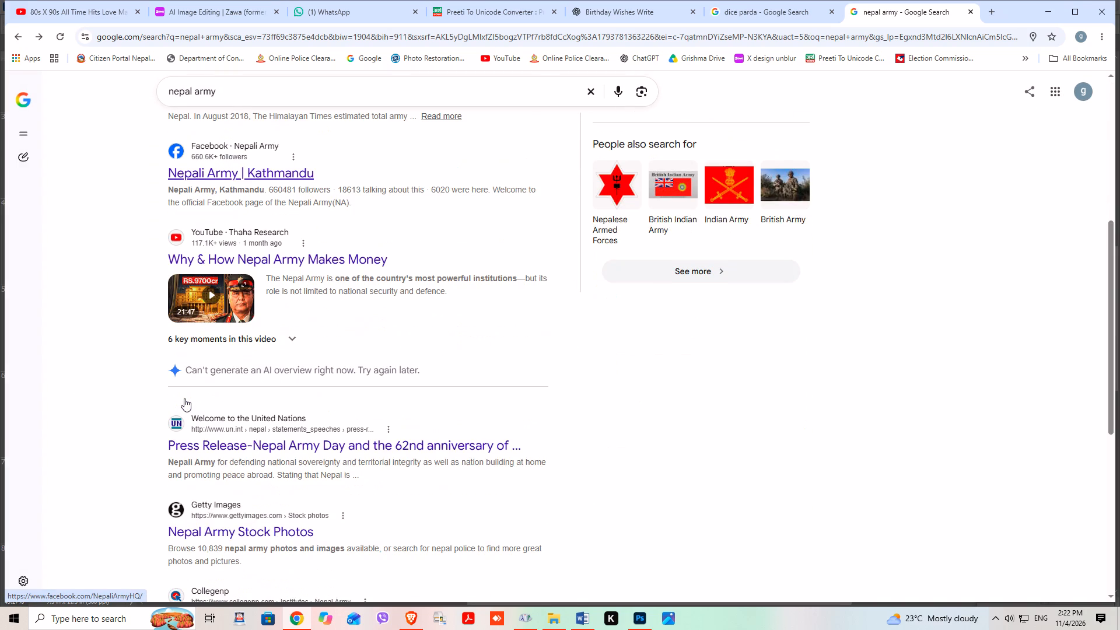
pyautogui.scroll(-3, 184, 398)
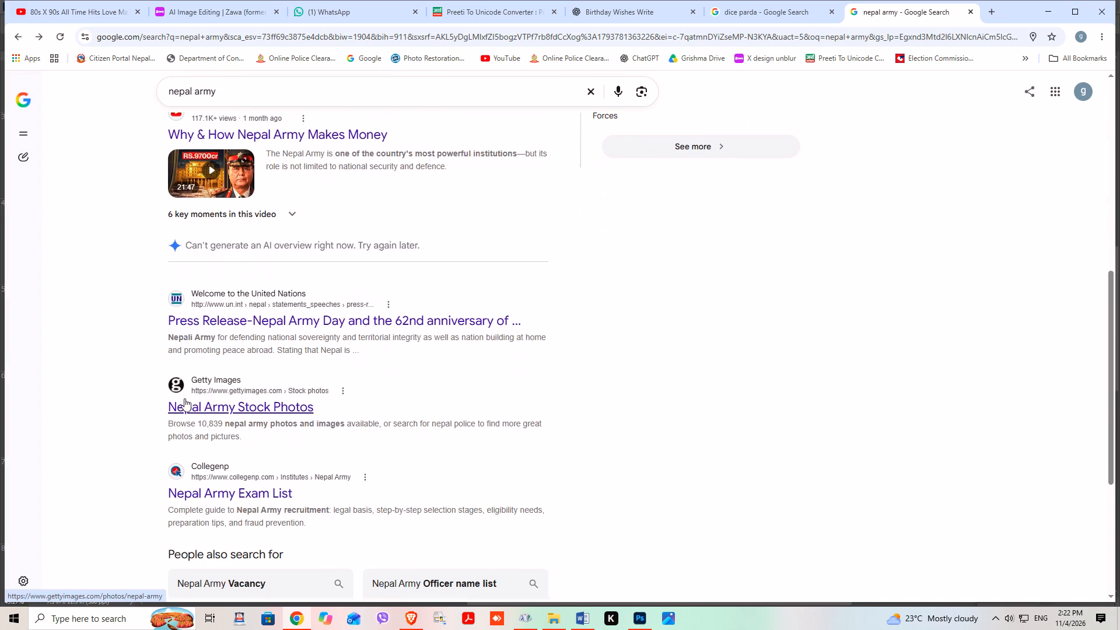
pyautogui.scroll(-2, 184, 398)
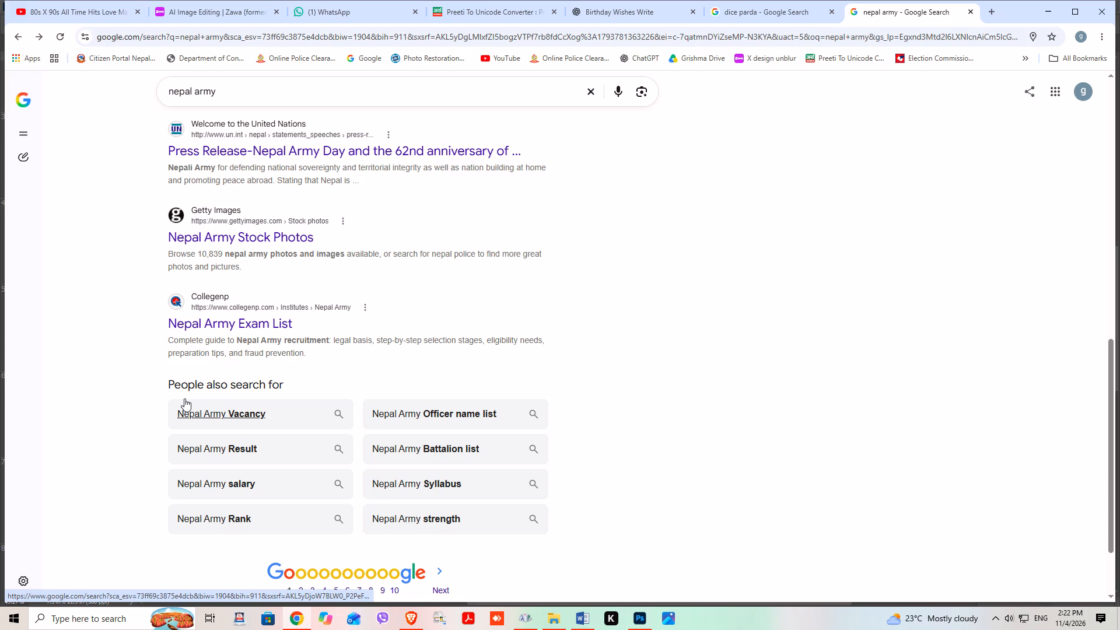
pyautogui.scroll(-3, 185, 398)
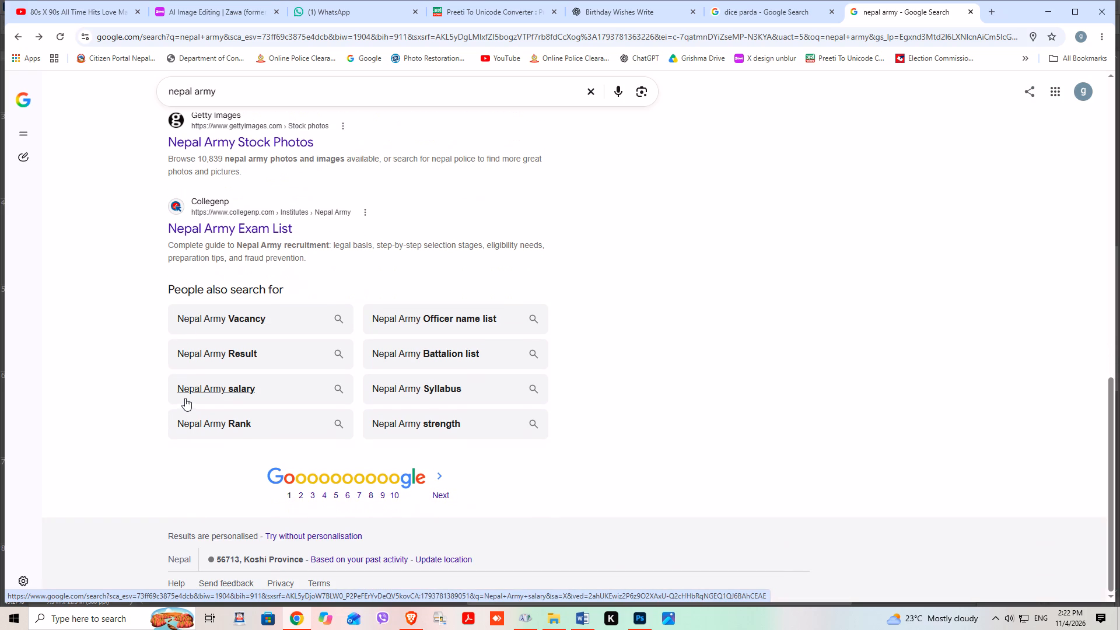
pyautogui.scroll(-1, 185, 398)
pyautogui.scroll(5, 278, 264)
# Reopen the "nepal army" query for editing to extend it with a further search term.
pyautogui.click(232, 95)
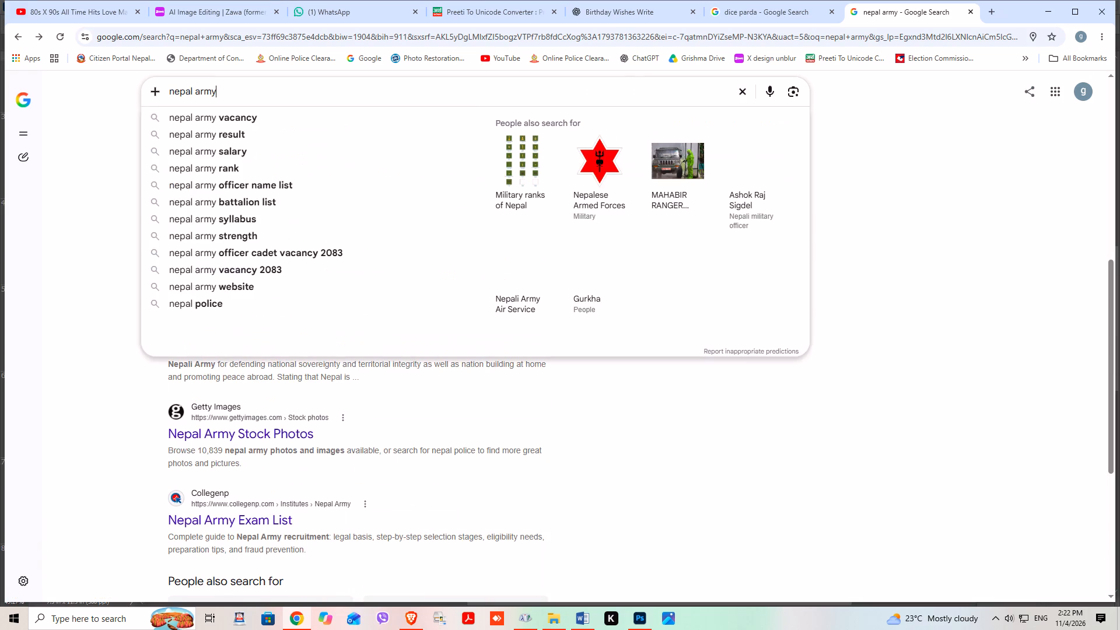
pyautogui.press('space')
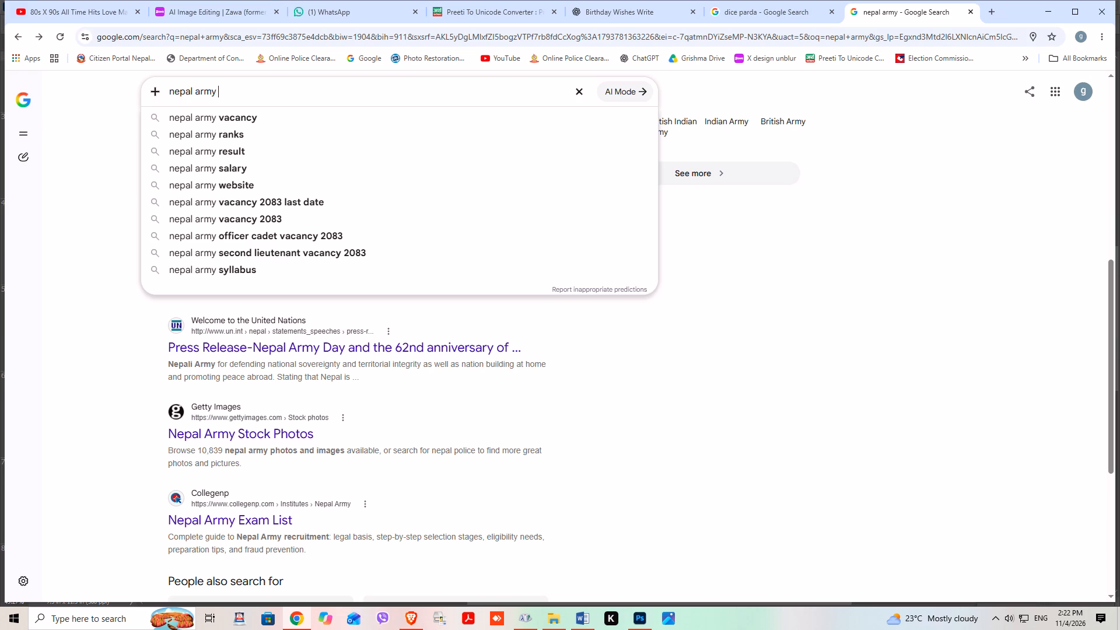
# Refine the Google search to the suggested "nepal army bhupu sammelan" and look over its AI Overview.
pyautogui.press('b')
pyautogui.press('h')
pyautogui.press('u')
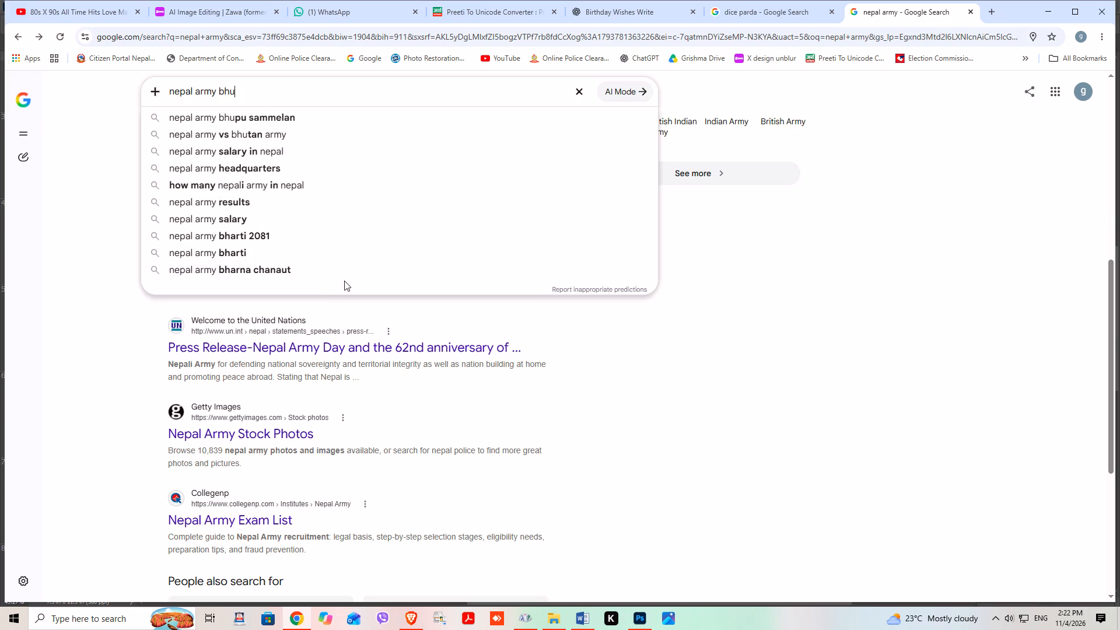
pyautogui.click(239, 117)
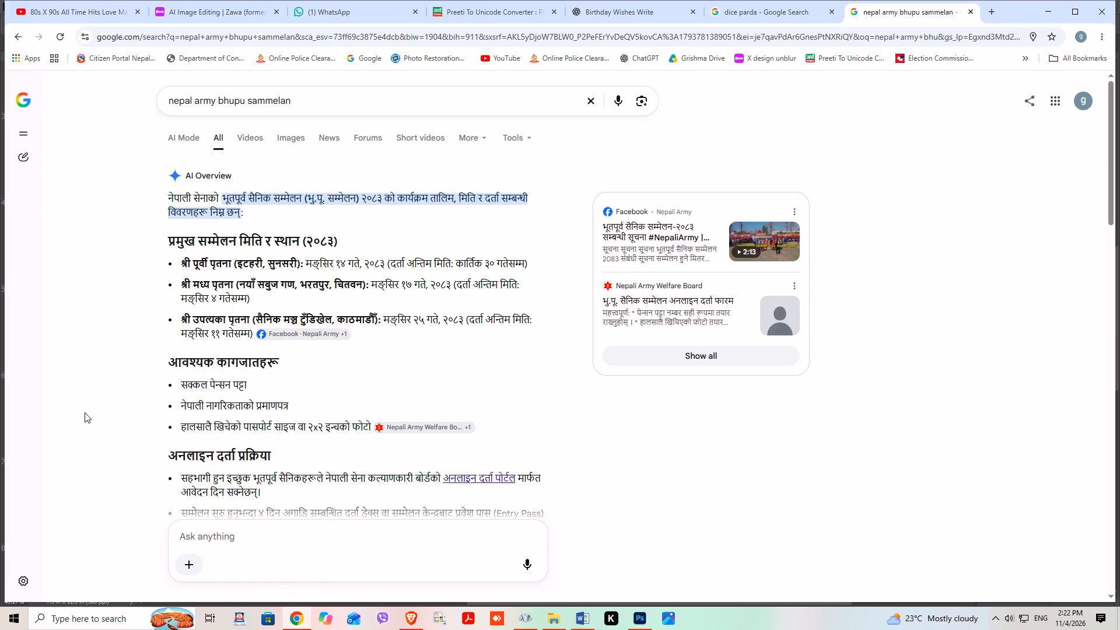
pyautogui.scroll(-2, 85, 412)
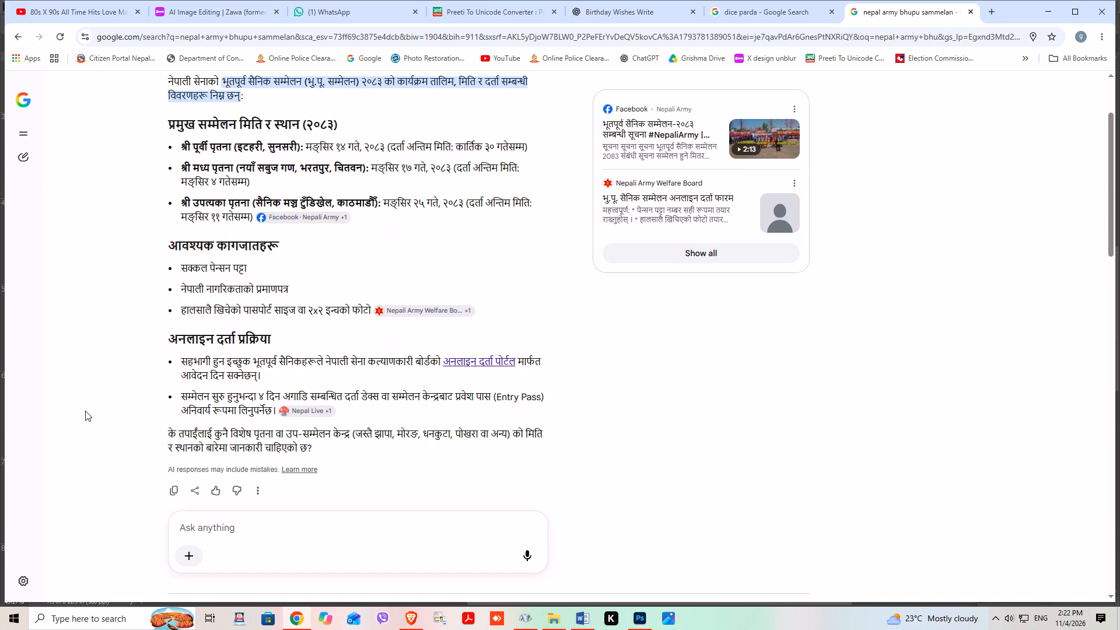